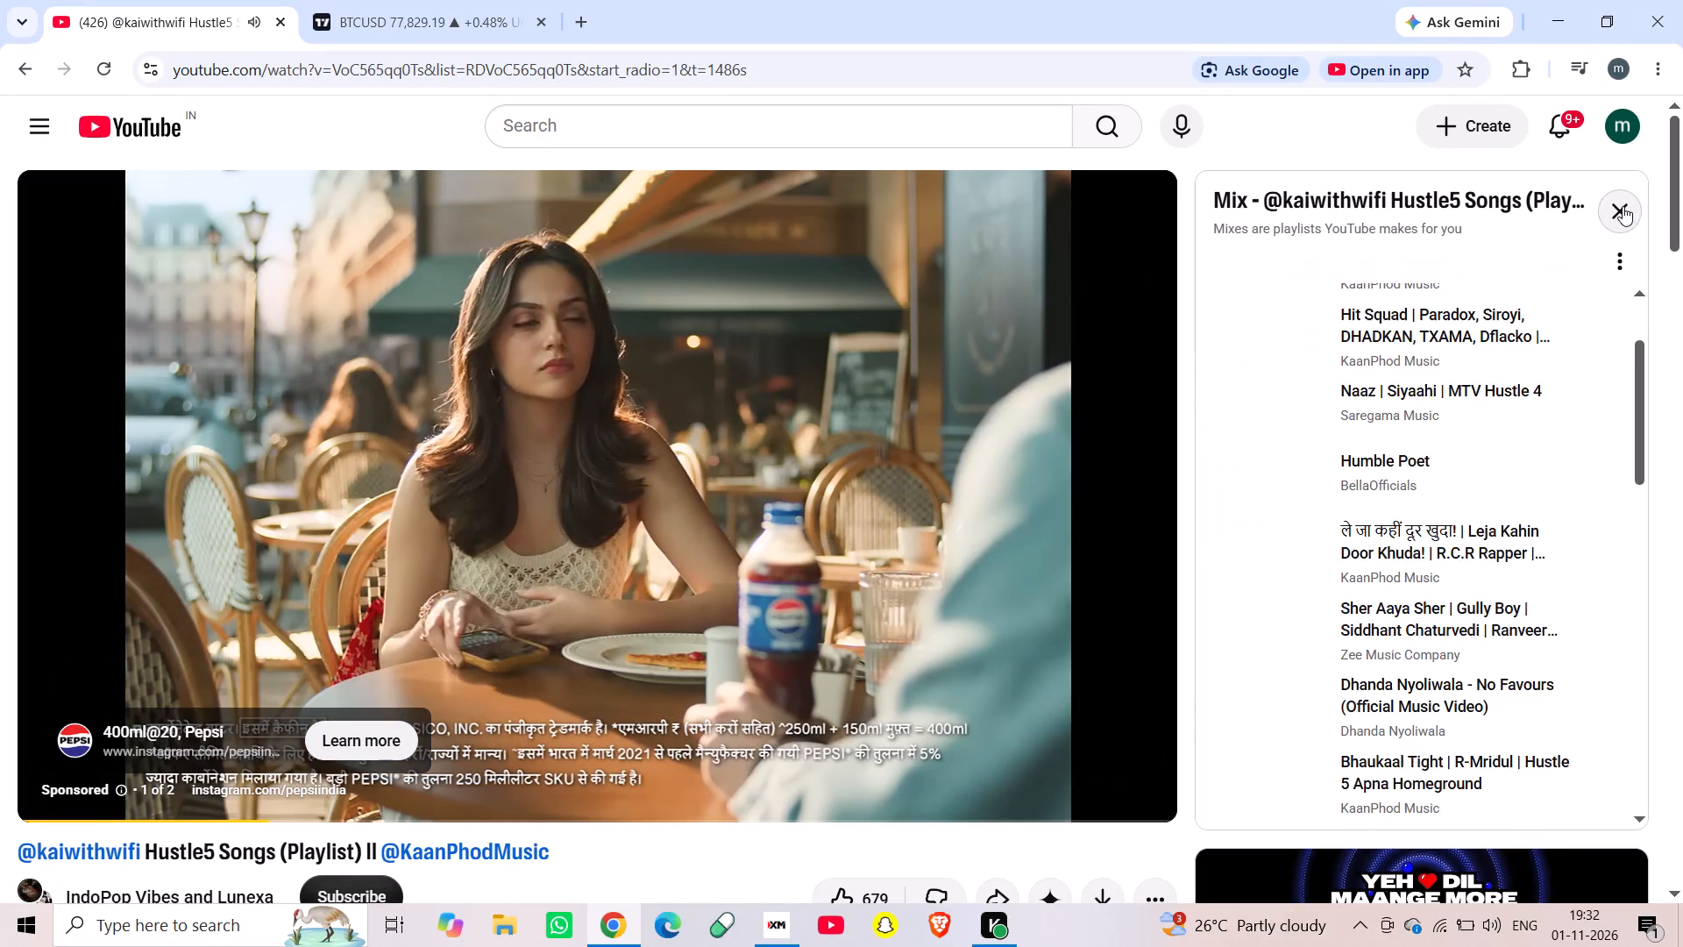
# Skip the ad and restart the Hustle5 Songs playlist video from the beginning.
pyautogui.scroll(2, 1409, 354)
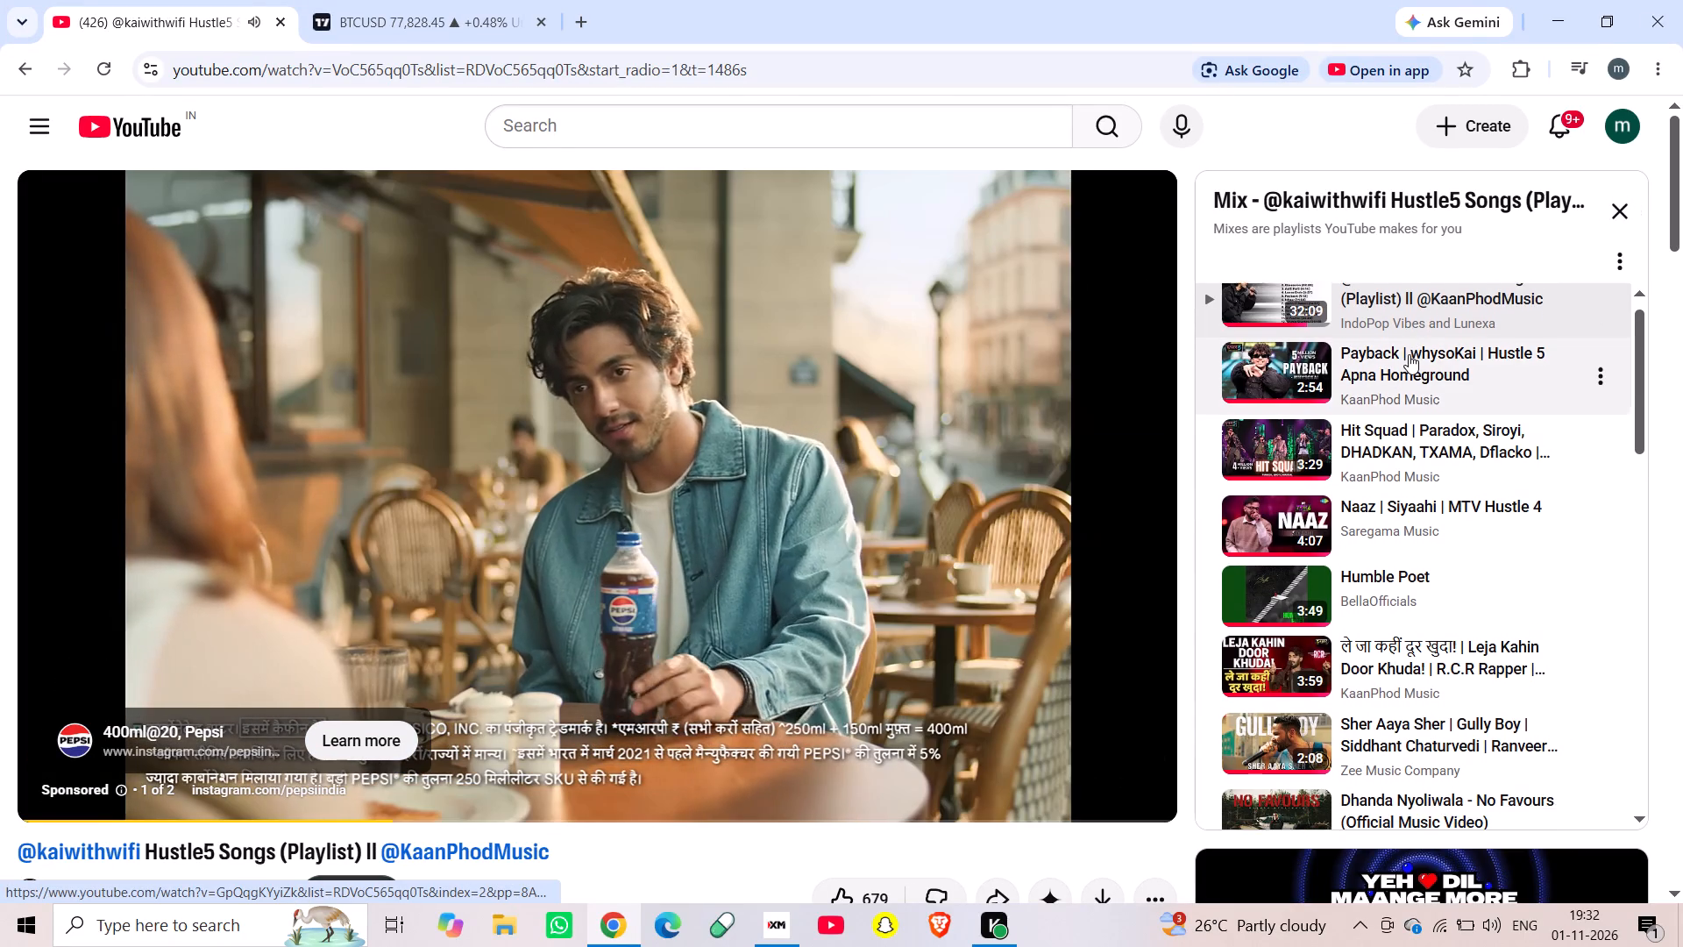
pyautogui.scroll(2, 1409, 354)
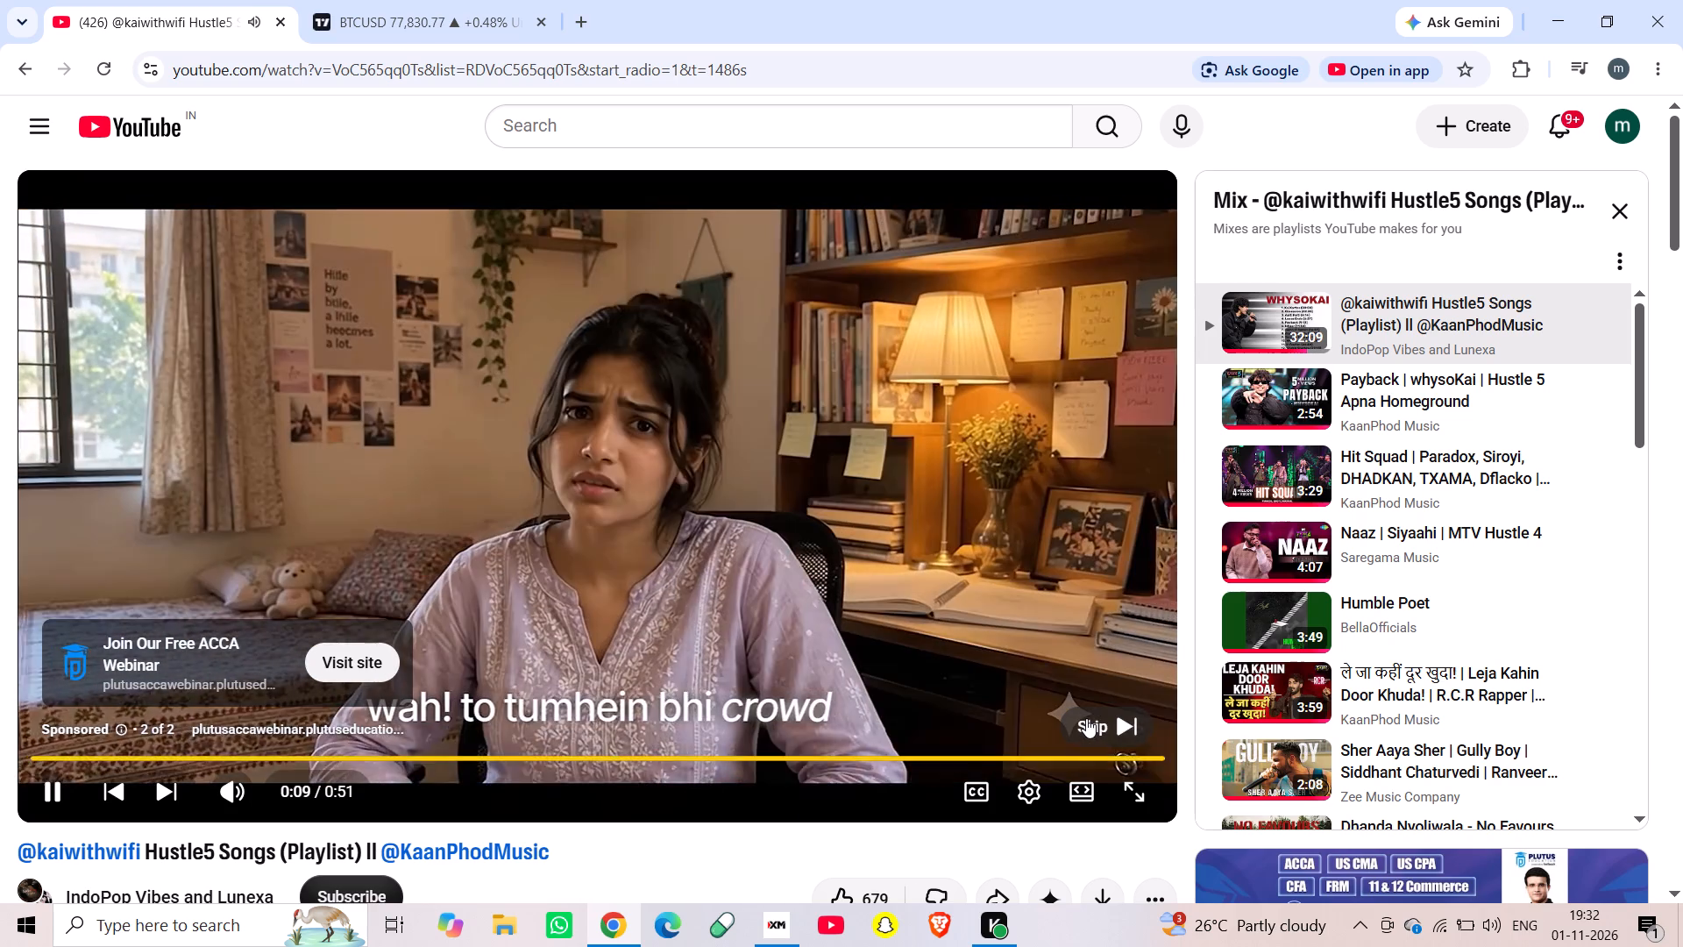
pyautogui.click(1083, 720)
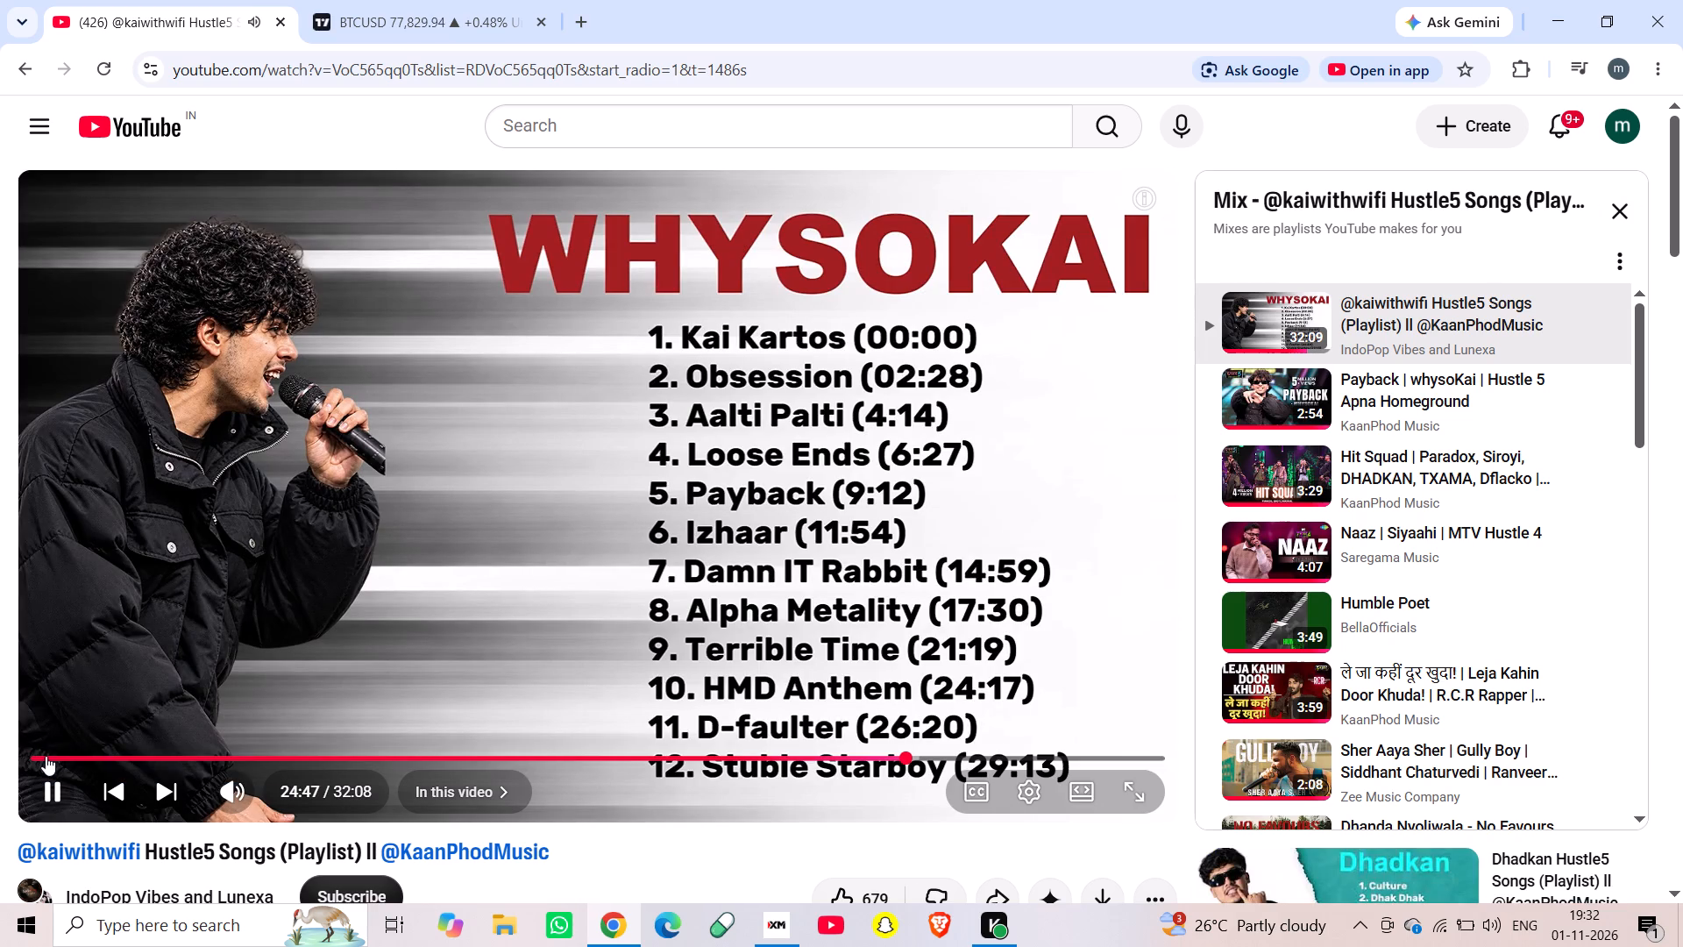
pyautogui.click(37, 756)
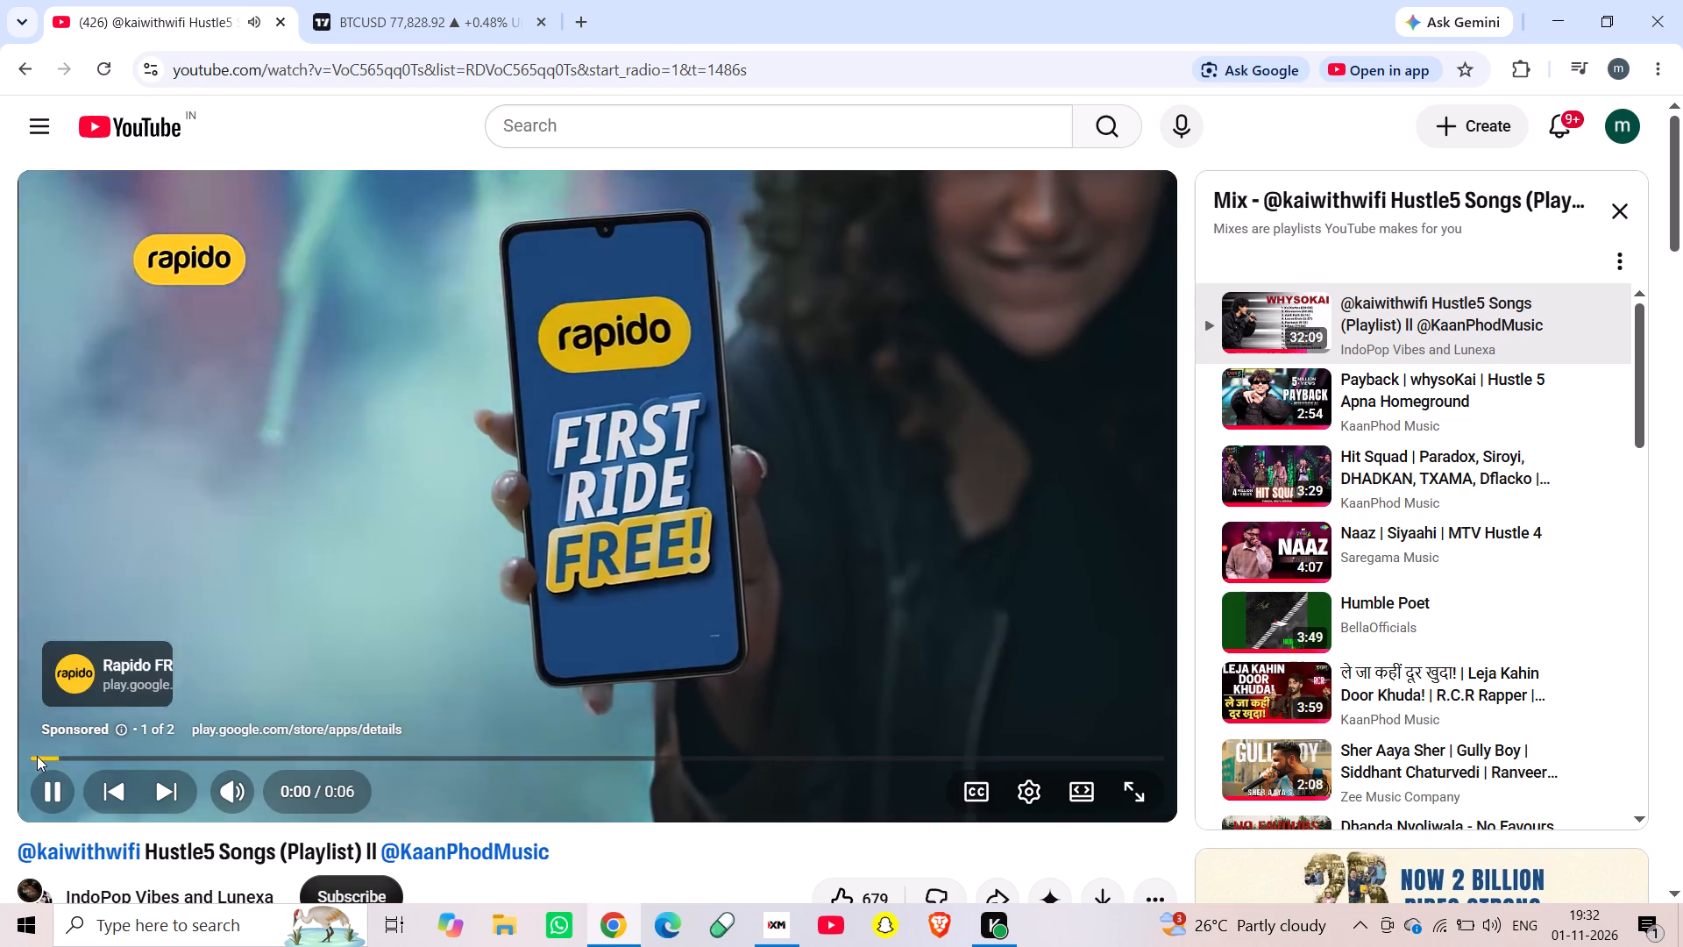
# Play "Payback | whysoKai | Hustle 5 Apna Homeground" from the mix.
pyautogui.click(1417, 402)
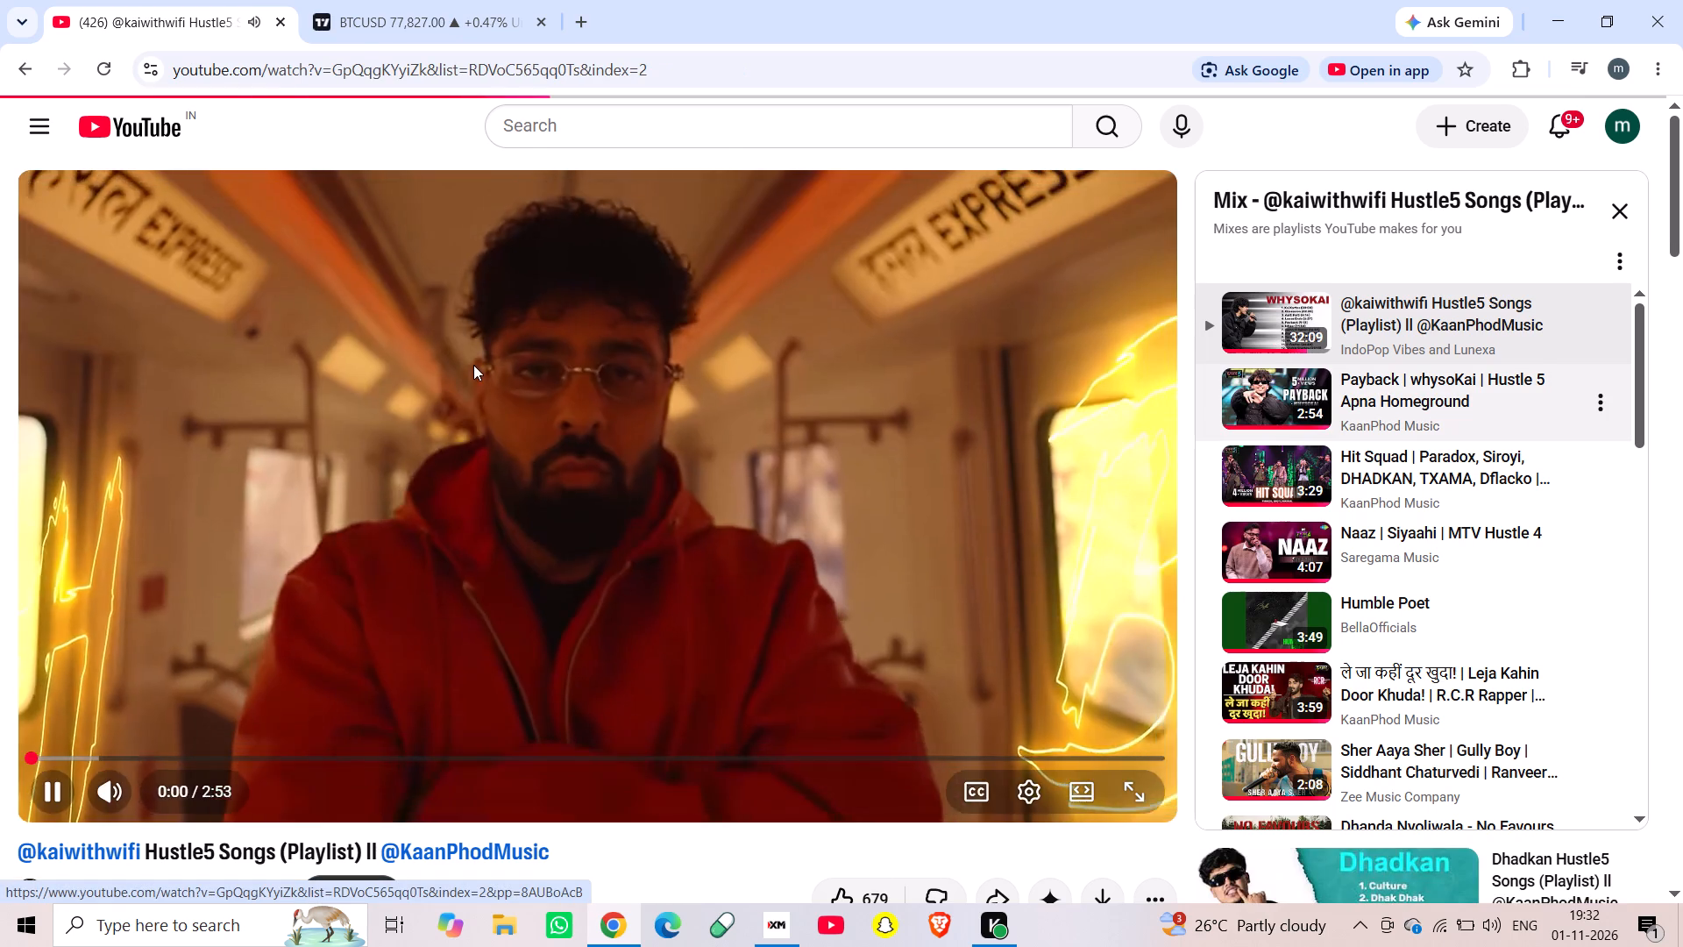
# Switch to the TradingView BTCUSD chart, with a glance at the XM charts, and set its timeframe to 5 minutes.
pyautogui.click(378, 0)
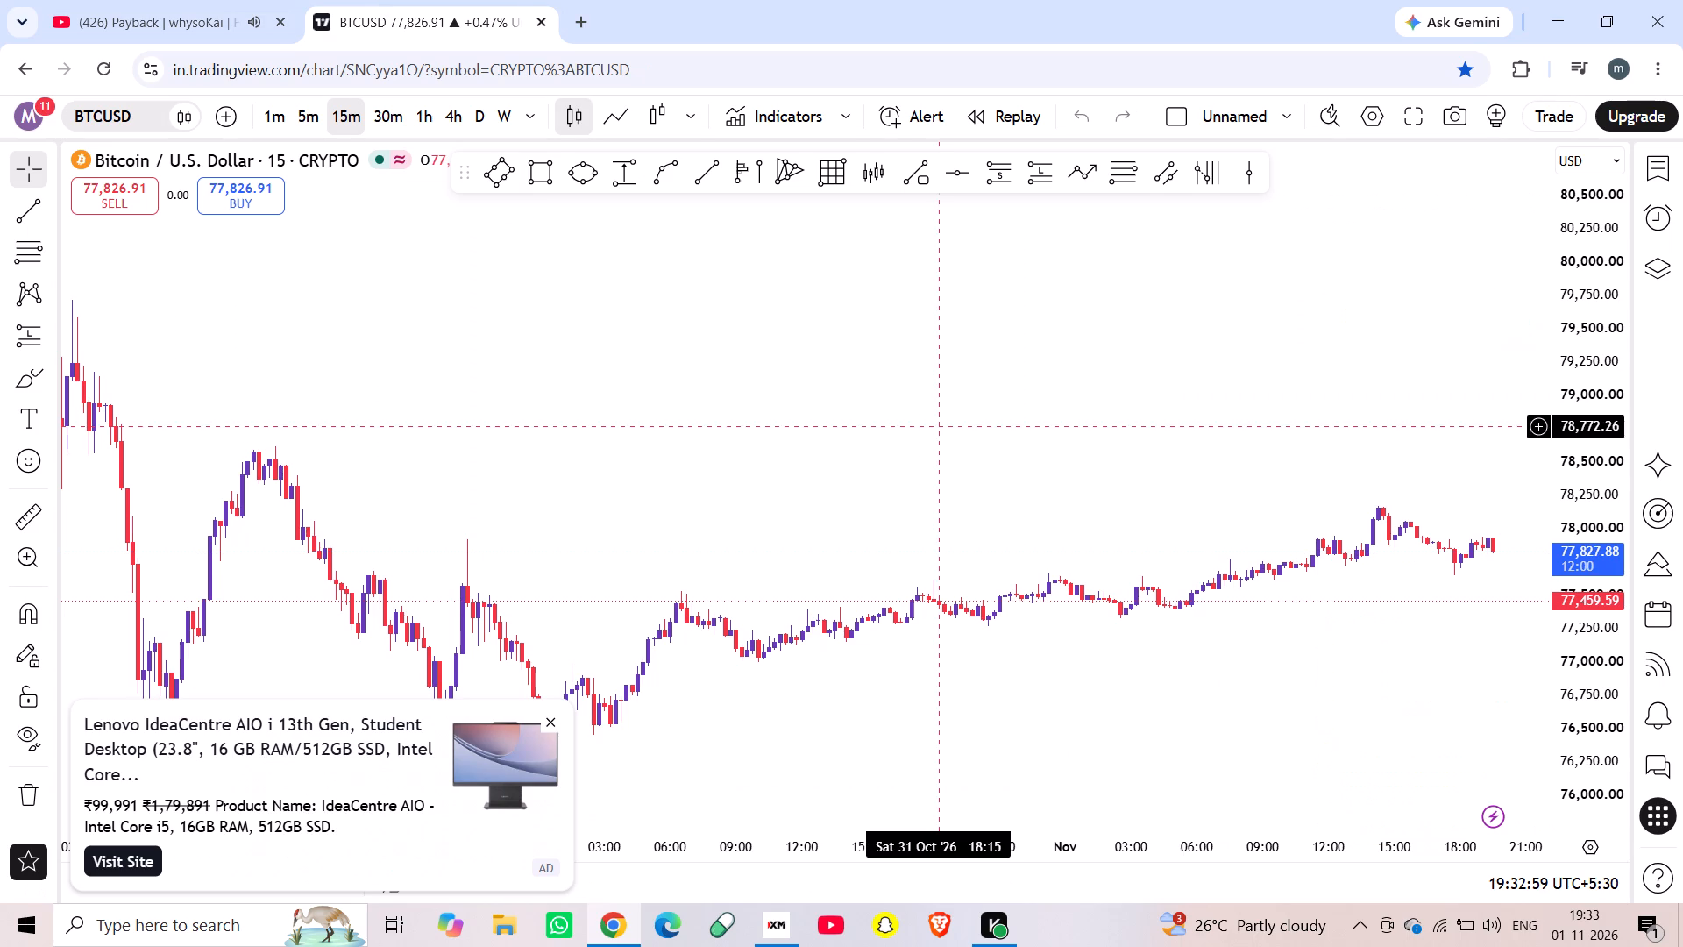
pyautogui.click(782, 932)
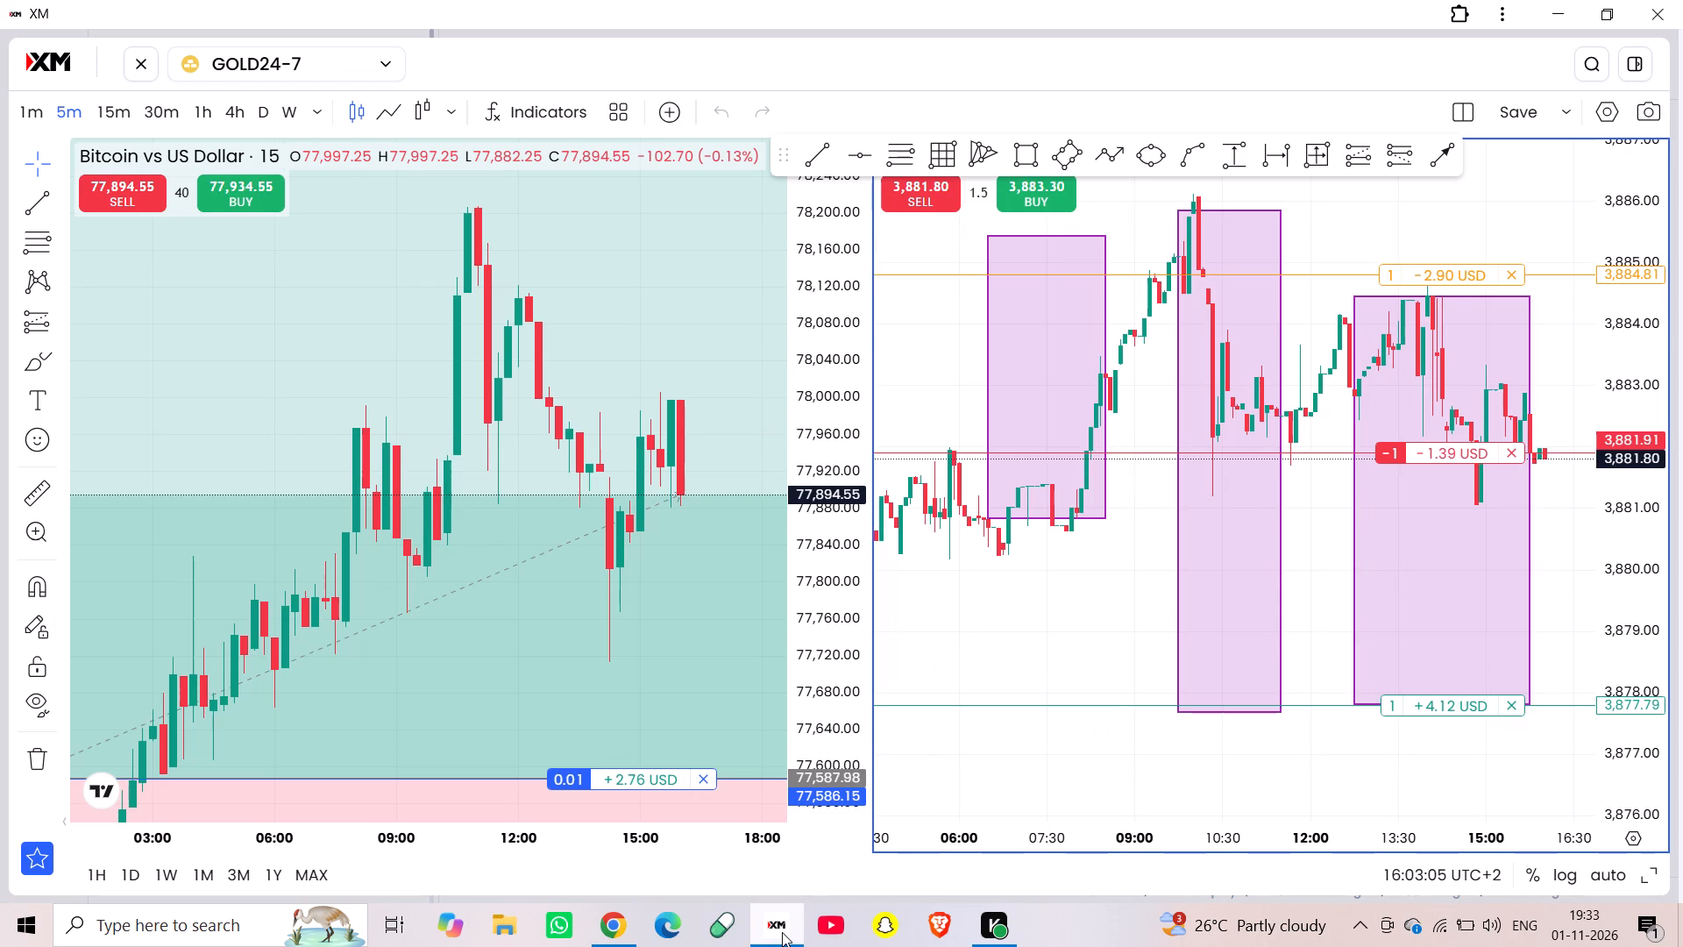
pyautogui.click(611, 924)
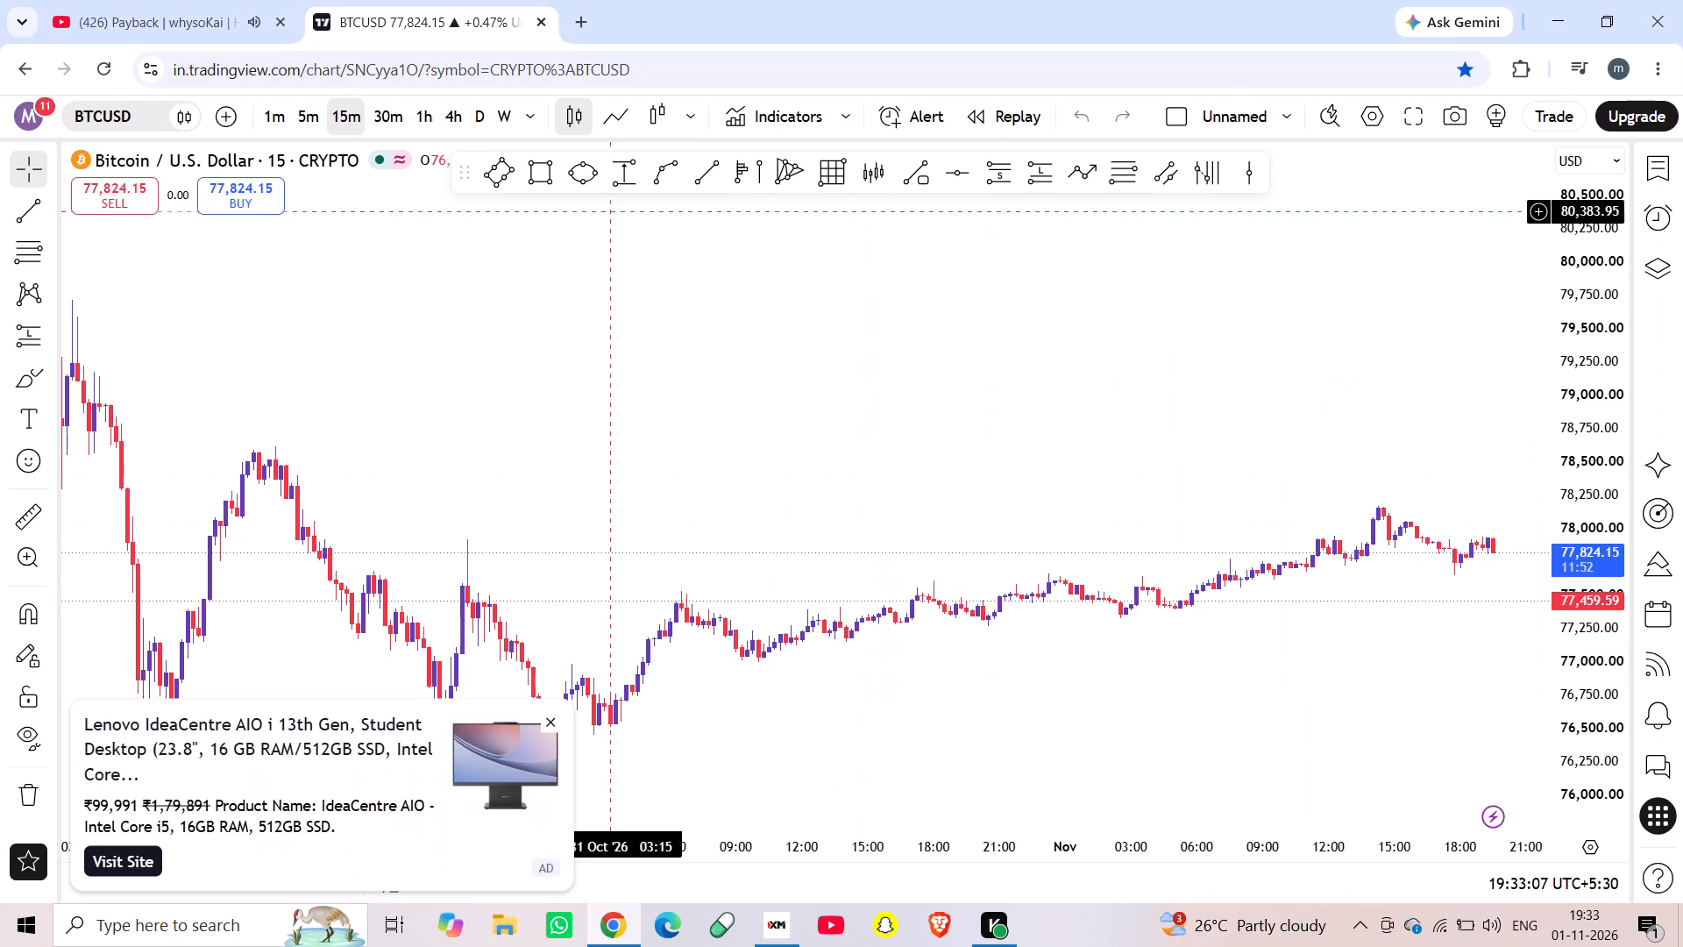
pyautogui.click(302, 112)
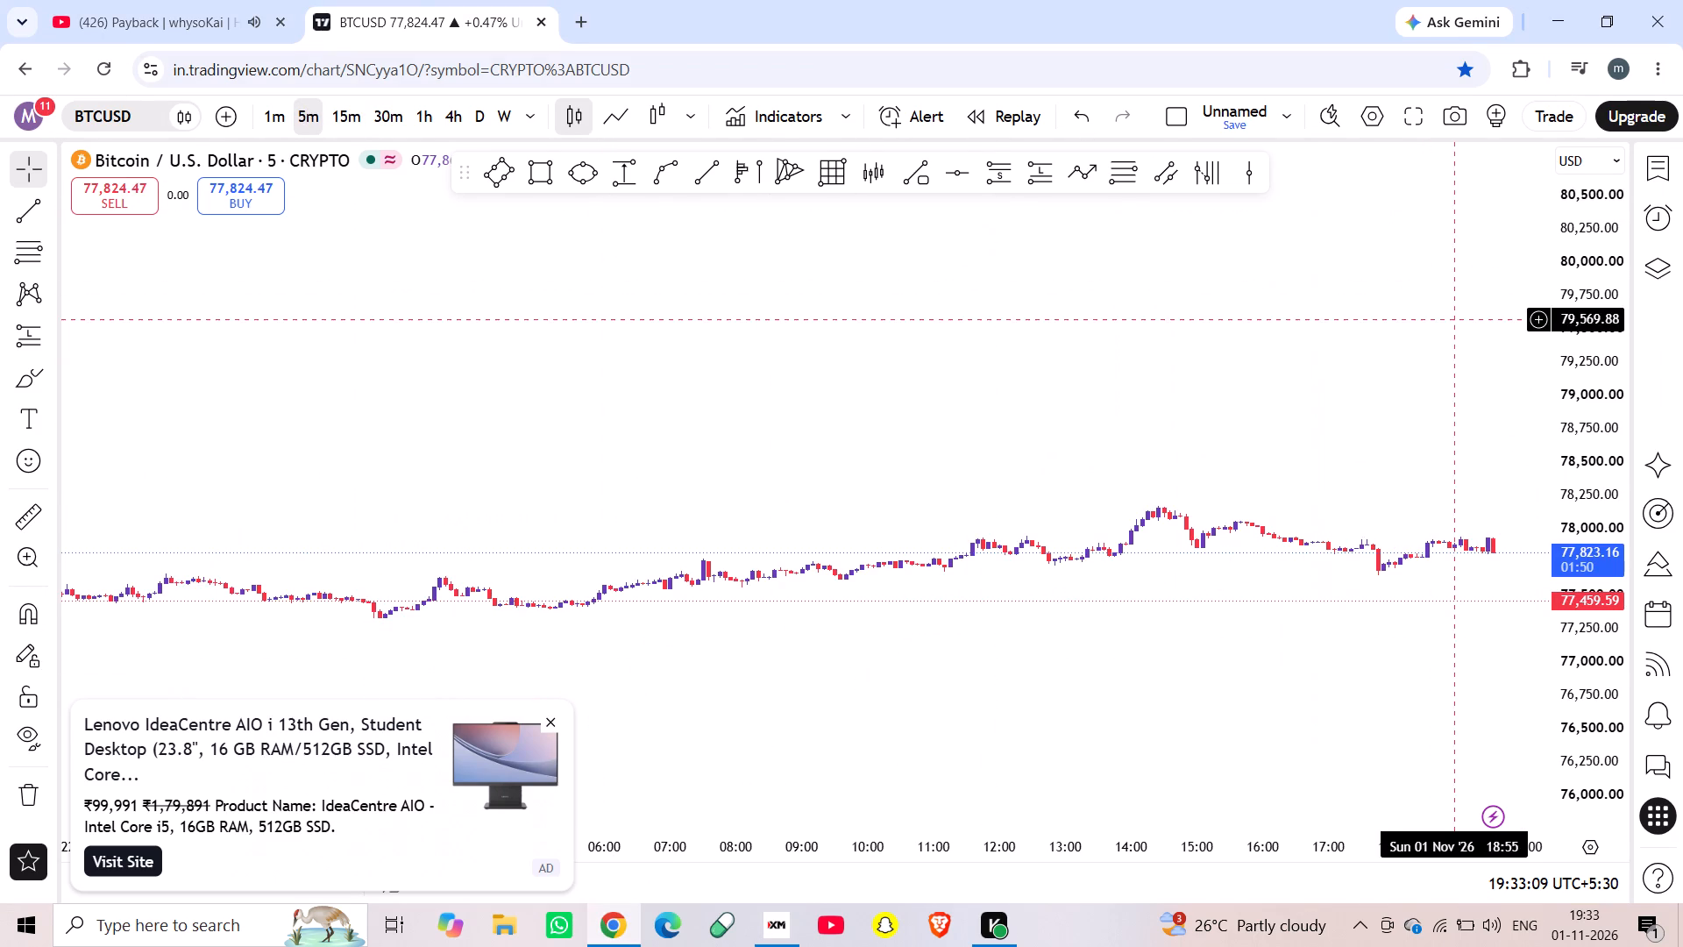
# Close the advertisement covering part of the BTCUSD chart.
pyautogui.scroll(15, 1606, 667)
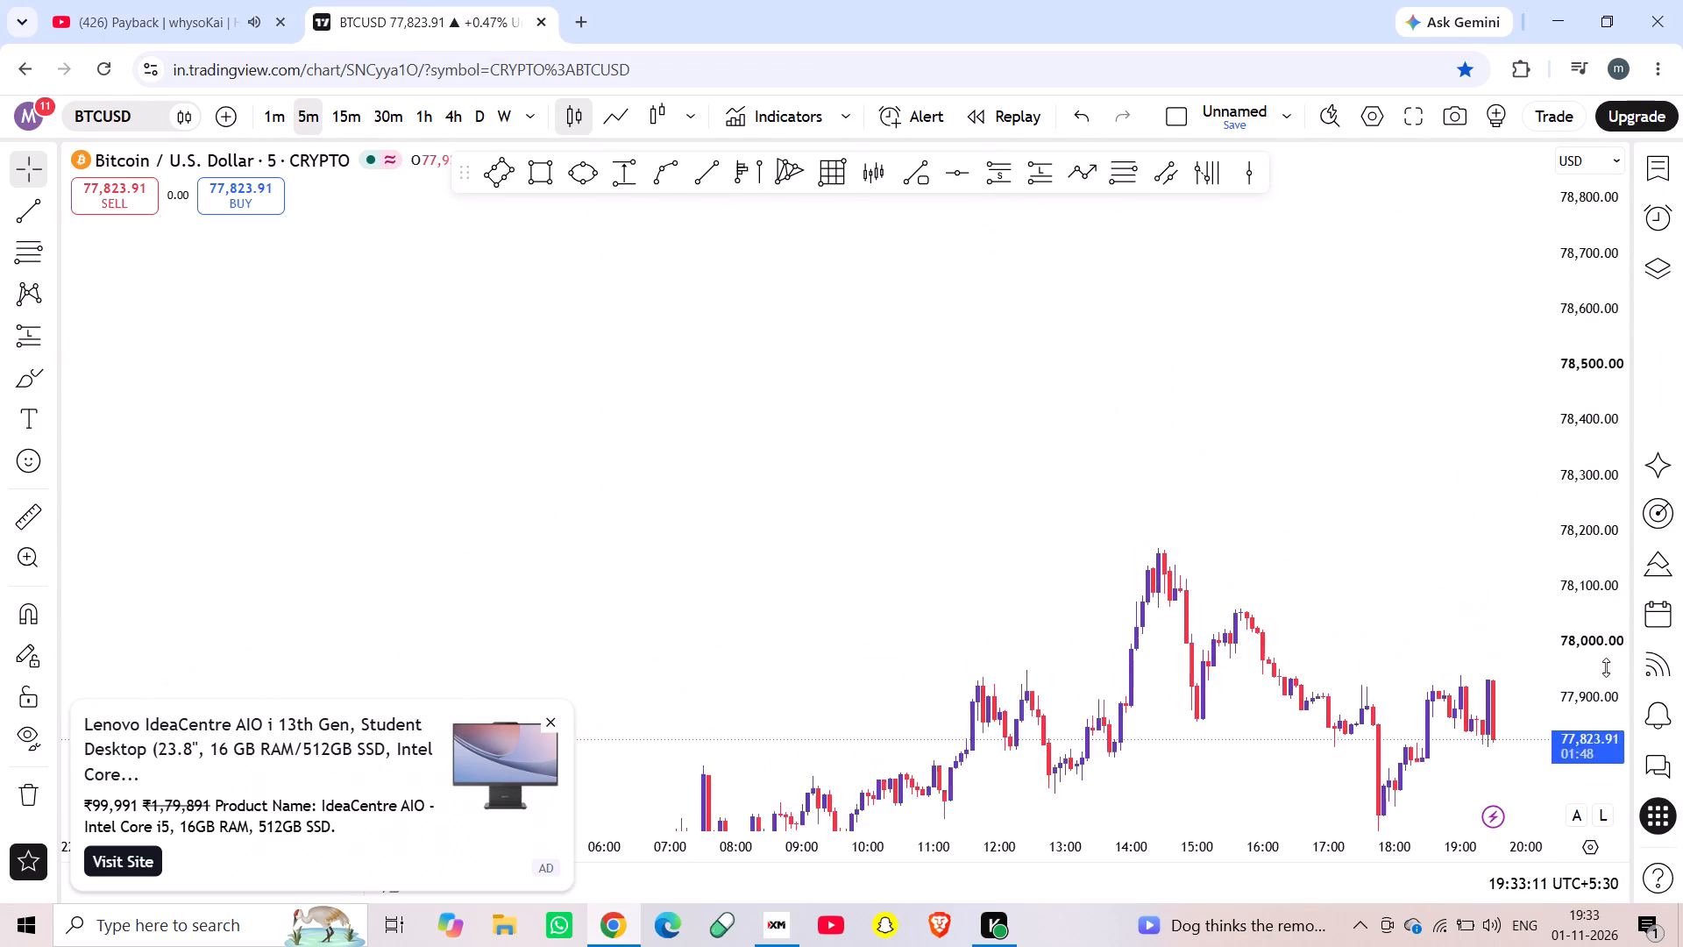
pyautogui.moveTo(1059, 493); pyautogui.dragTo(1006, 155)
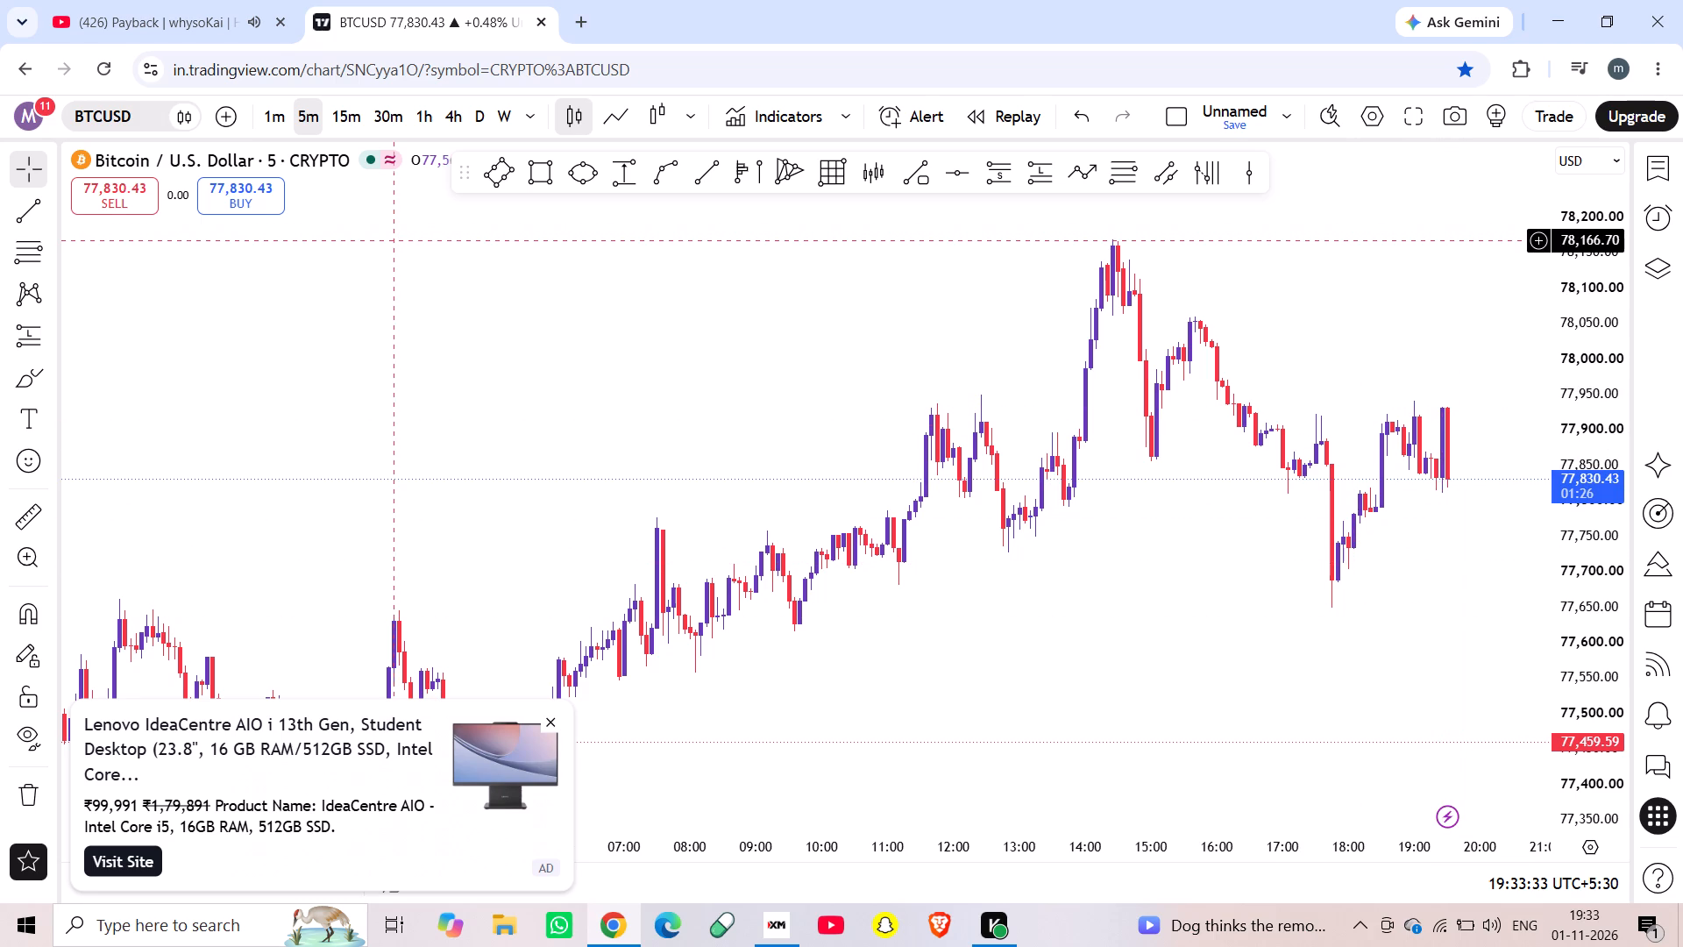
pyautogui.click(543, 719)
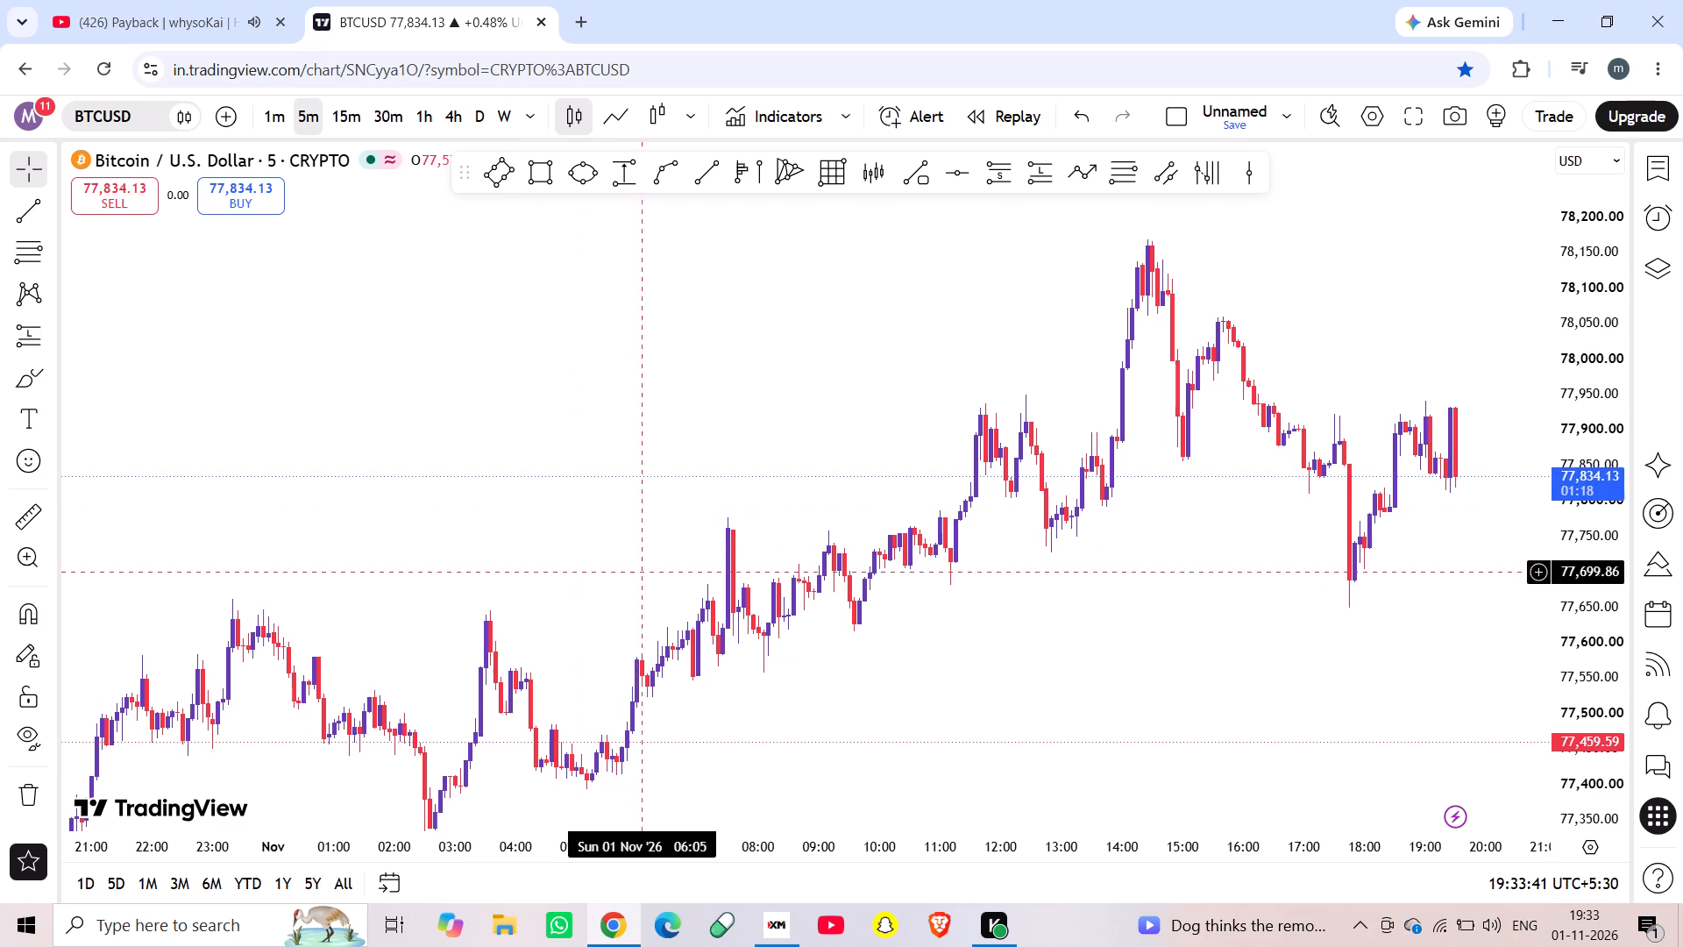
# Draw a trend line along the rising highs, from about 77,628 at 03:25 to about 78,108 at 17:00 on 1 Nov.
pyautogui.moveTo(549, 612); pyautogui.dragTo(678, 429)
pyautogui.moveTo(669, 460); pyautogui.dragTo(525, 645)
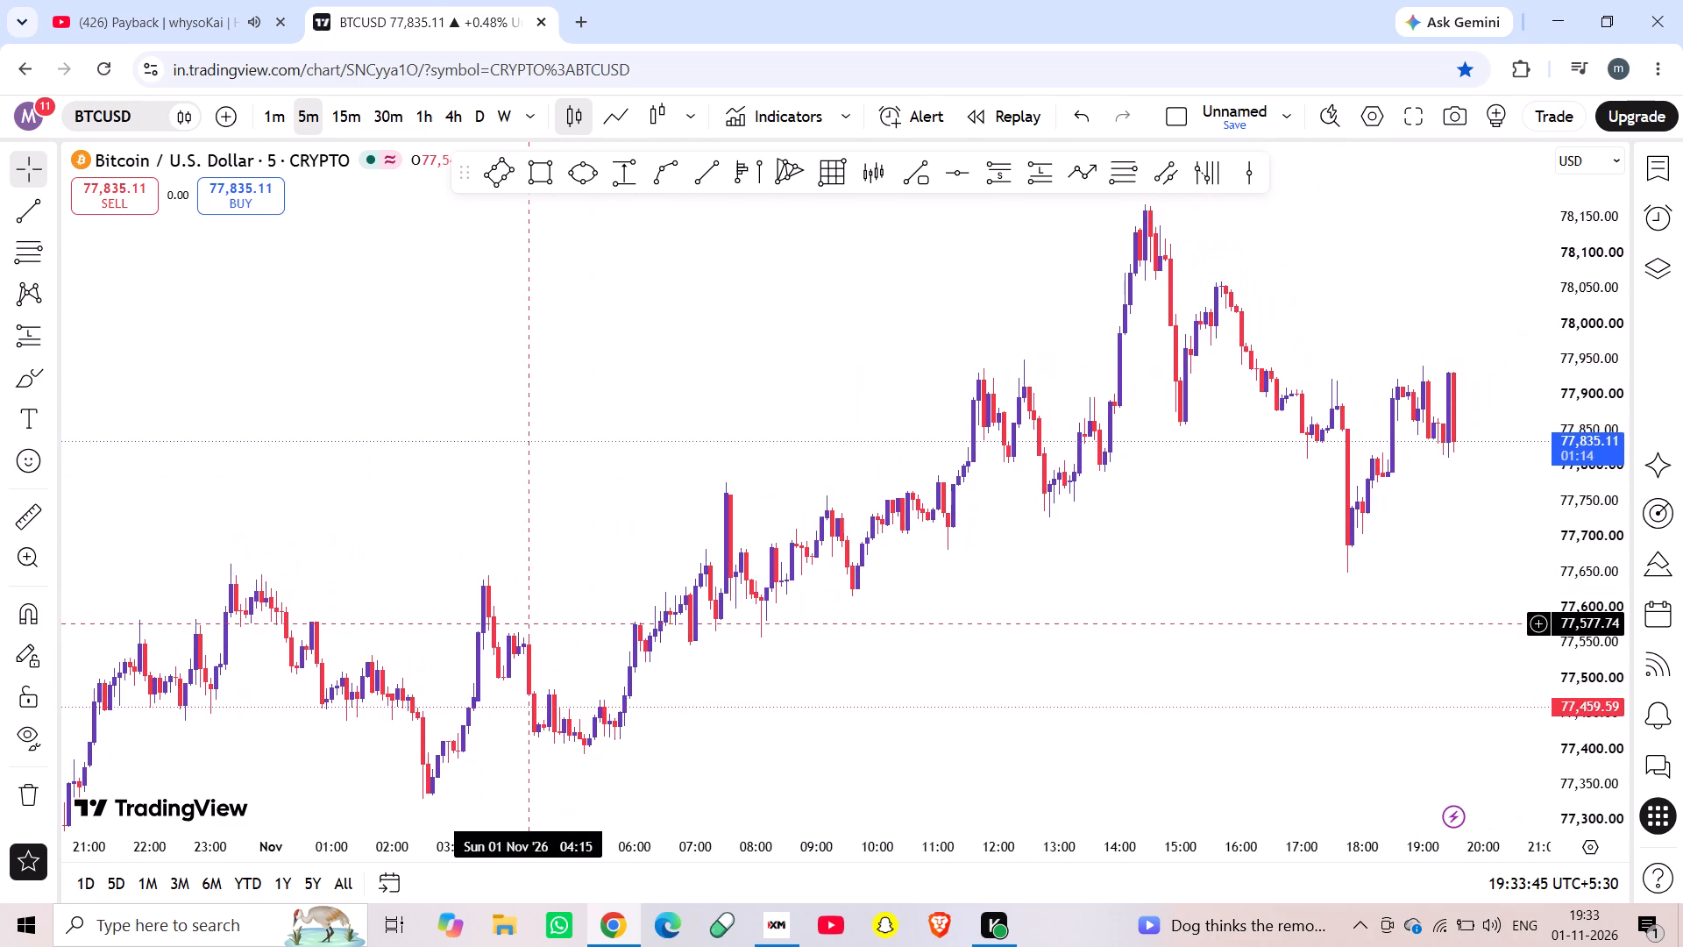
pyautogui.moveTo(525, 645); pyautogui.dragTo(522, 616)
pyautogui.scroll(-2, 522, 616)
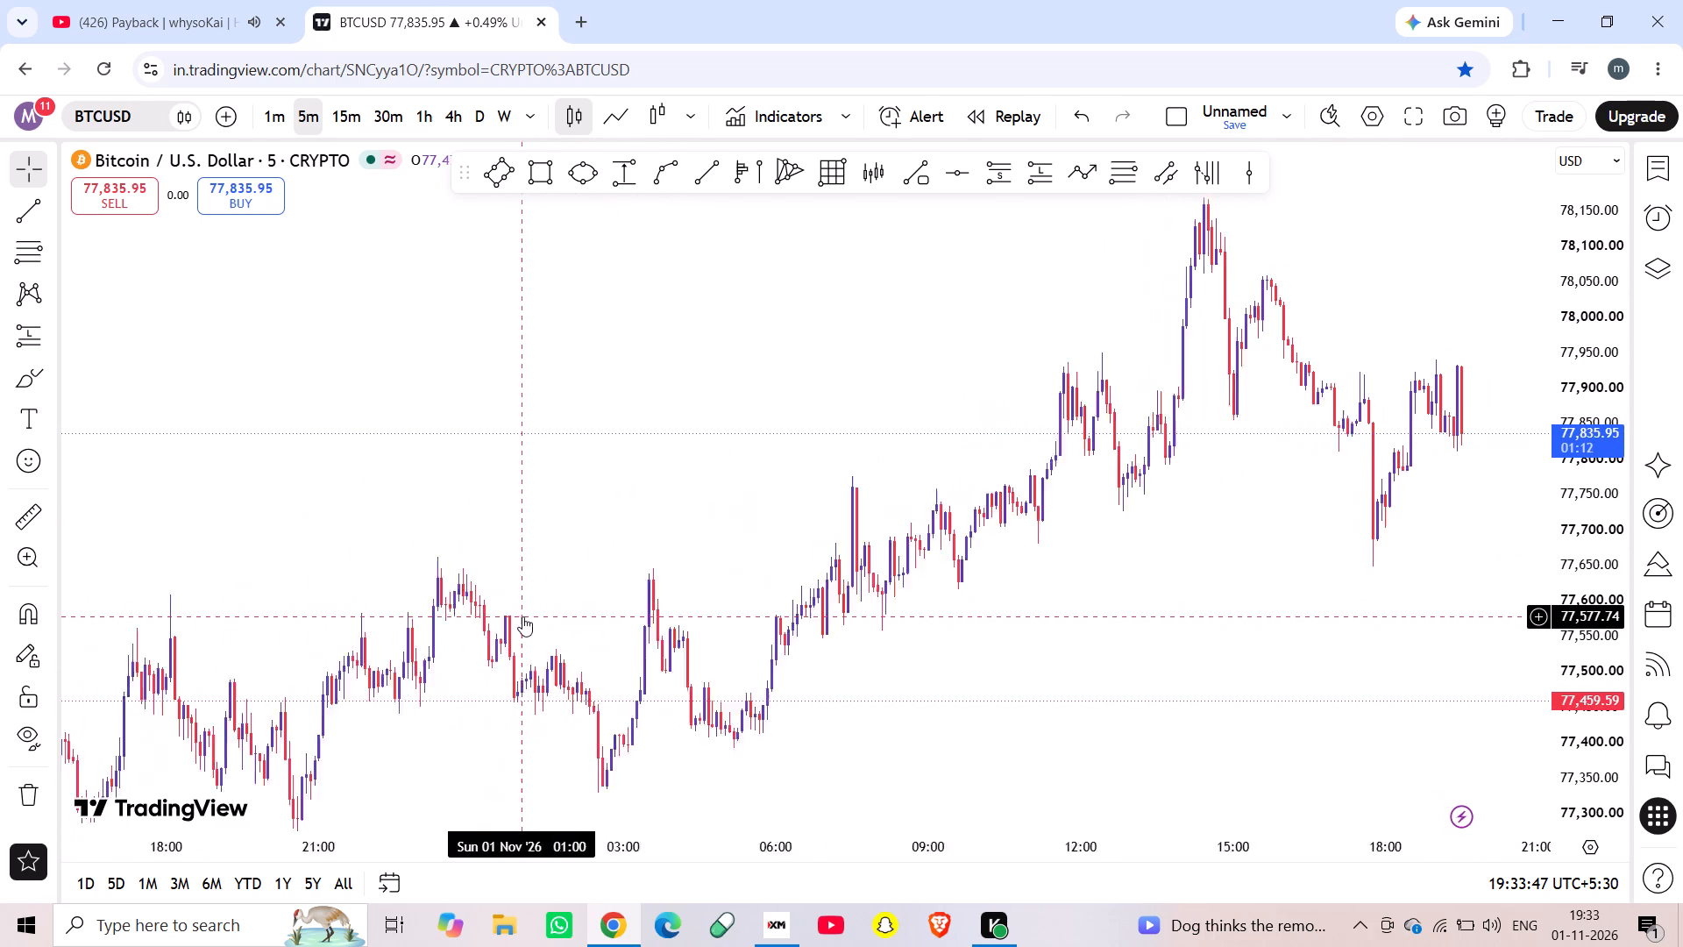
pyautogui.scroll(-1, 522, 616)
pyautogui.scroll(-7, 1603, 609)
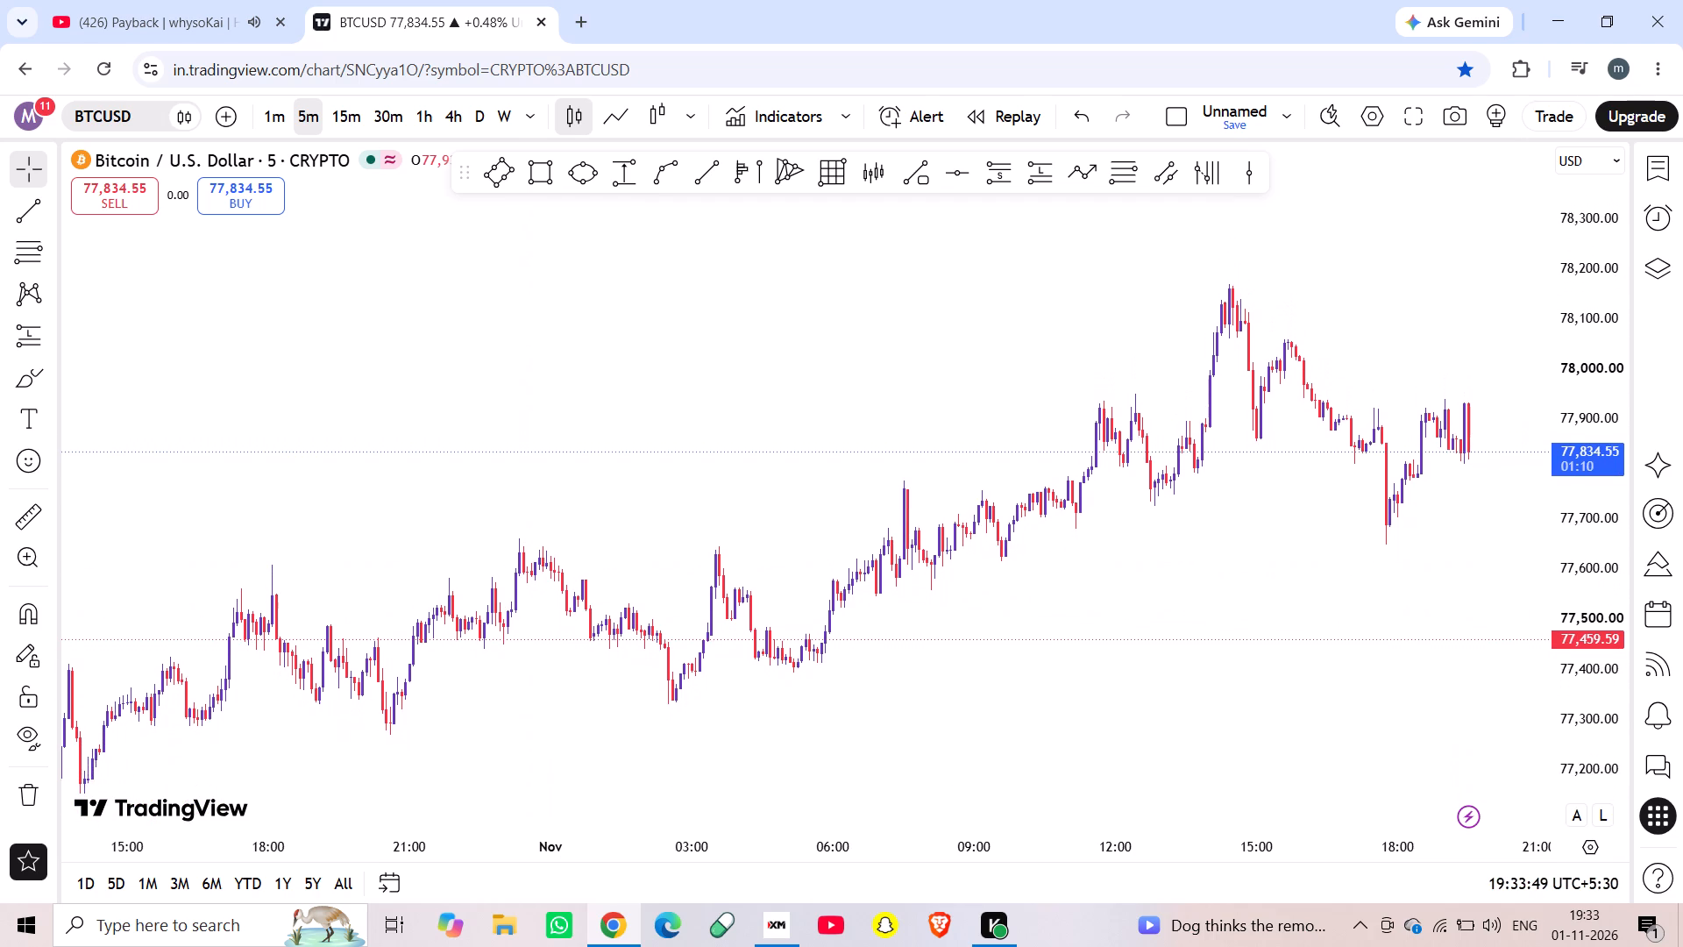
pyautogui.click(696, 178)
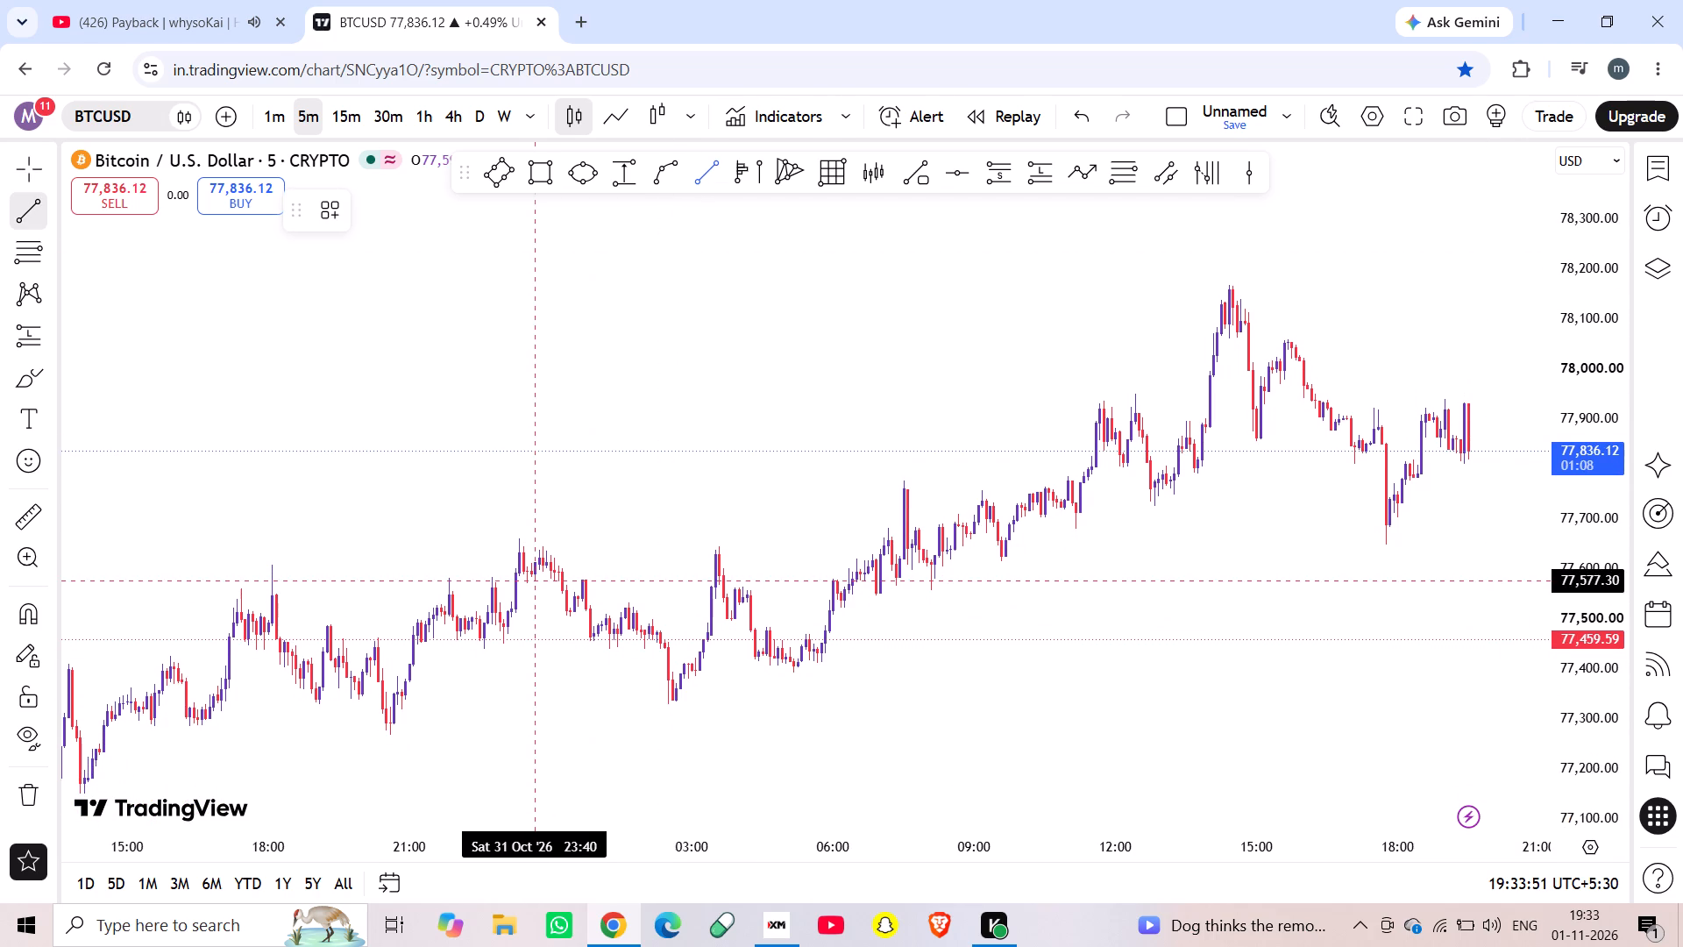
pyautogui.click(711, 555)
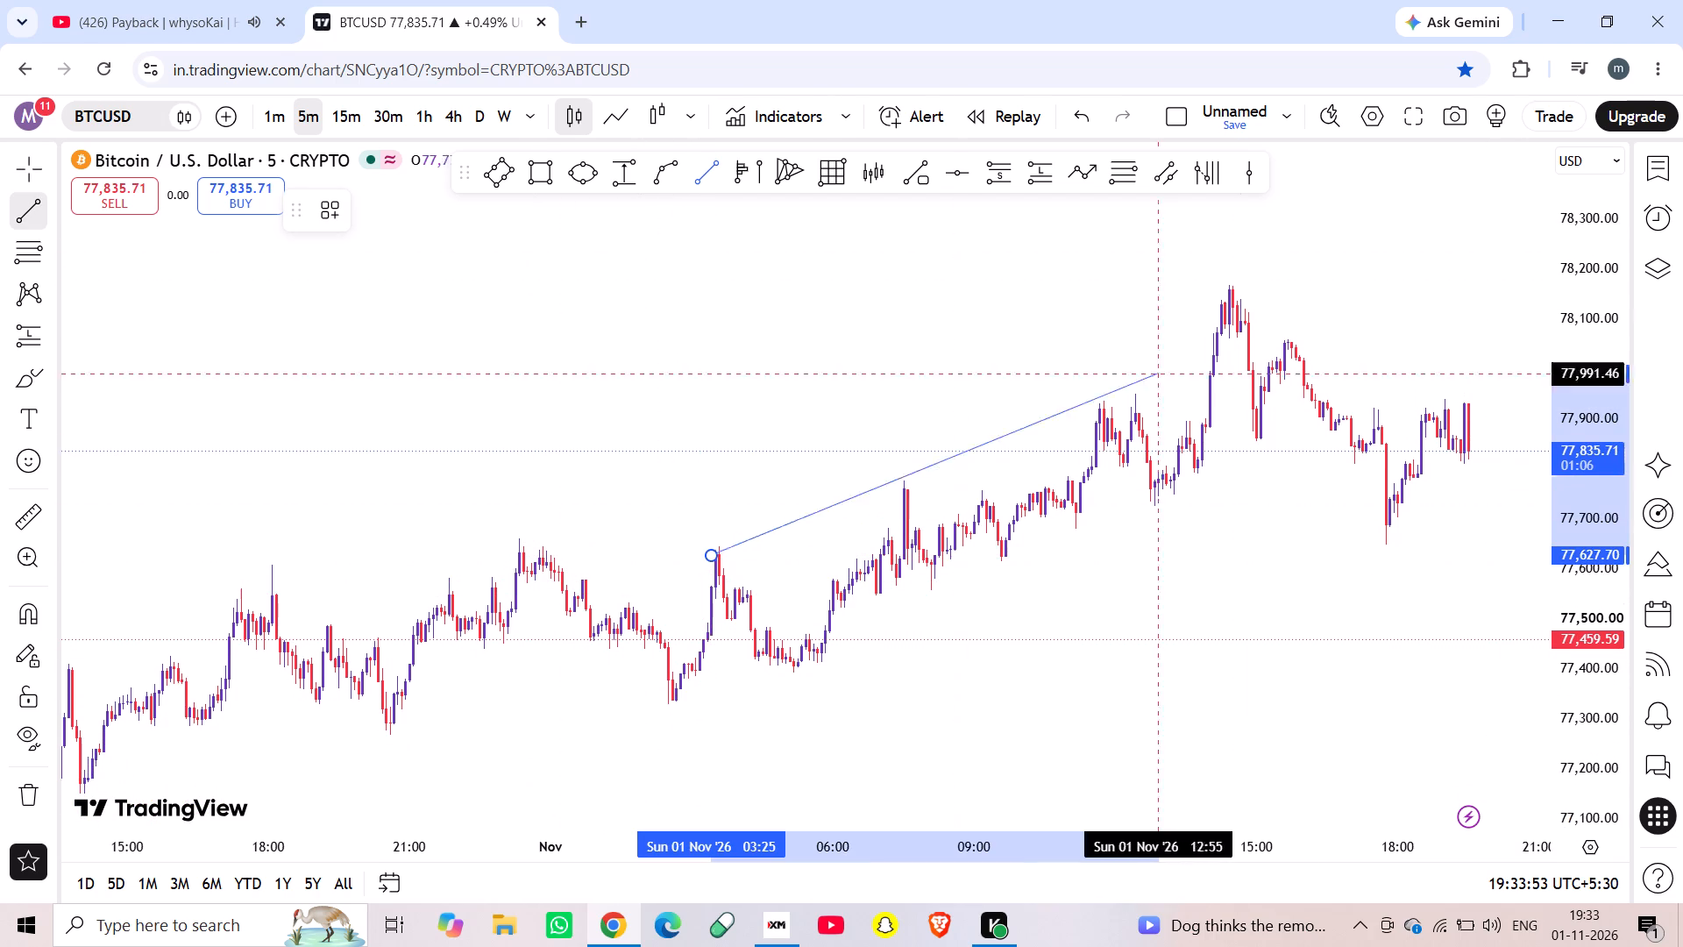
pyautogui.click(1353, 315)
# Draw a second trend line along the rising lows, from about 77,325 at 02:30 to about 78,002 at 18:20 on 1 Nov.
pyautogui.moveTo(1145, 727); pyautogui.dragTo(1157, 663)
pyautogui.click(714, 170)
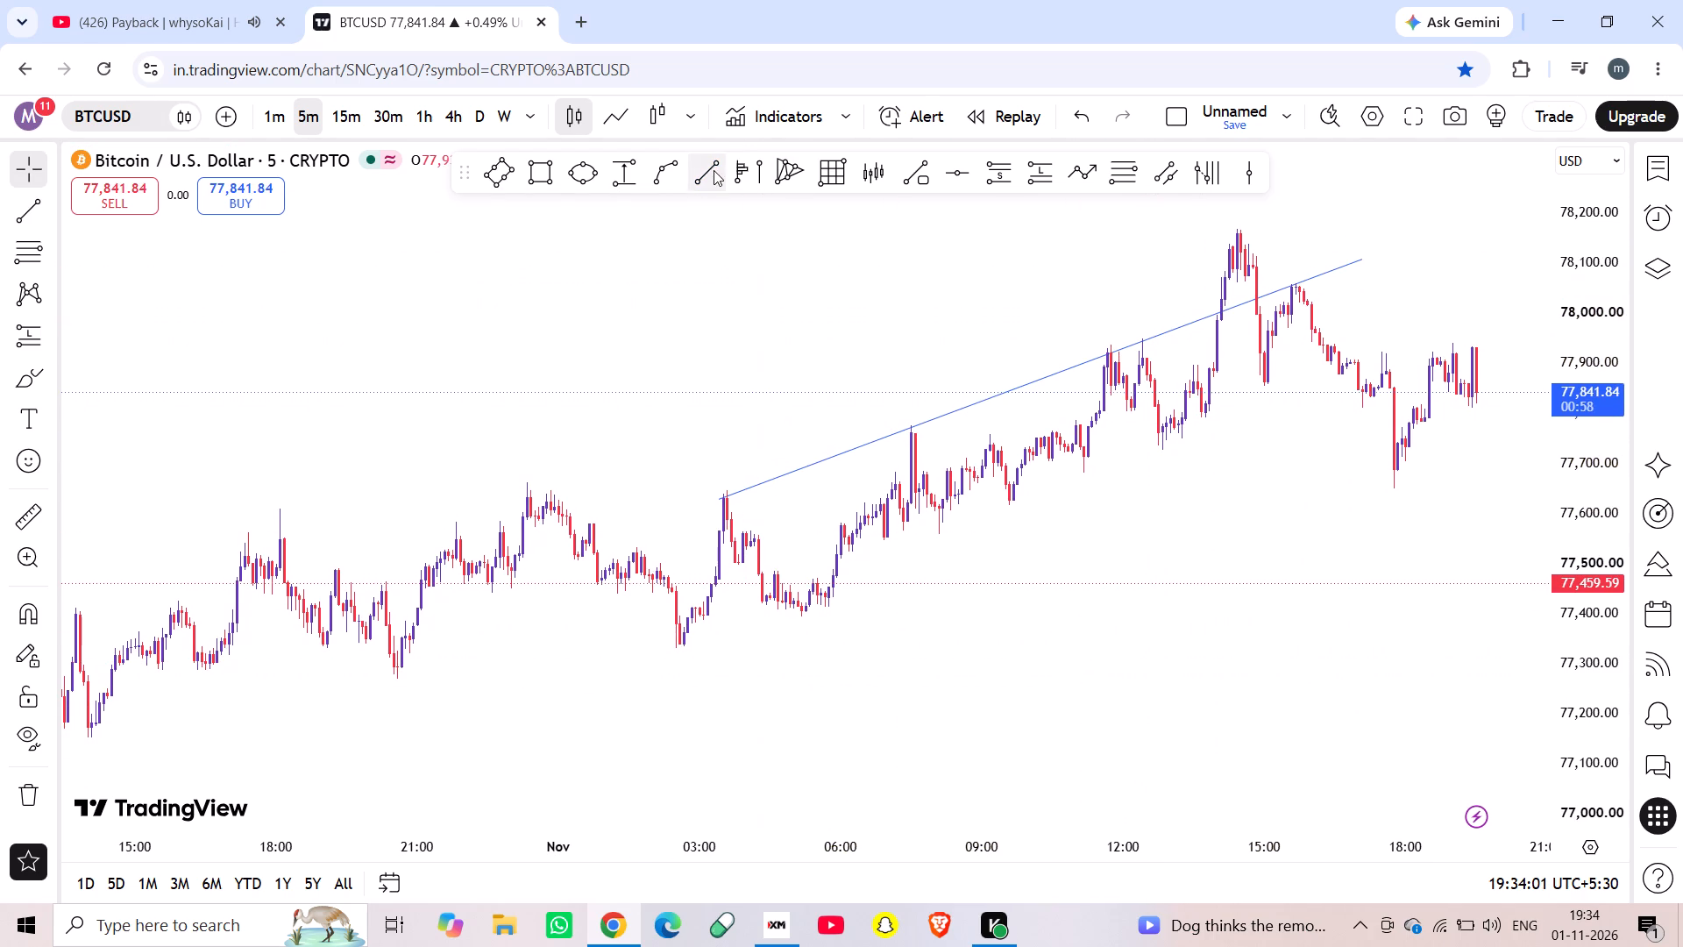
pyautogui.click(677, 651)
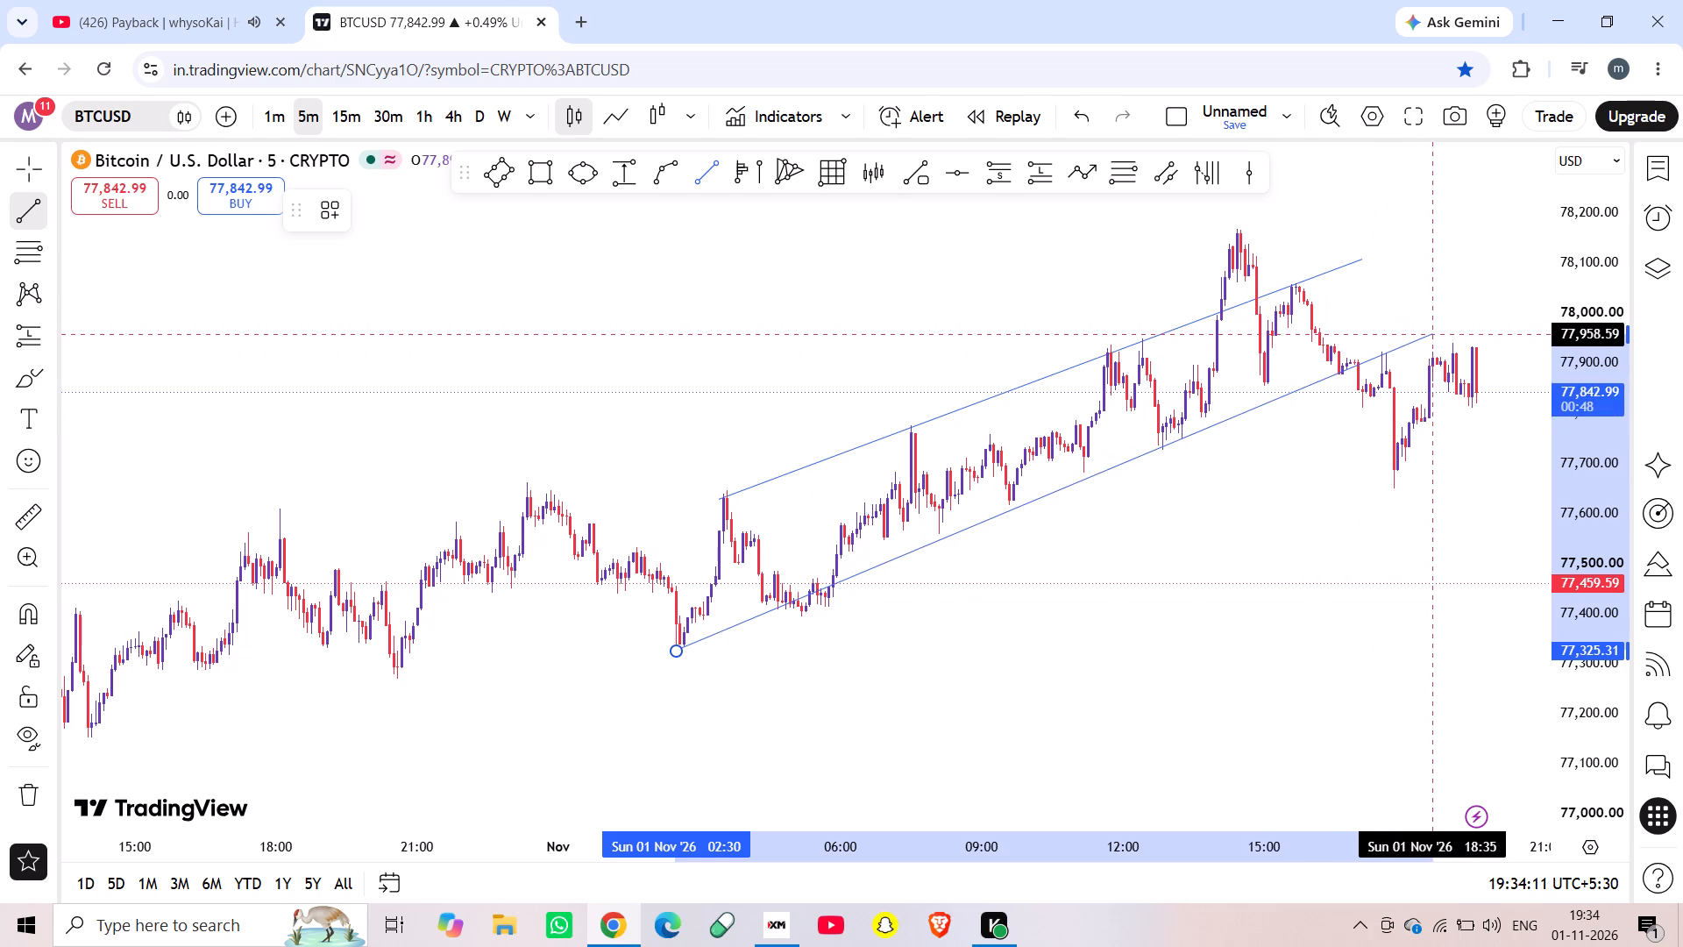
pyautogui.click(1422, 311)
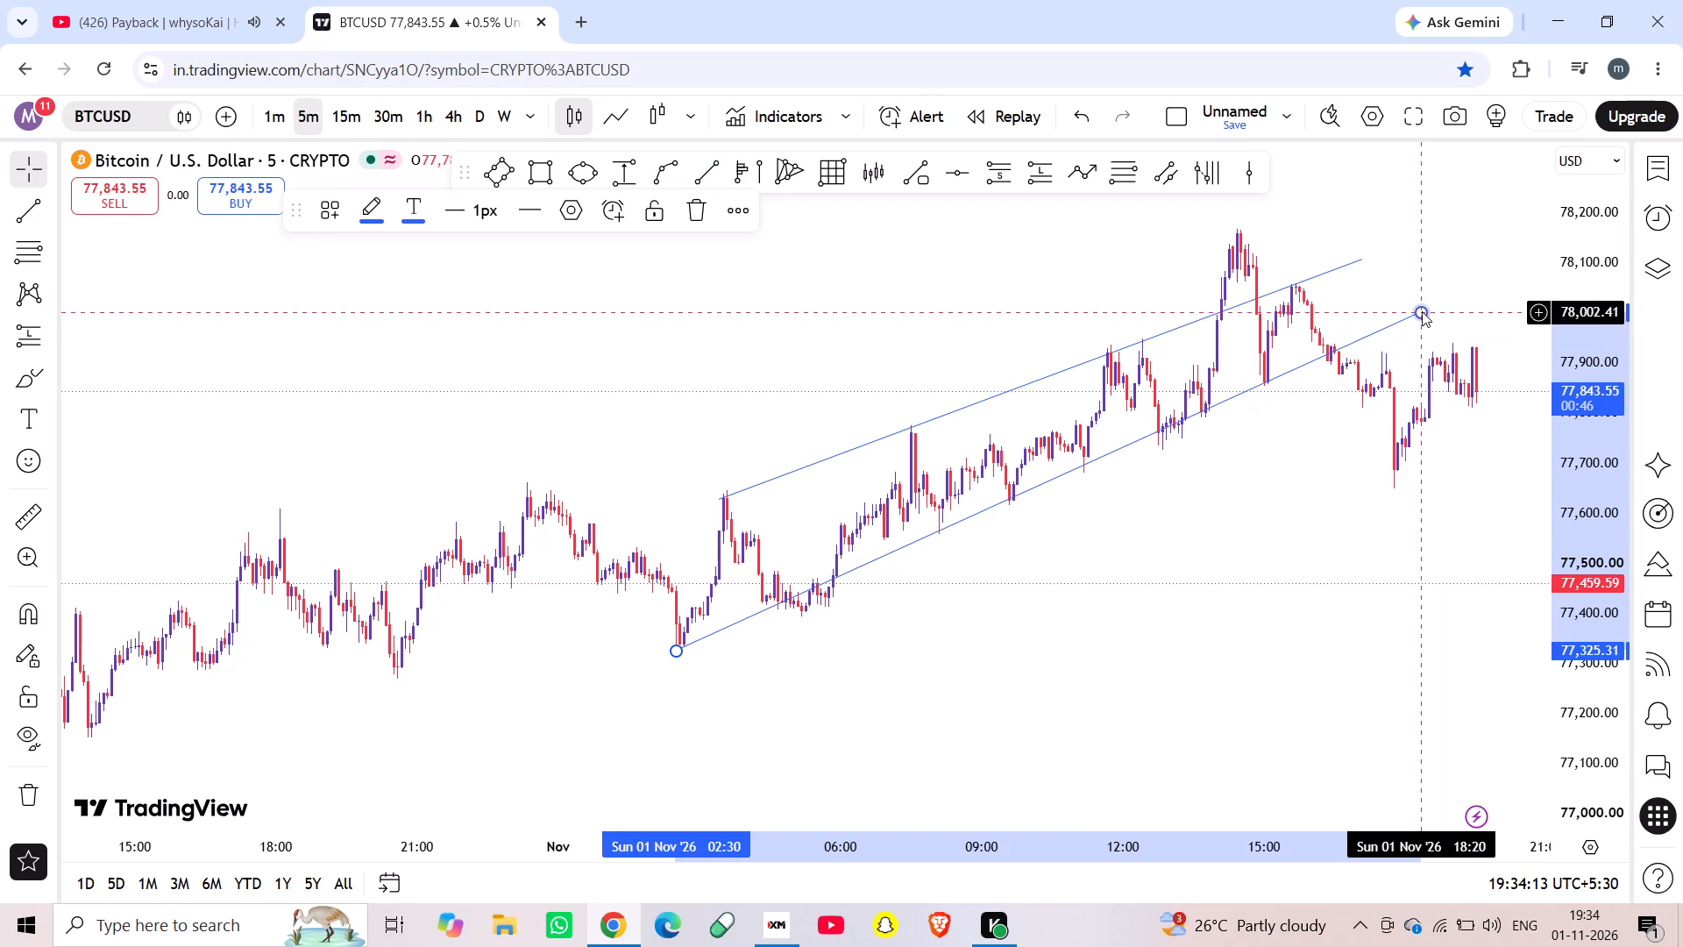
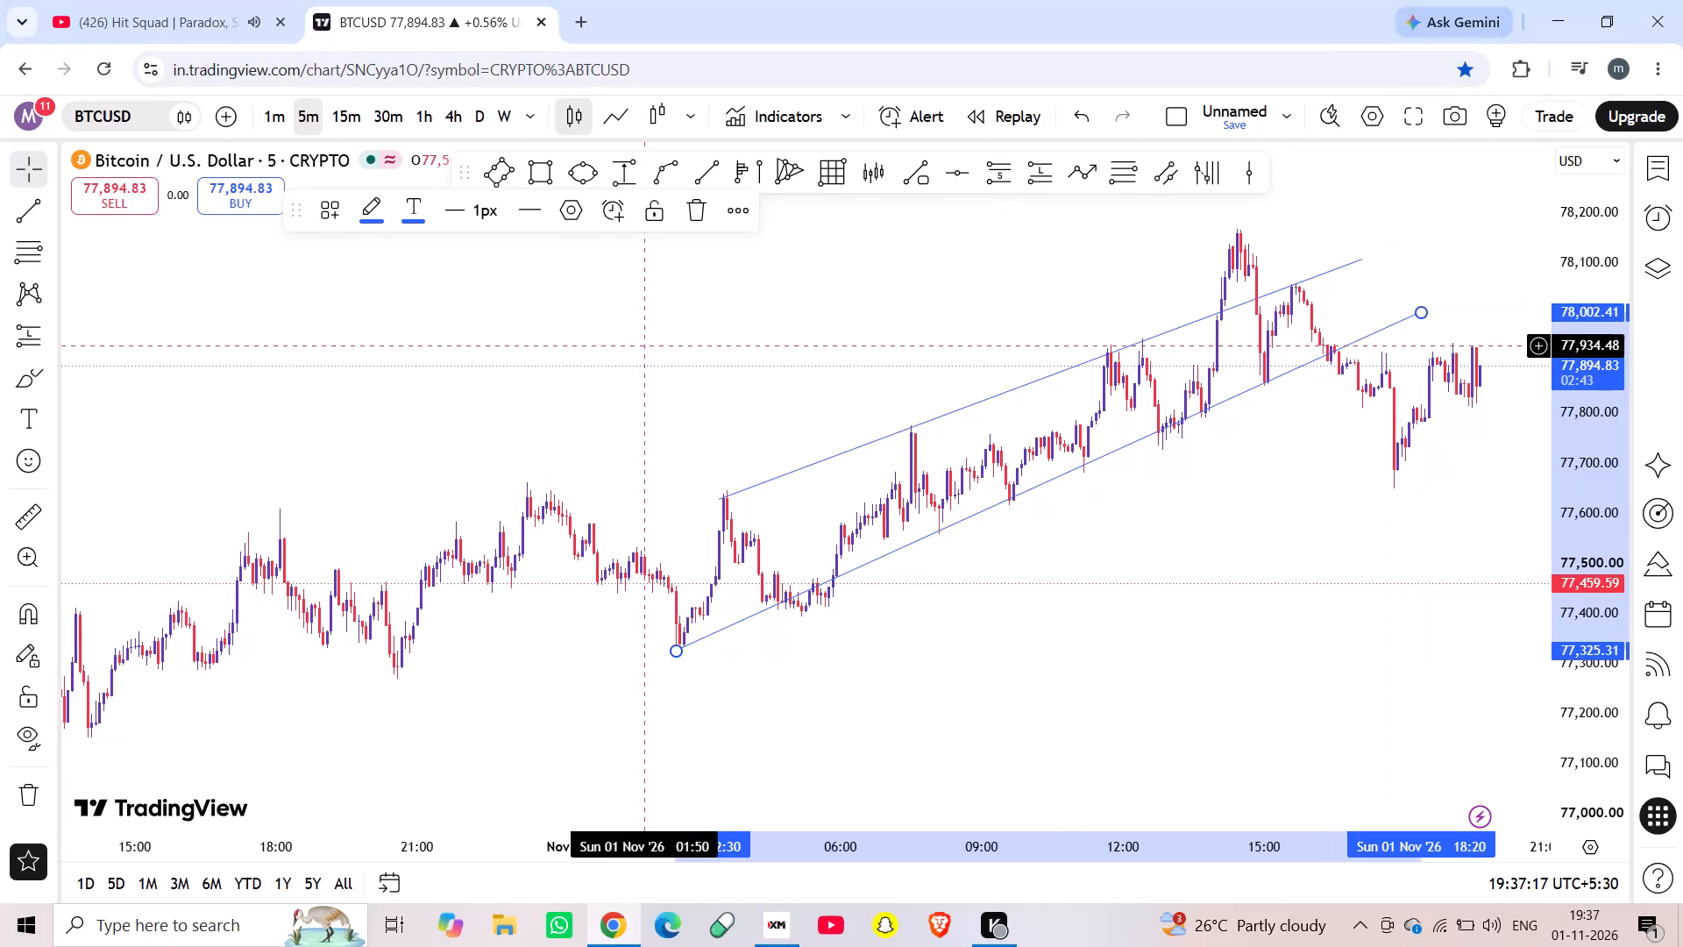
# Place a Gann box over the latest price drop, from about 77,941 at 16:30 to about 77,650 at 19:45 on 1 Nov.
pyautogui.click(824, 171)
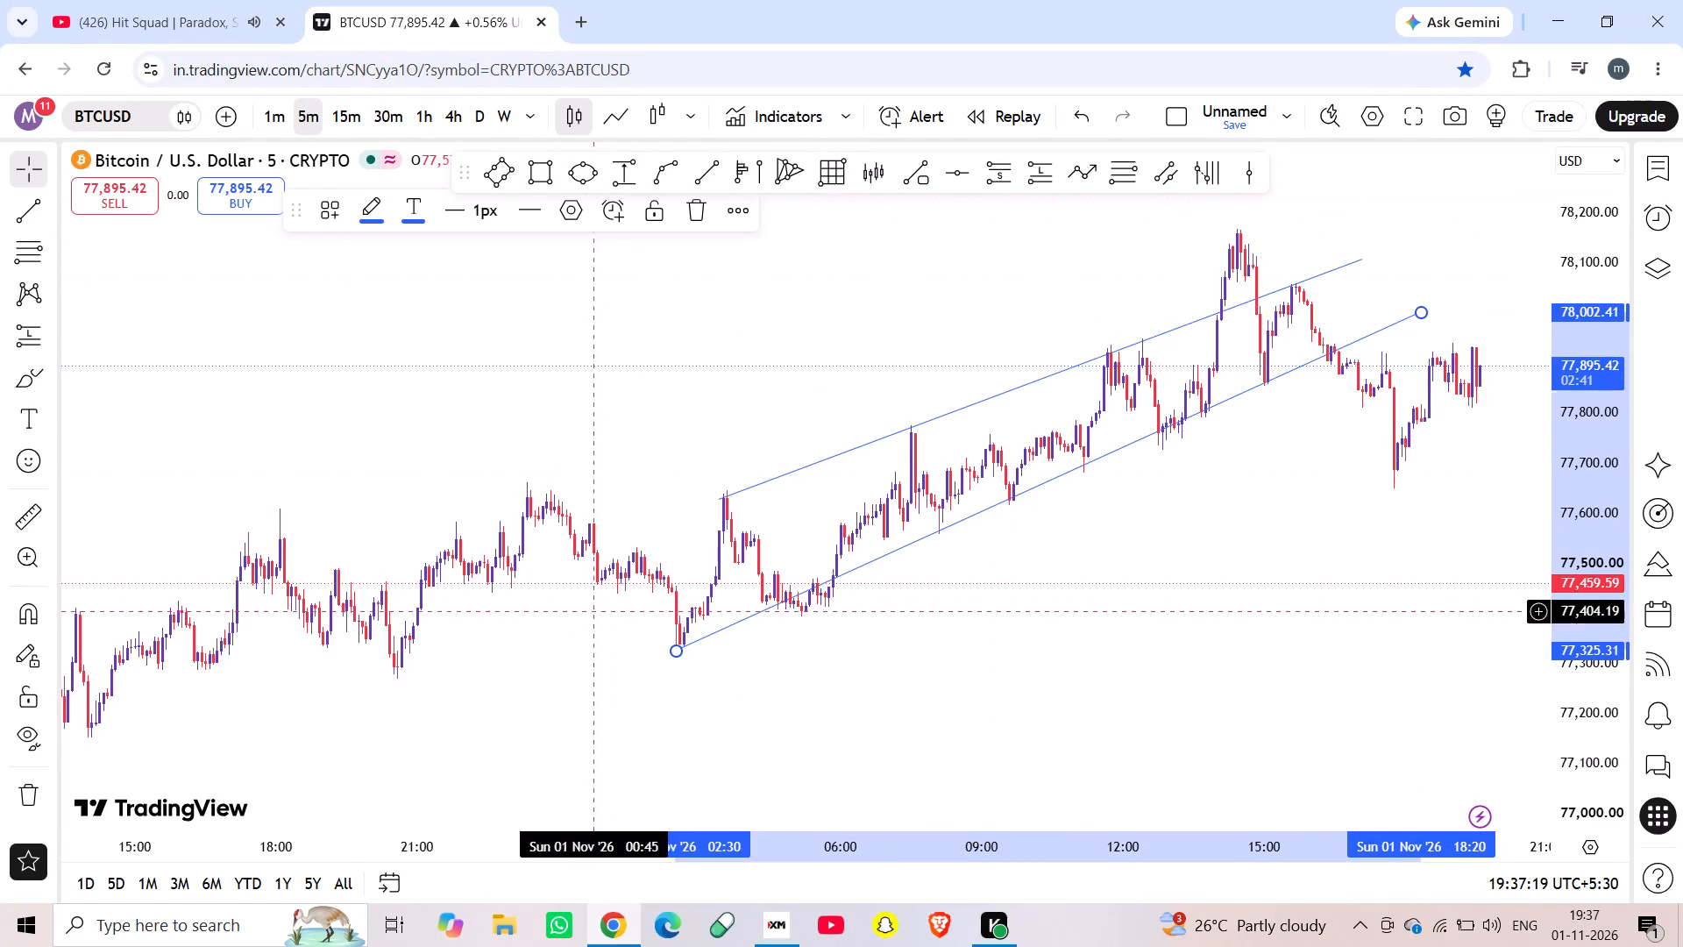
pyautogui.click(678, 638)
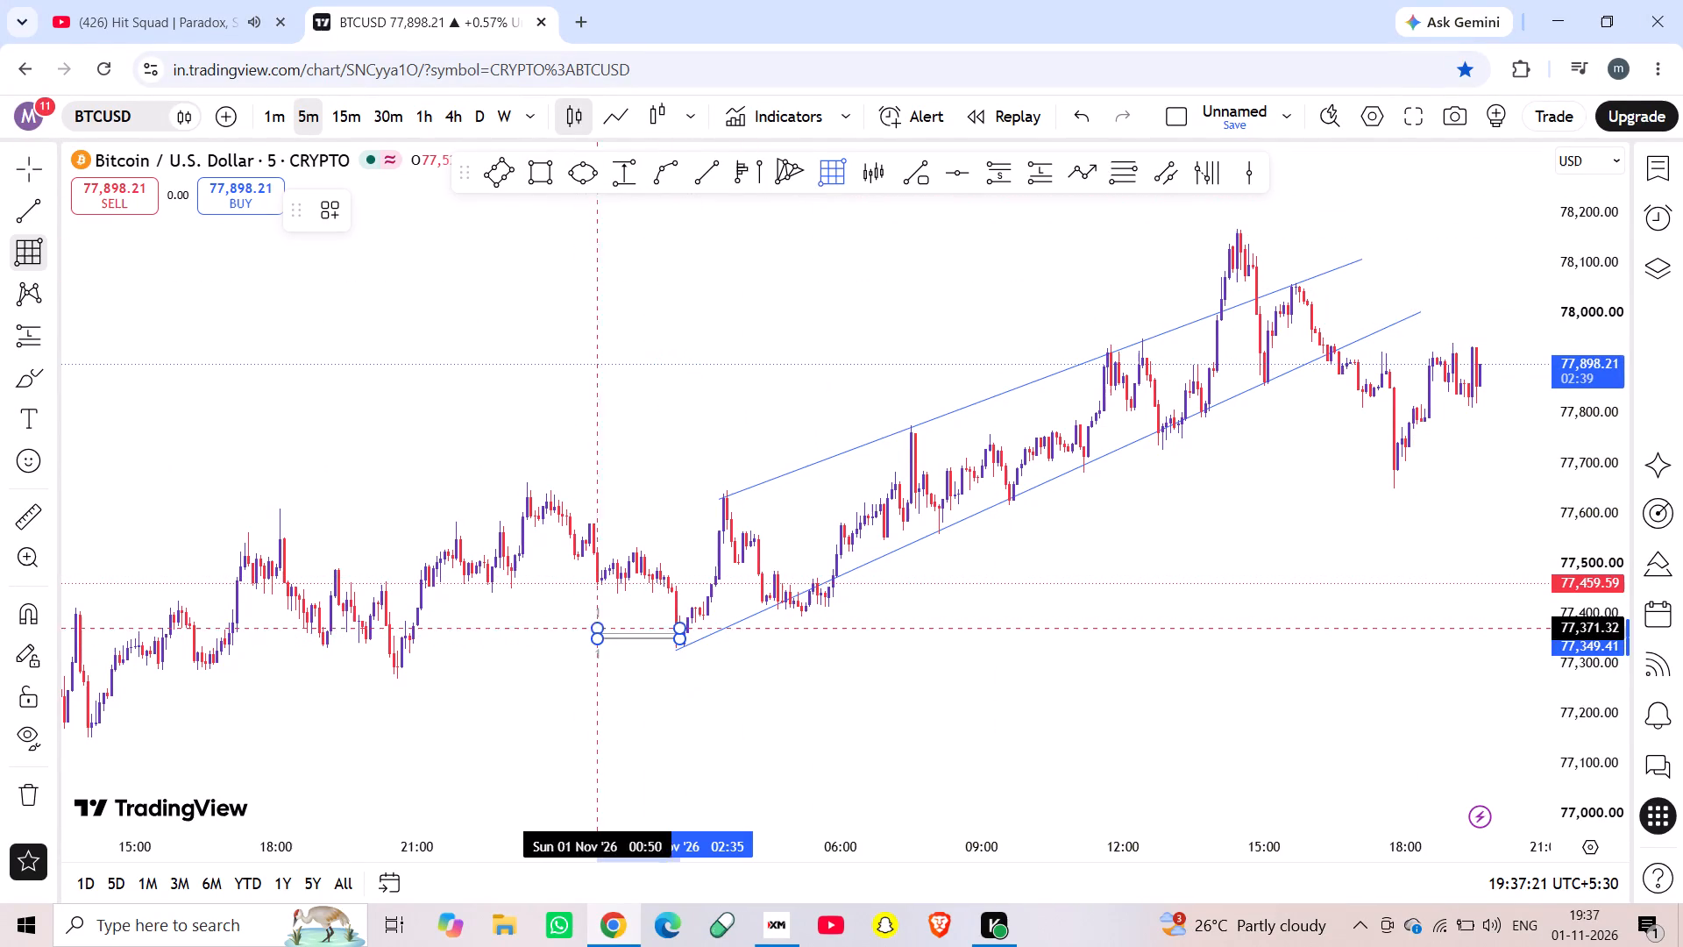
pyautogui.click(529, 493)
pyautogui.moveTo(525, 604); pyautogui.dragTo(655, 568)
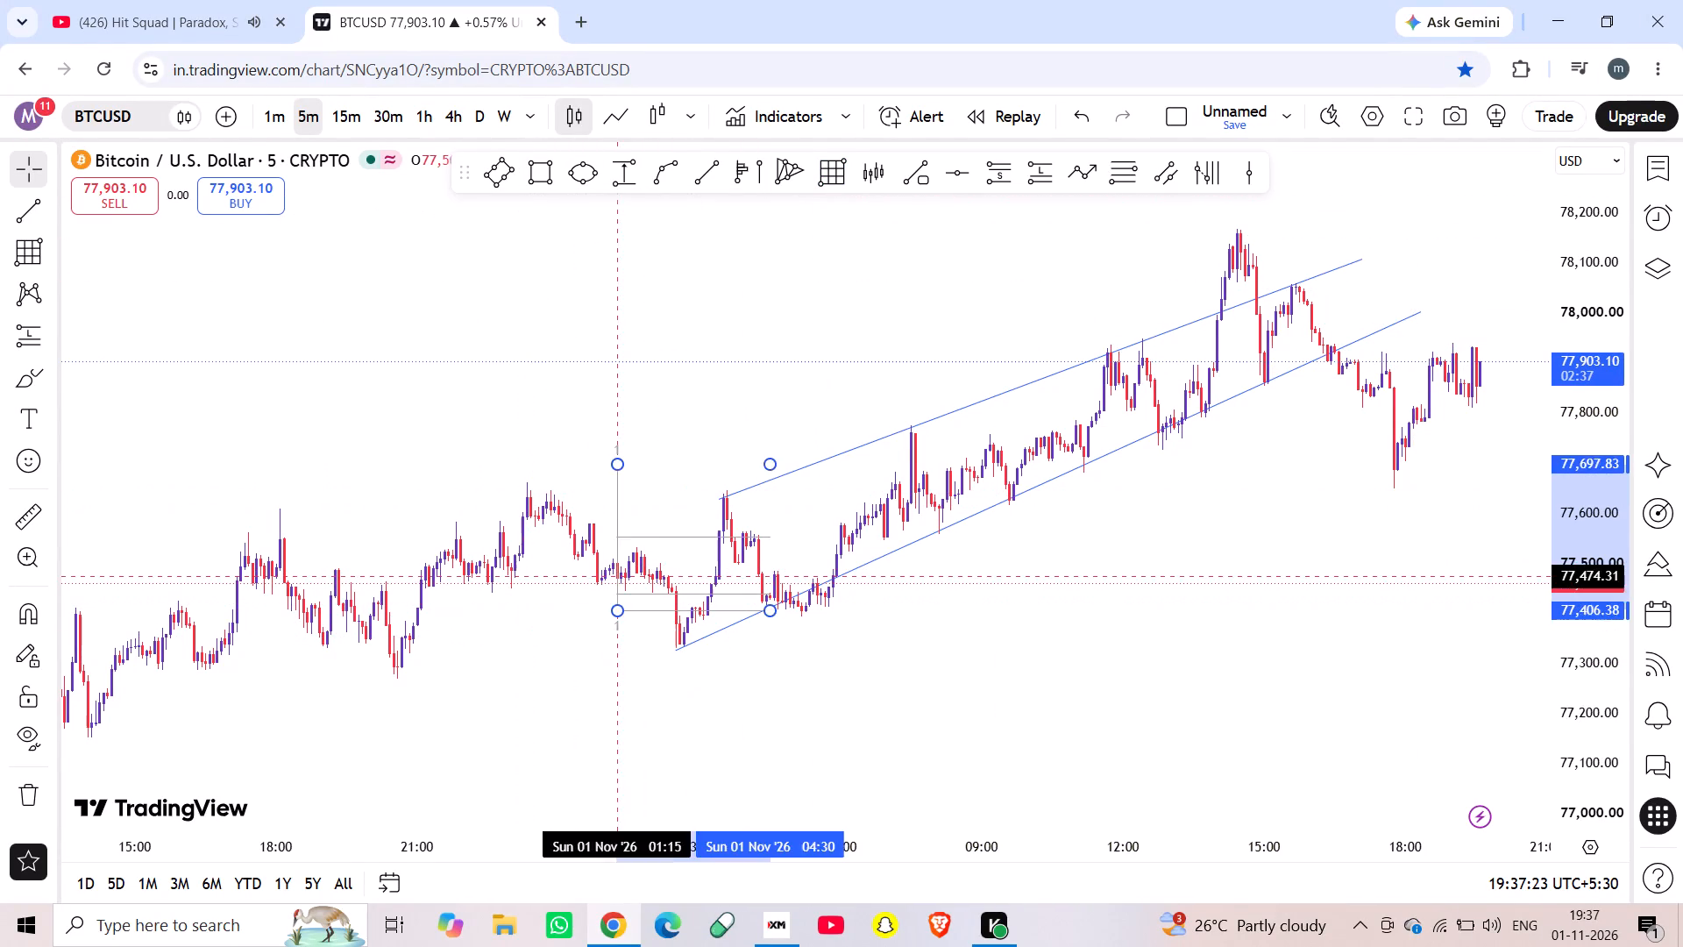
pyautogui.moveTo(655, 568); pyautogui.dragTo(1363, 473)
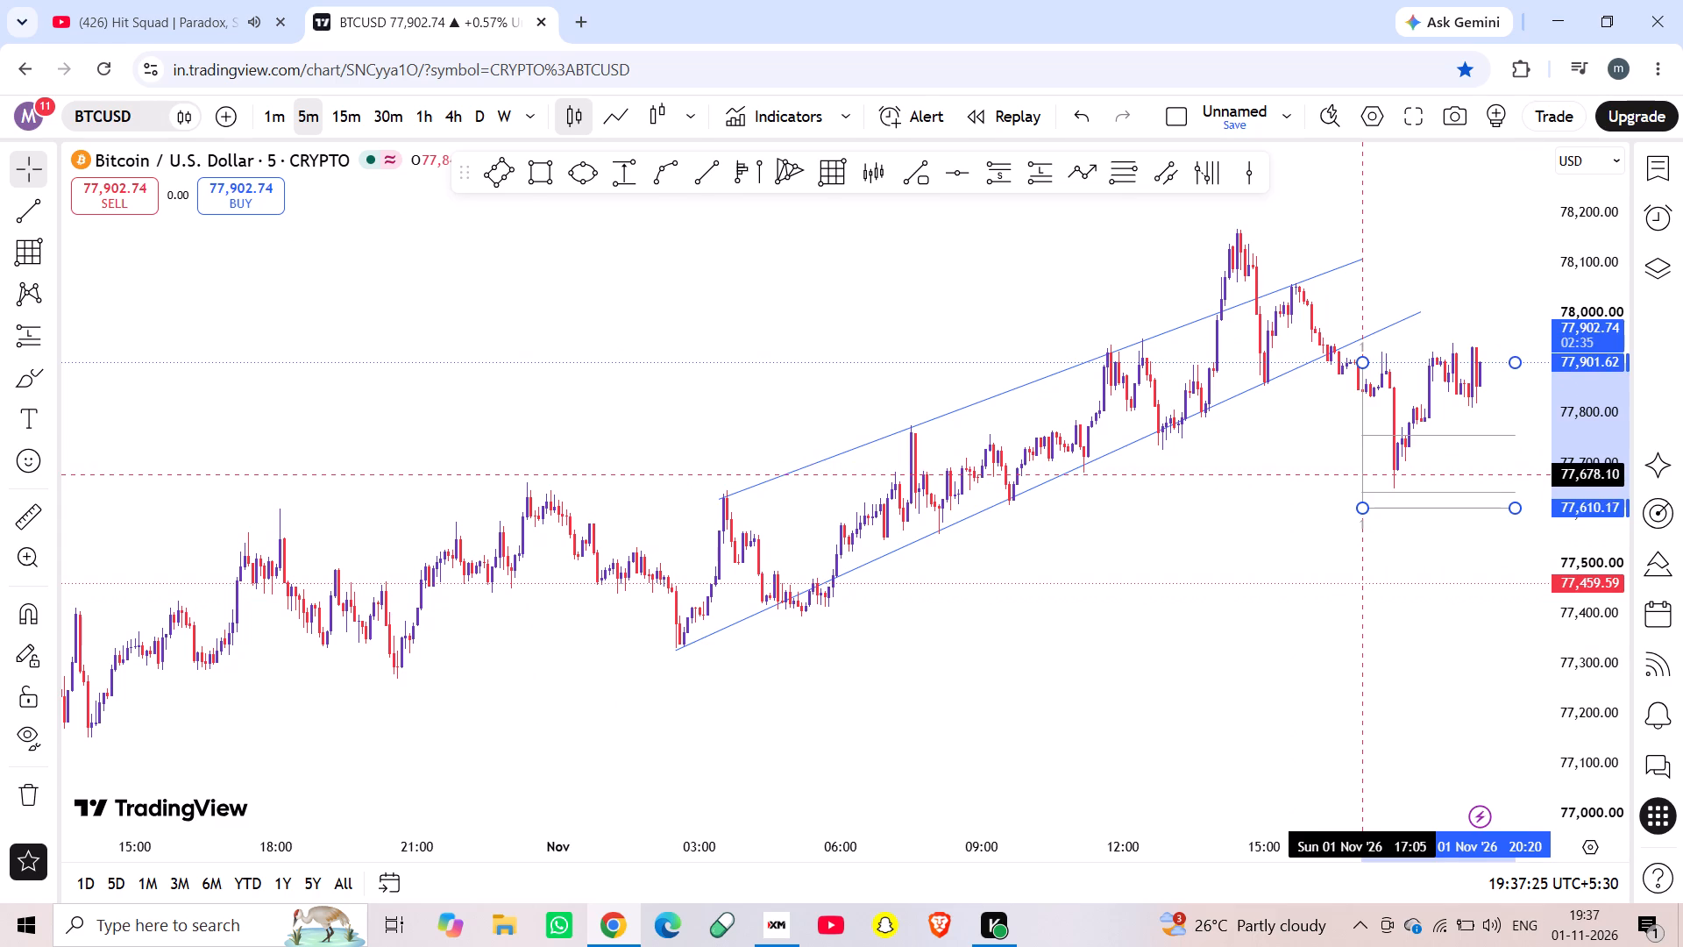
pyautogui.moveTo(1363, 473); pyautogui.dragTo(1336, 454)
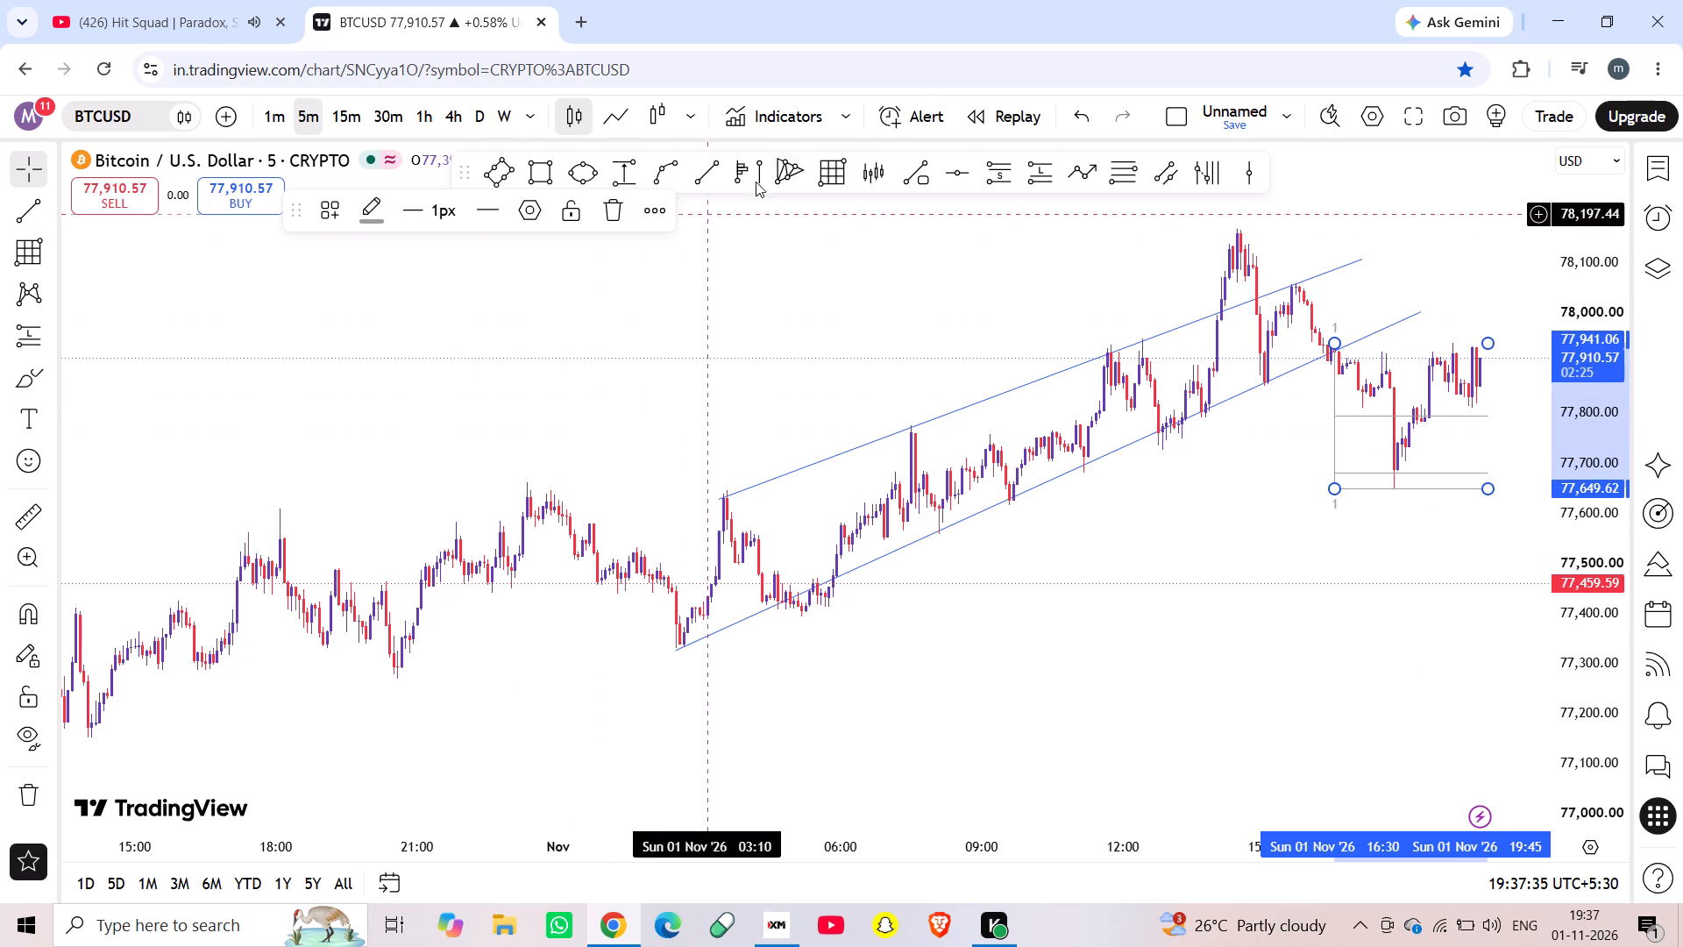
# Draw a vertical trend line at 17:50 on 1 Nov, from about 77,687 up to about 78,020.
pyautogui.click(695, 171)
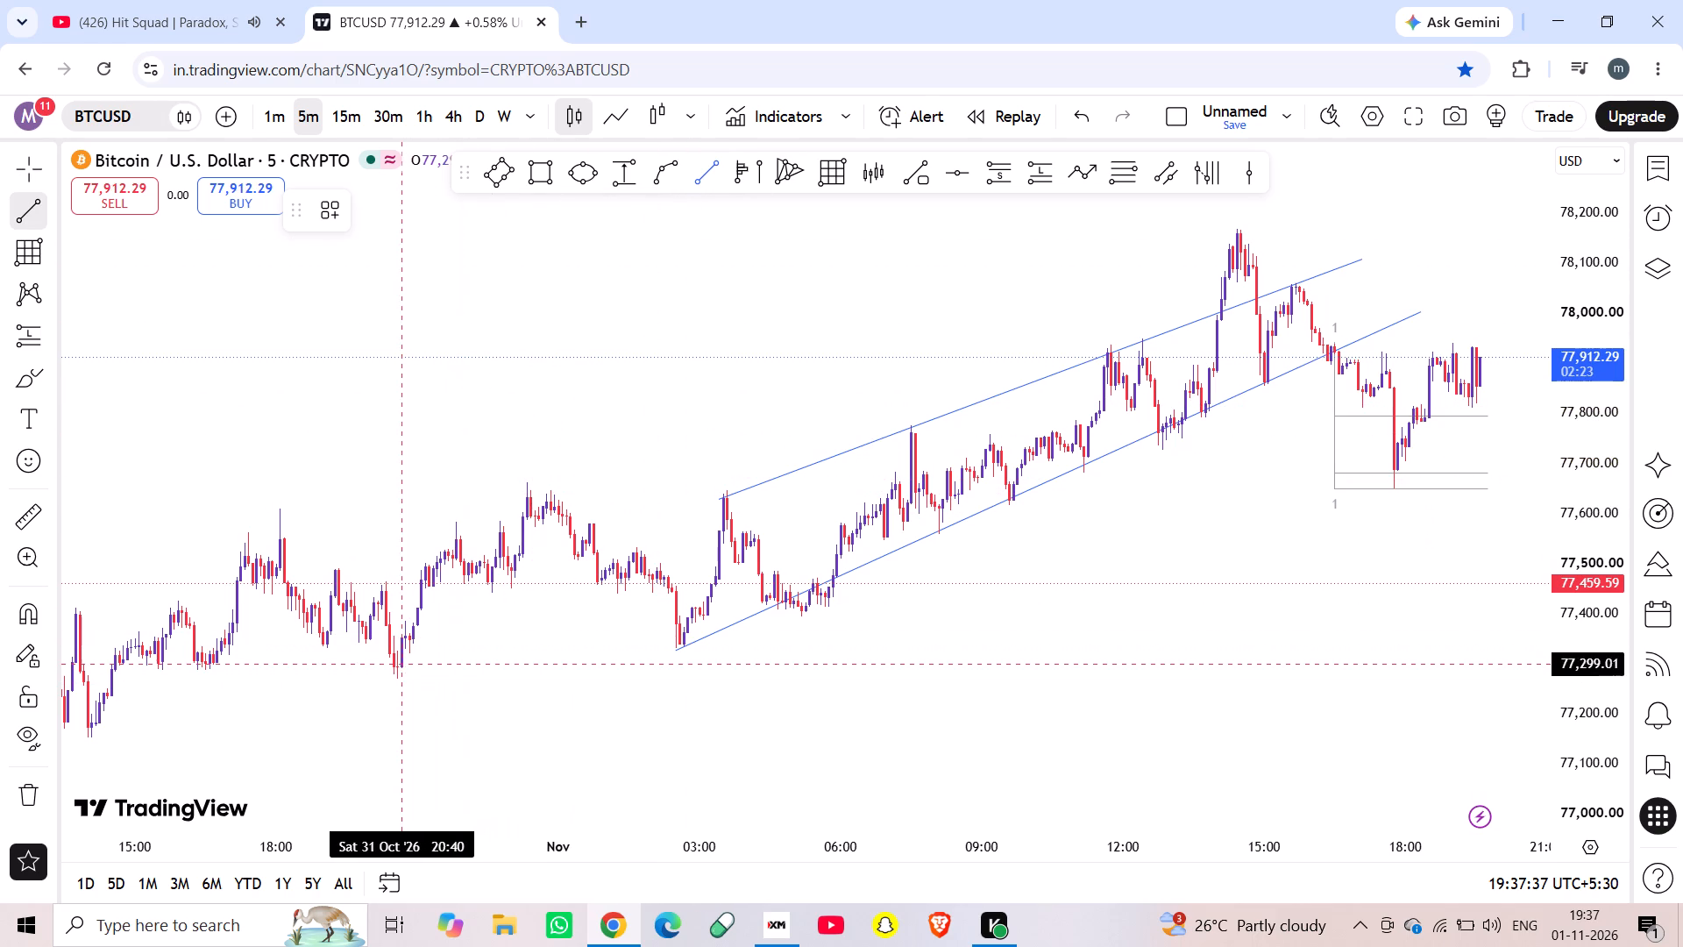
pyautogui.click(401, 664)
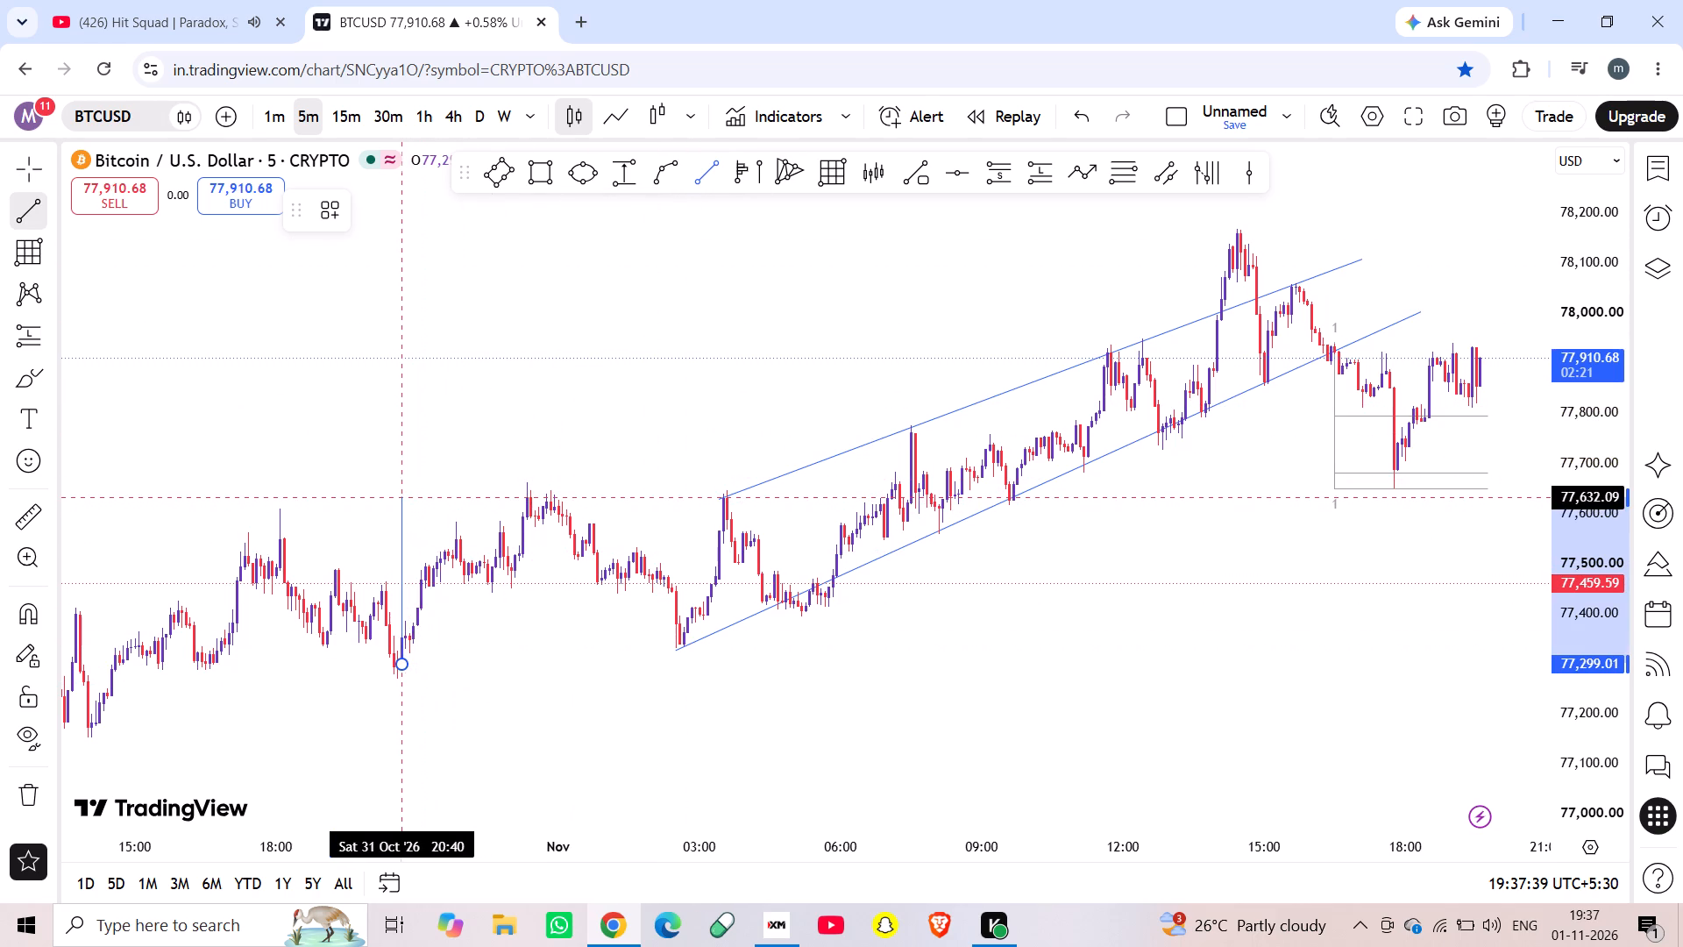
pyautogui.click(401, 497)
pyautogui.moveTo(406, 559); pyautogui.dragTo(1400, 366)
# Draw a rectangle between about 77,985 and 78,024, extending from 17:50 on 1 Nov to about 03:35 on 2 Nov.
pyautogui.scroll(4, 1454, 290)
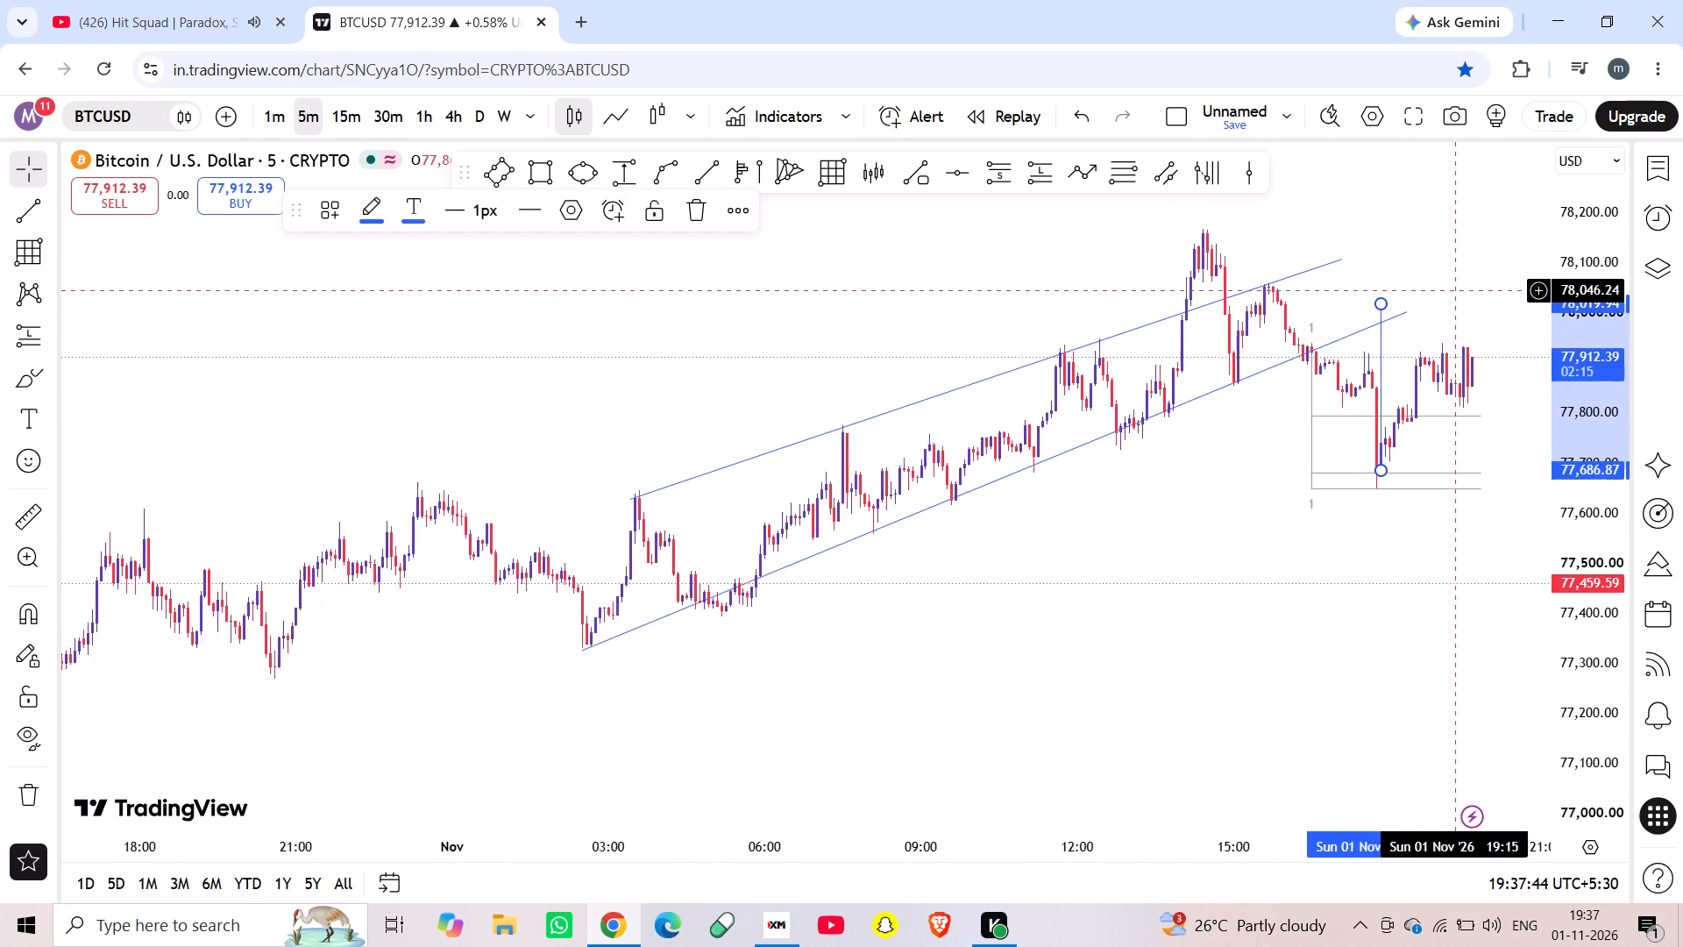
pyautogui.hscroll(-1, 1454, 290)
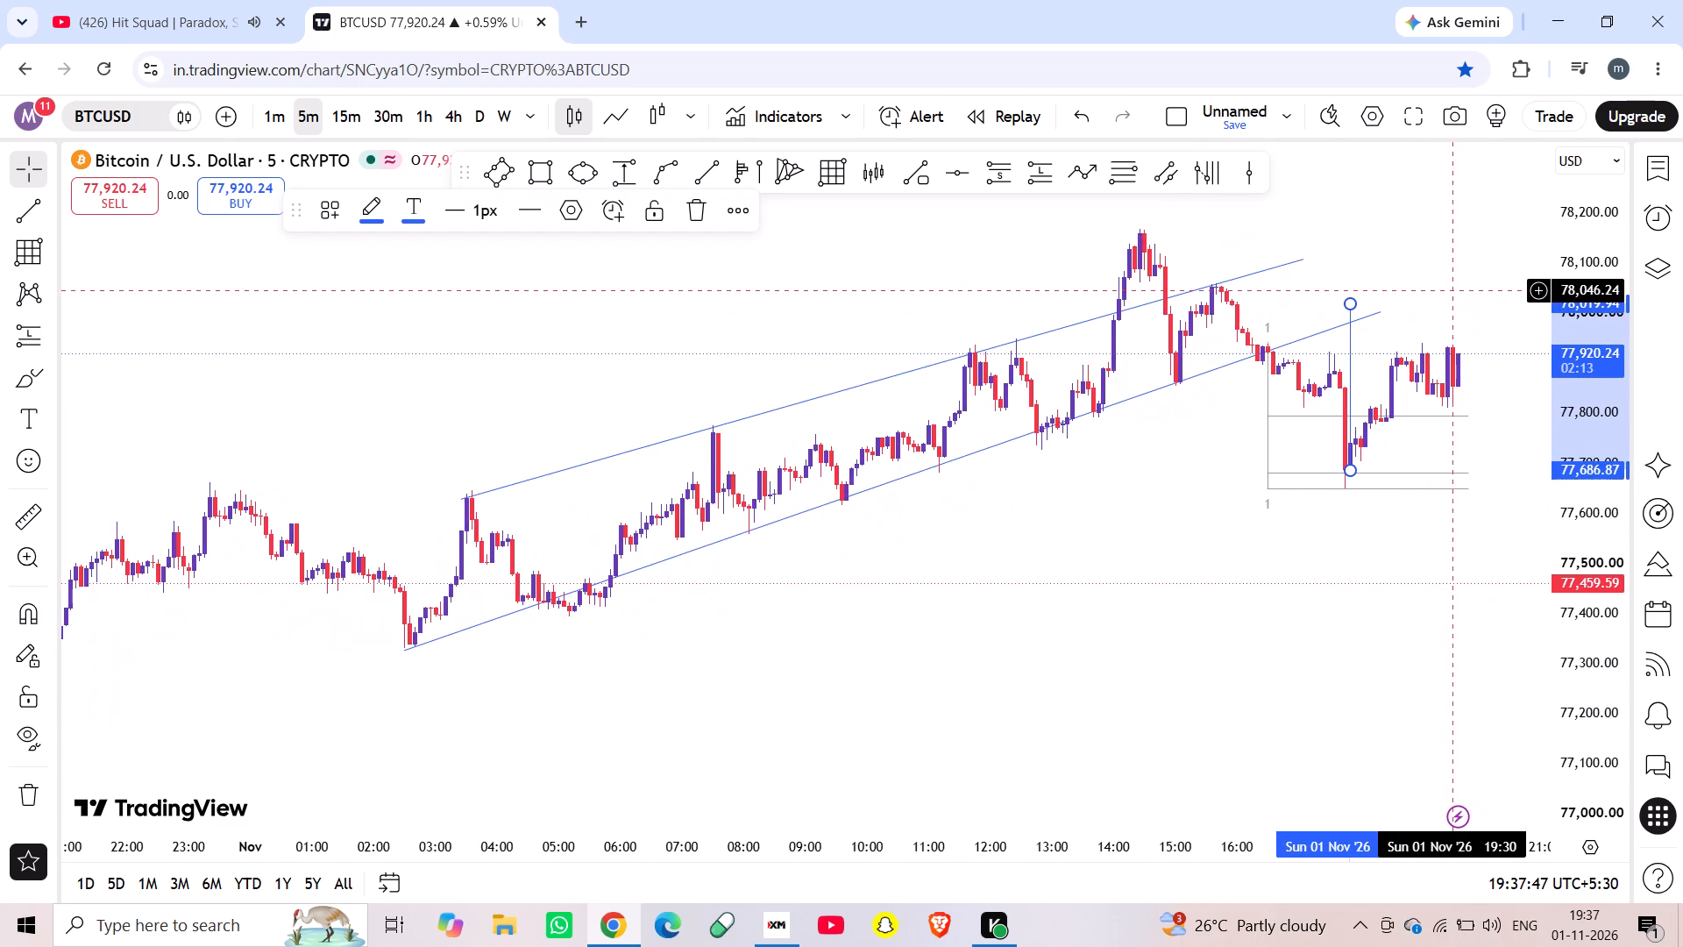
pyautogui.scroll(-2, 948, 373)
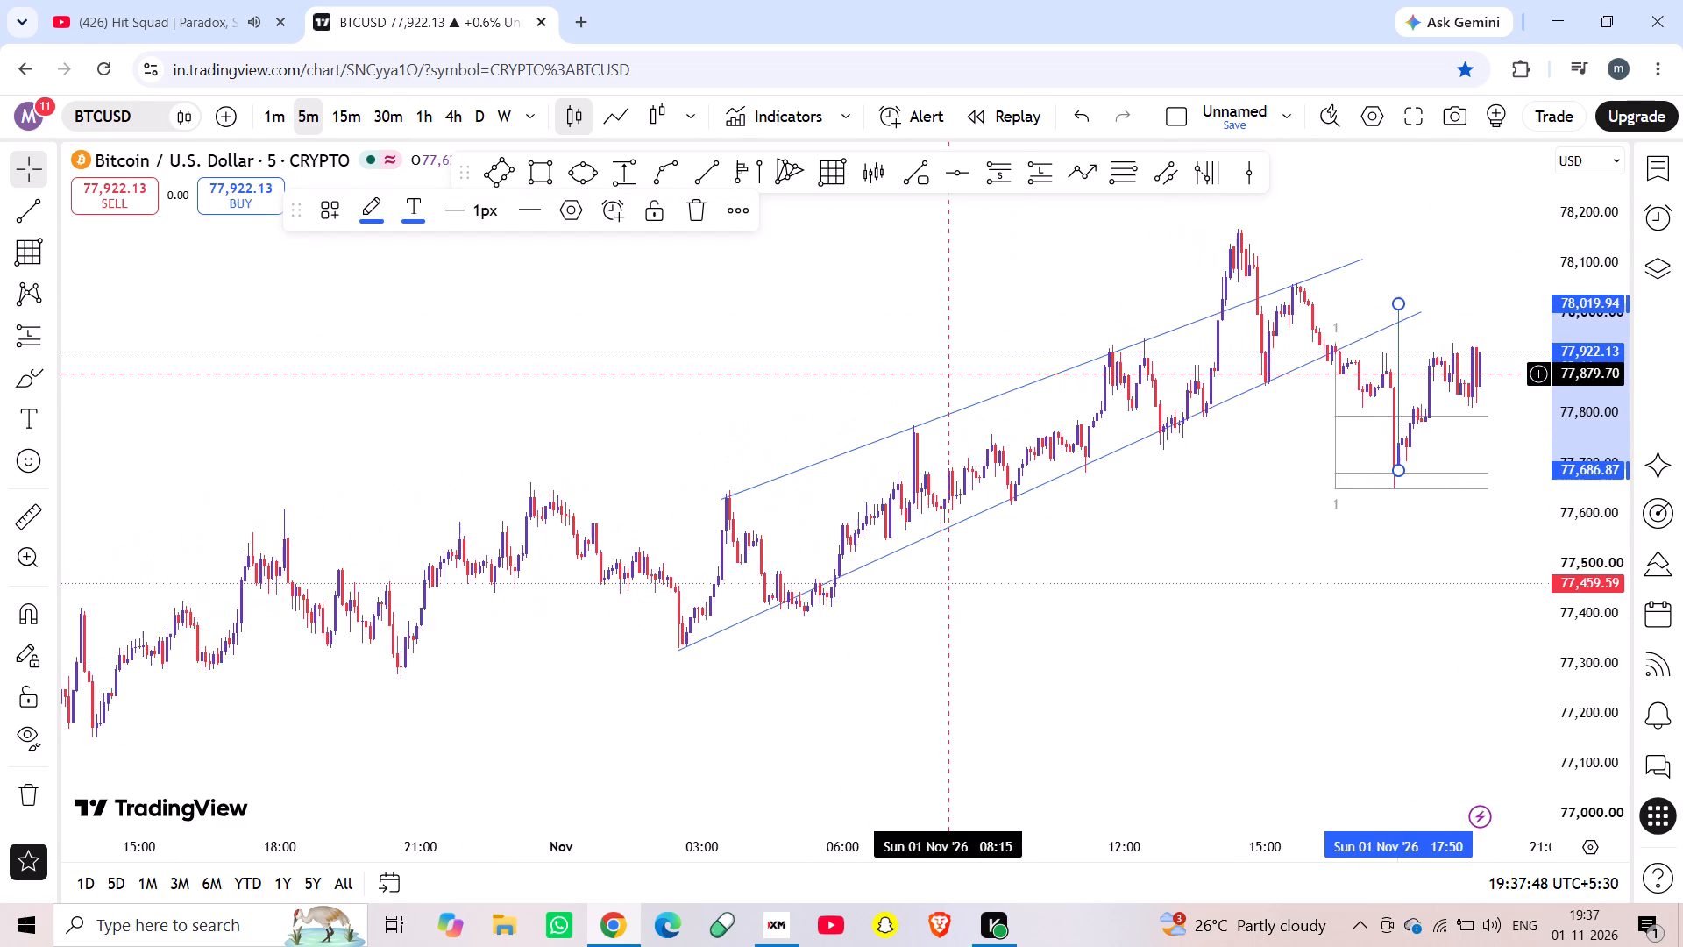
pyautogui.scroll(-1, 948, 373)
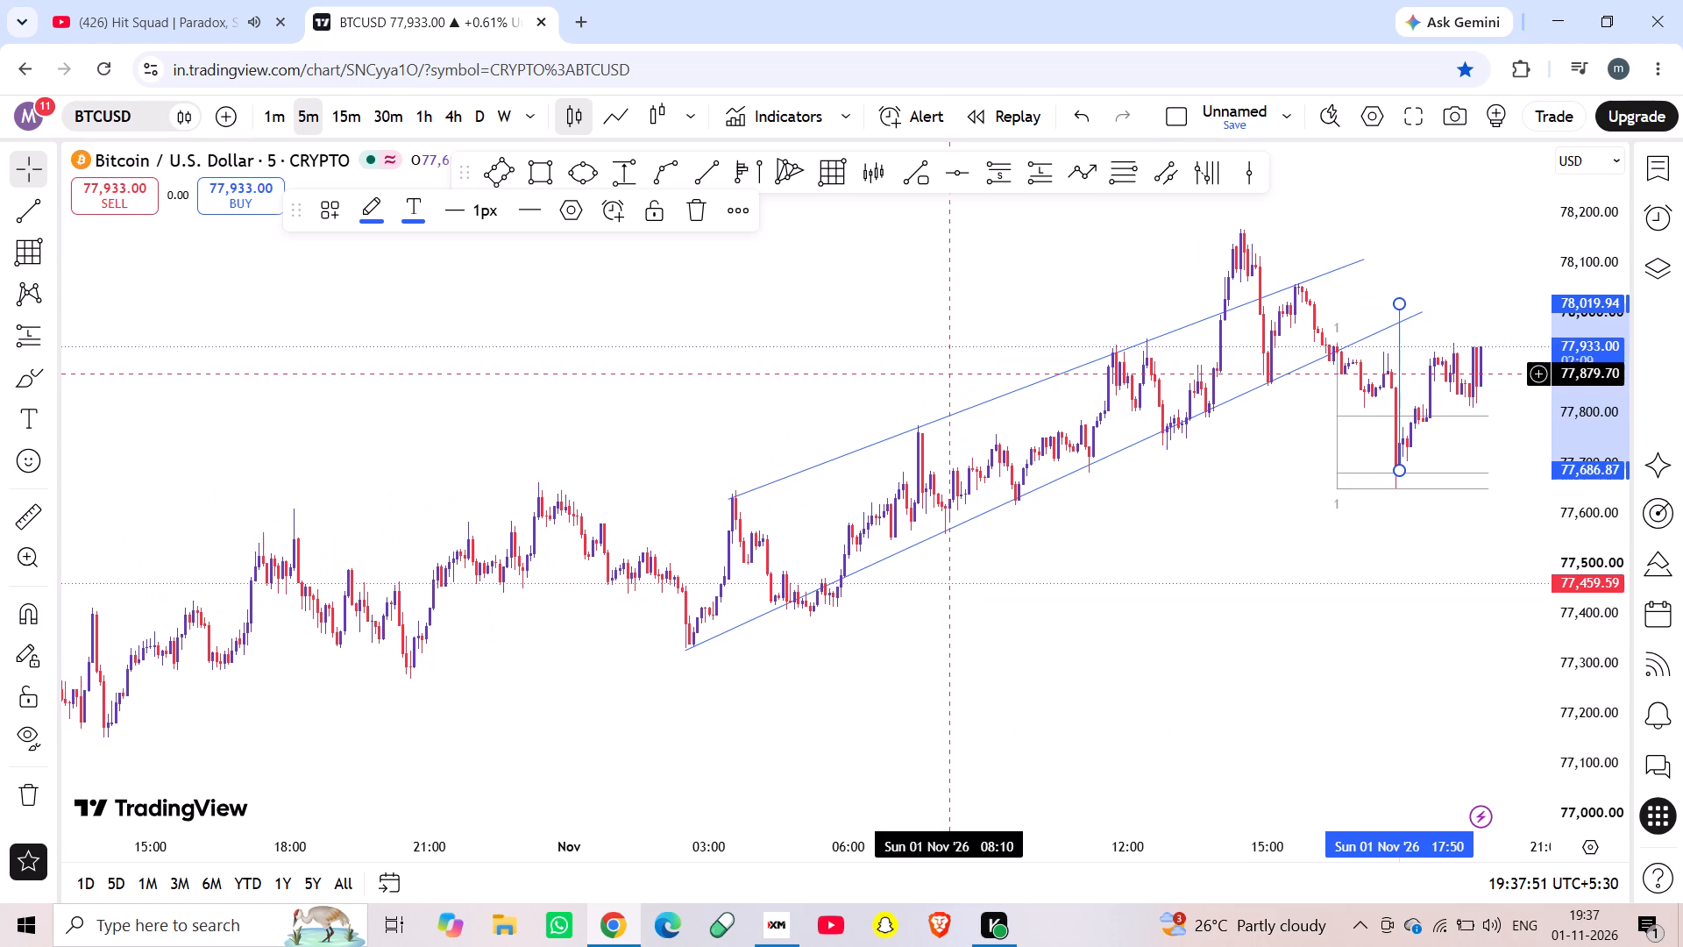
pyautogui.click(535, 174)
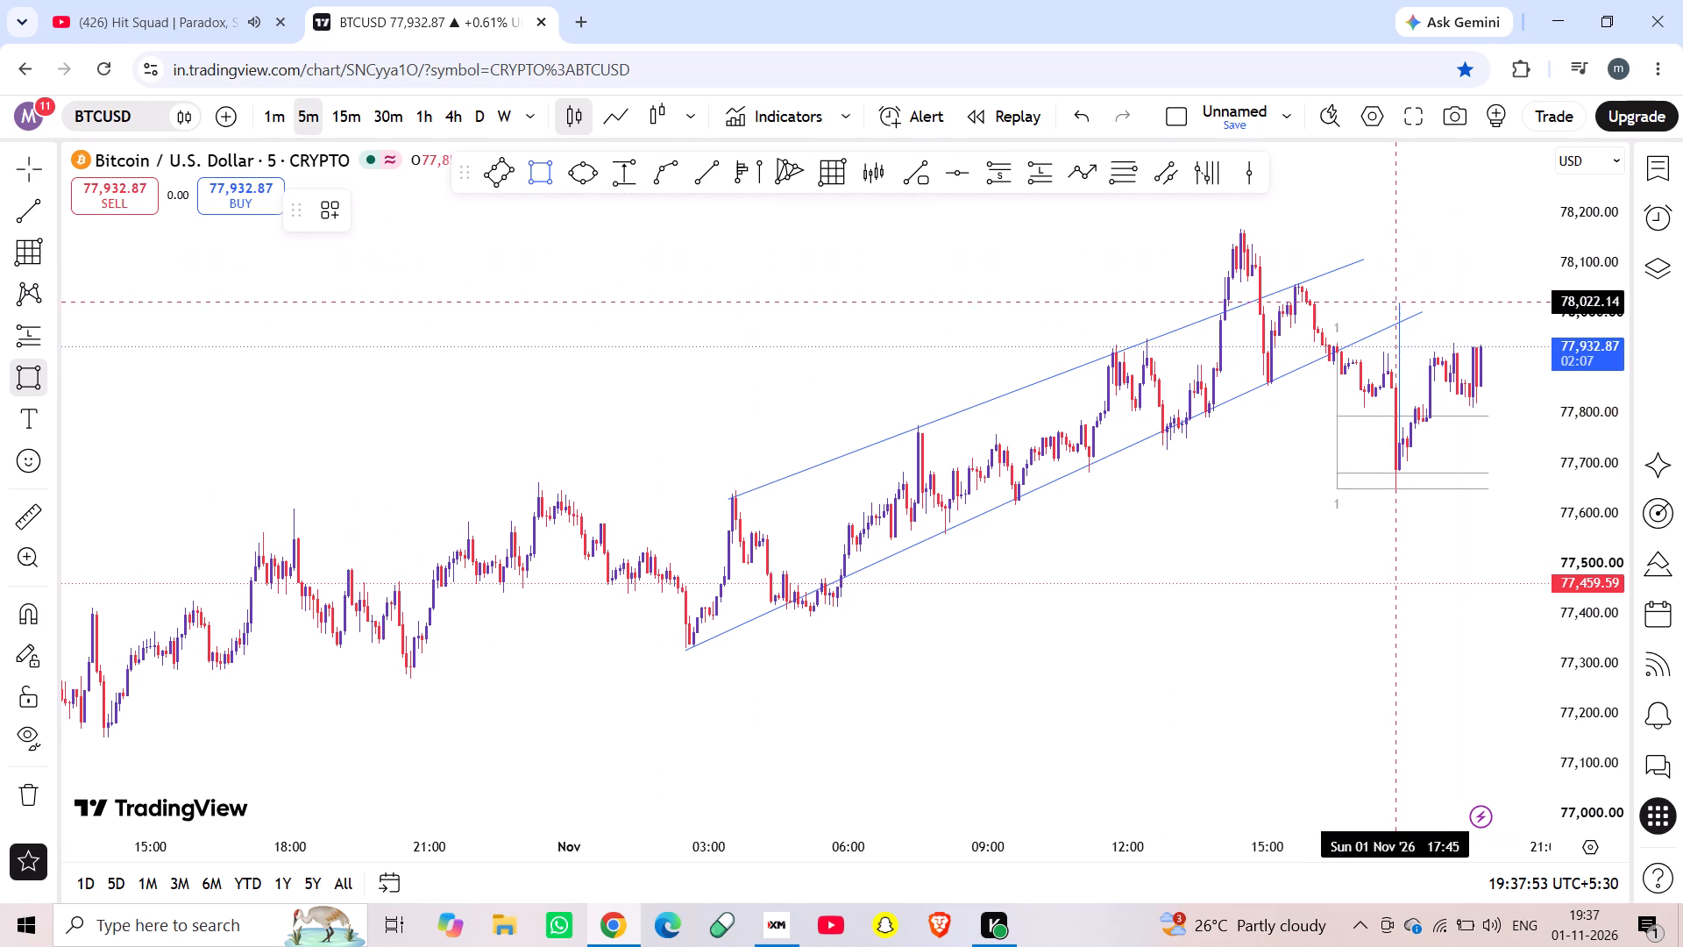
pyautogui.click(1398, 301)
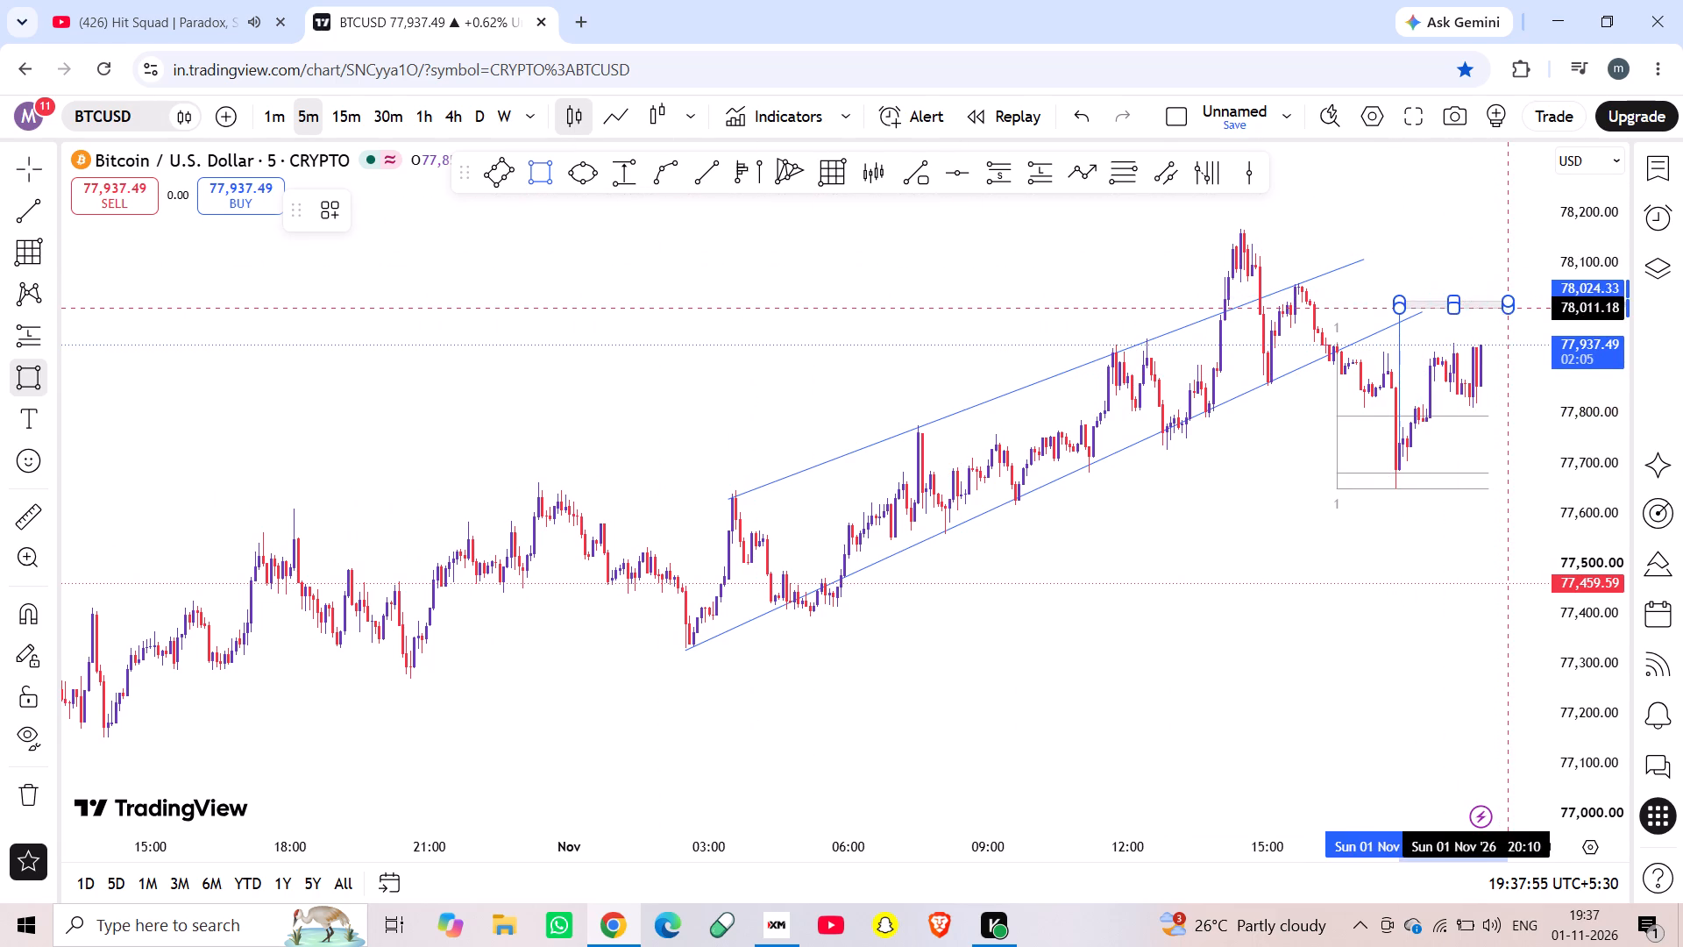
pyautogui.click(1517, 320)
pyautogui.hscroll(-3, 1489, 360)
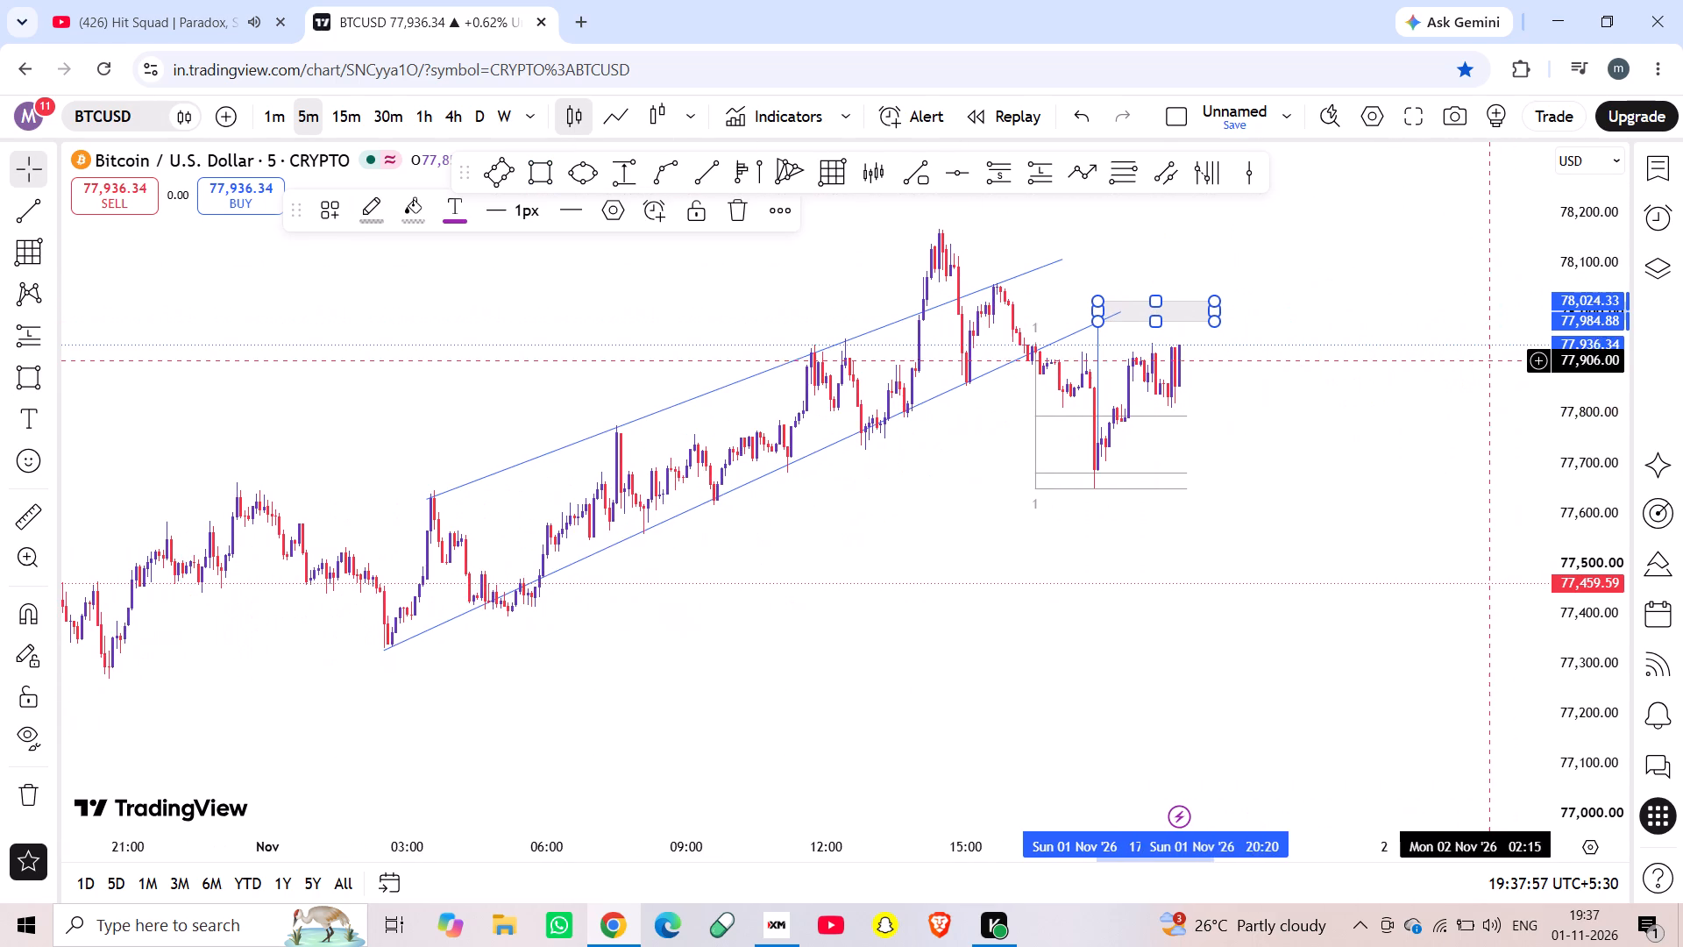
pyautogui.moveTo(1214, 311); pyautogui.dragTo(1270, 301)
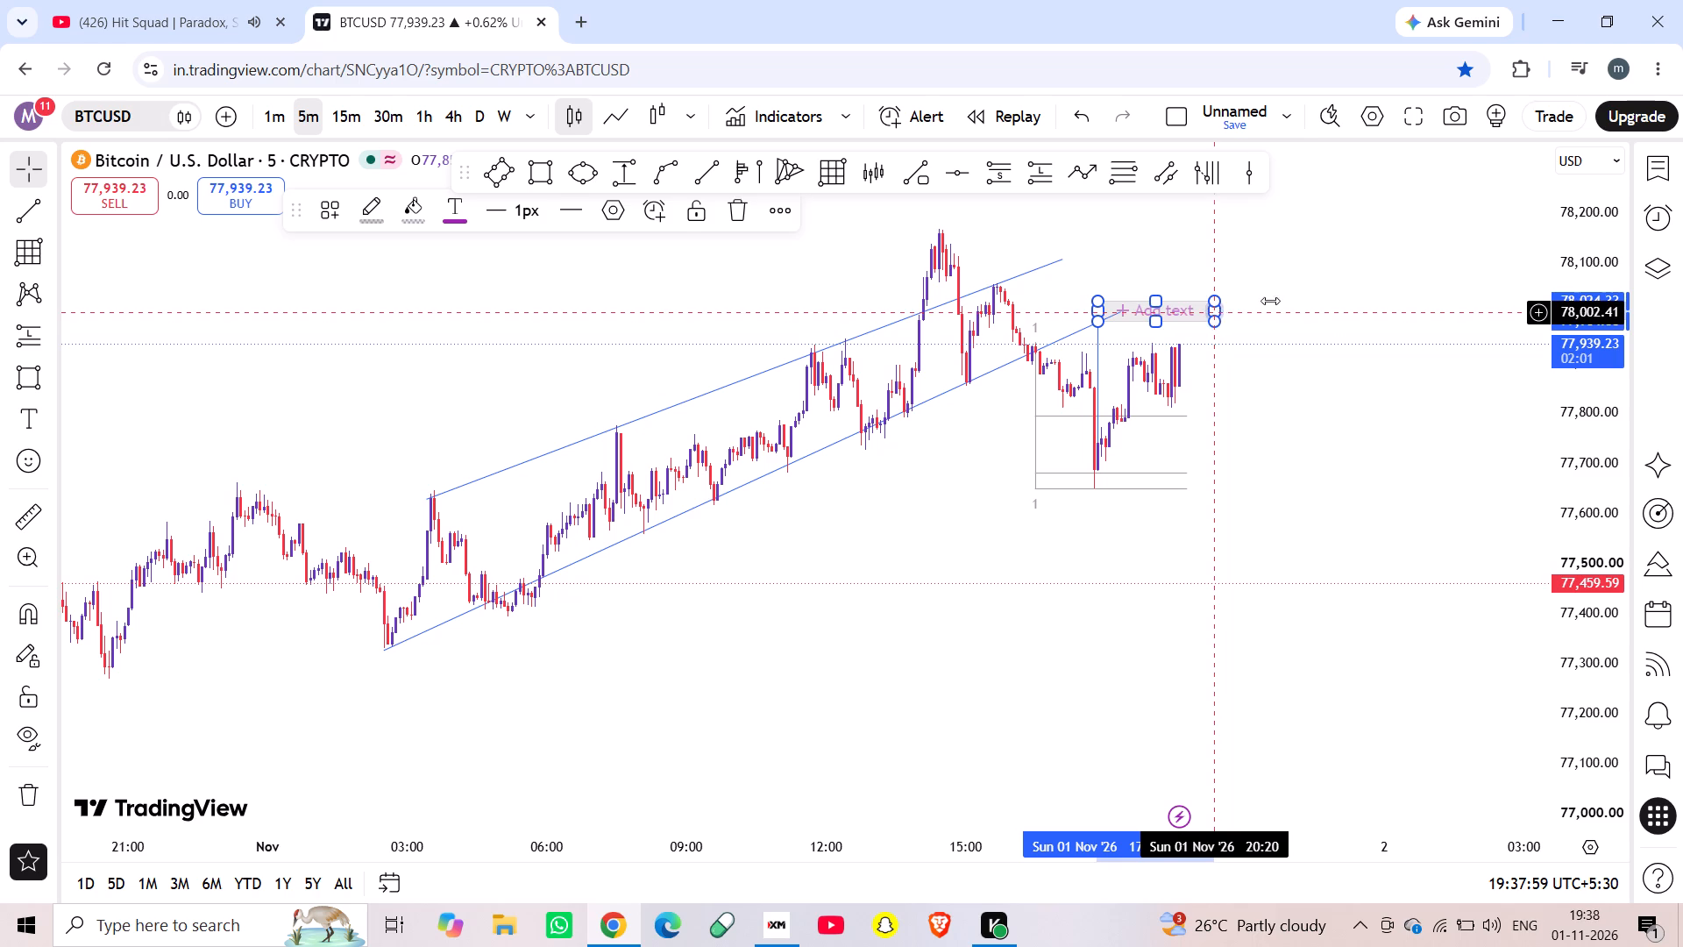
pyautogui.moveTo(1270, 301); pyautogui.dragTo(1674, 279)
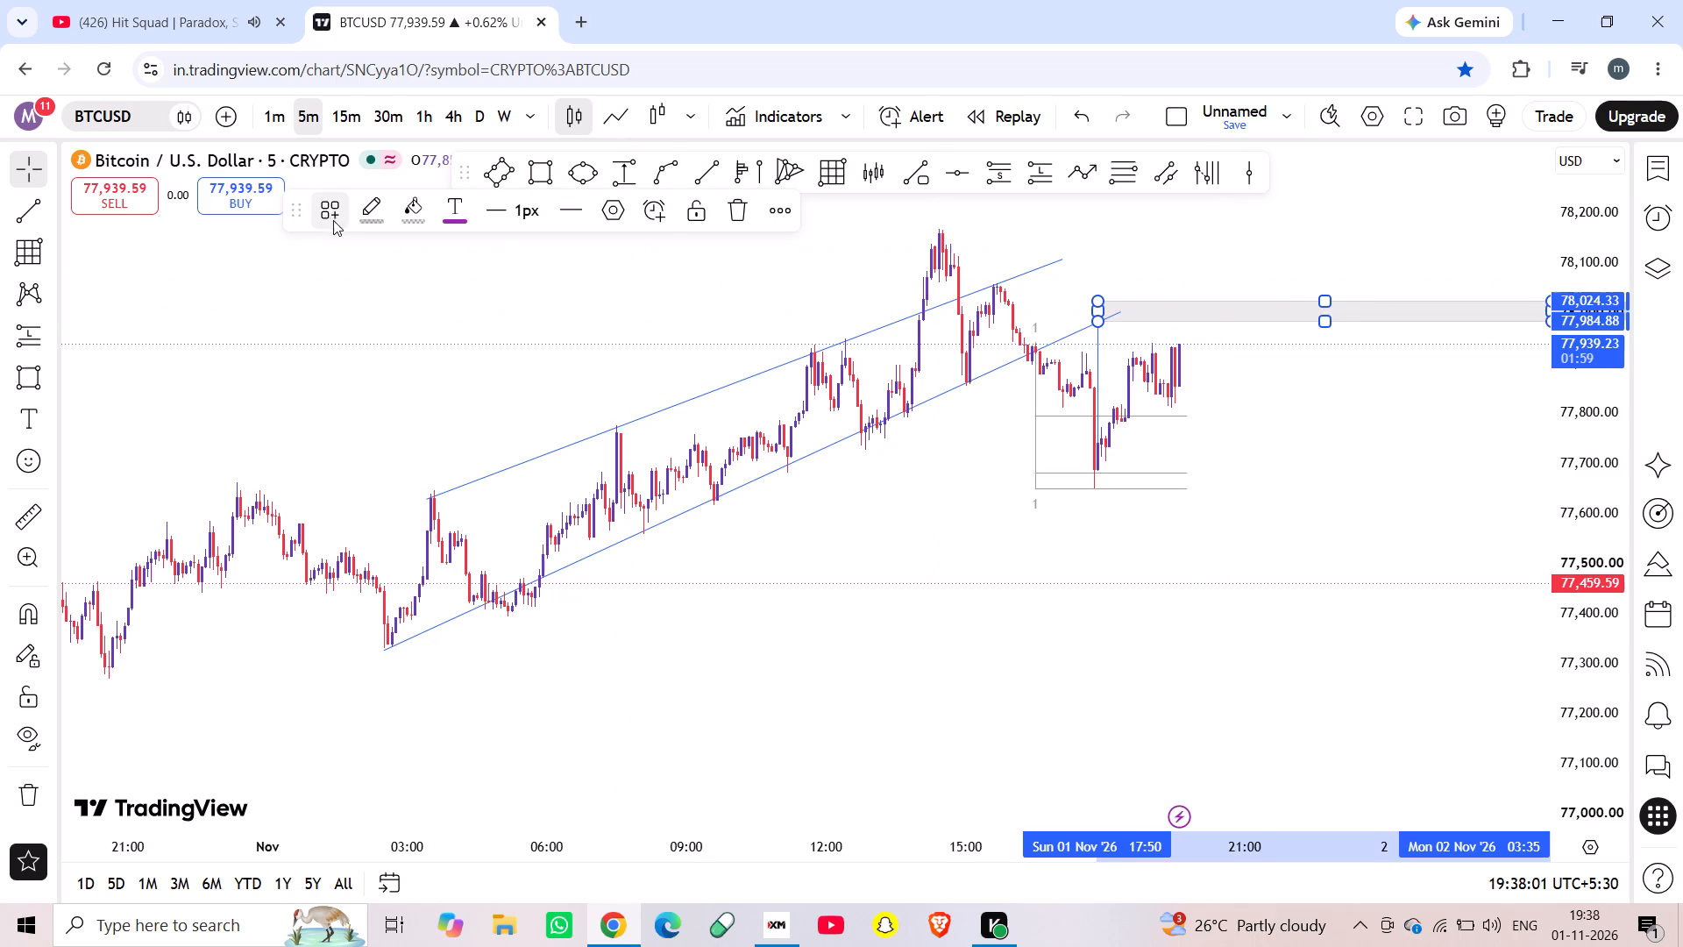
# Apply the saved REVERSAL AREA template to the rectangle.
pyautogui.click(332, 219)
pyautogui.scroll(-5, 413, 586)
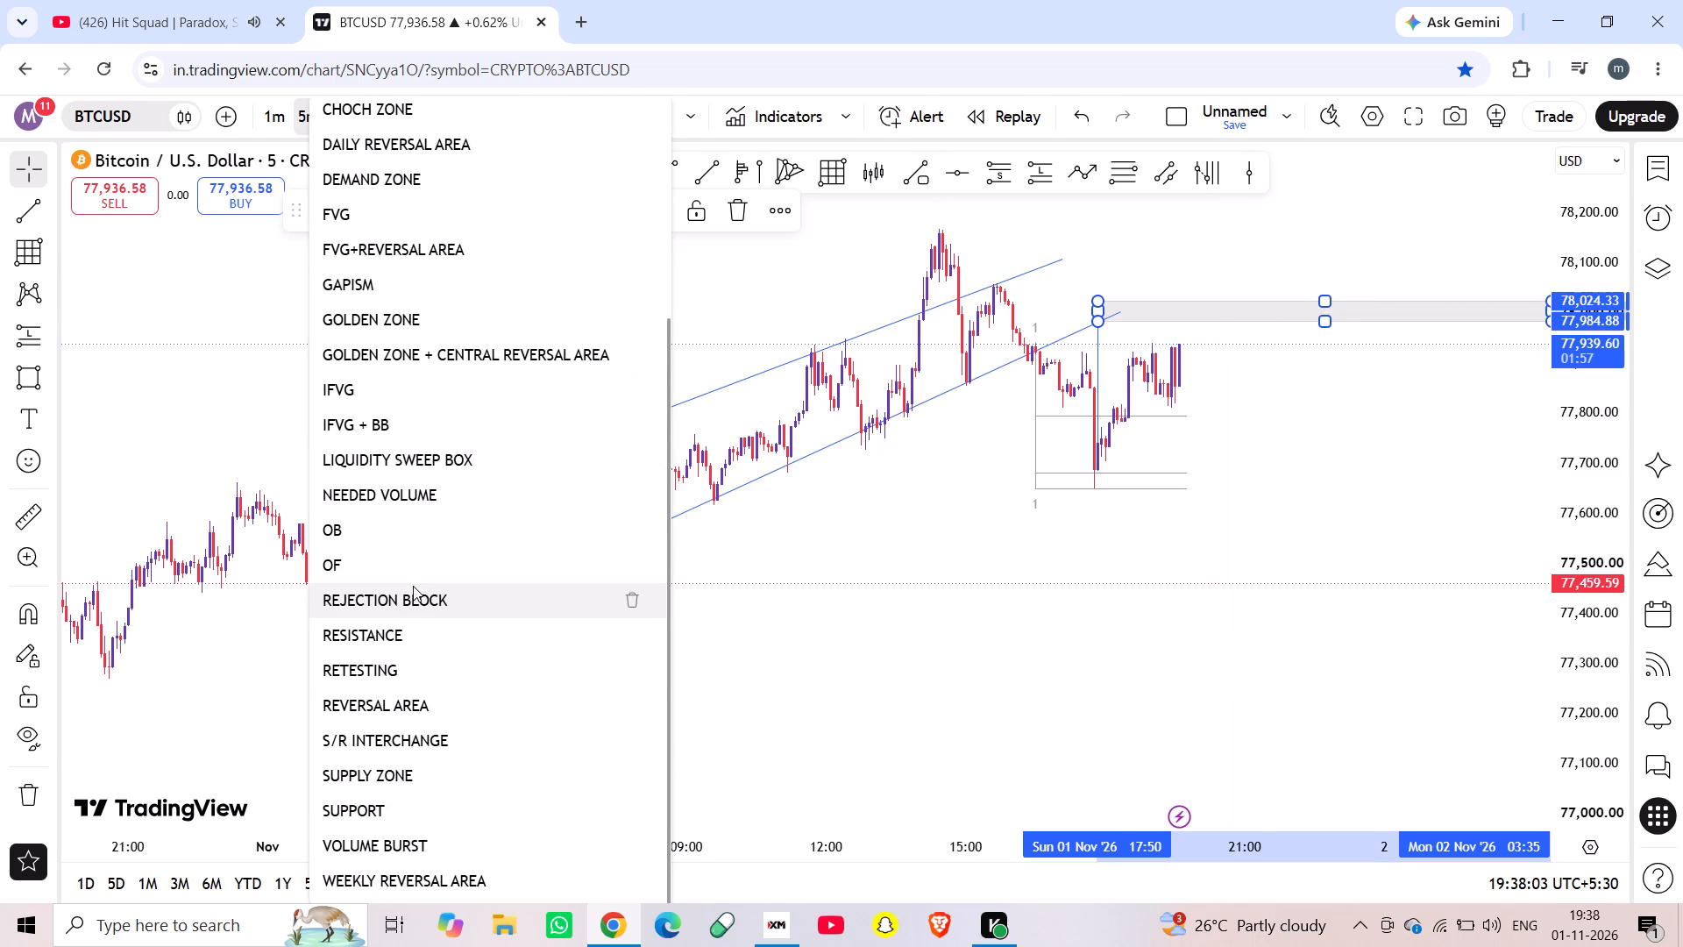
pyautogui.click(388, 703)
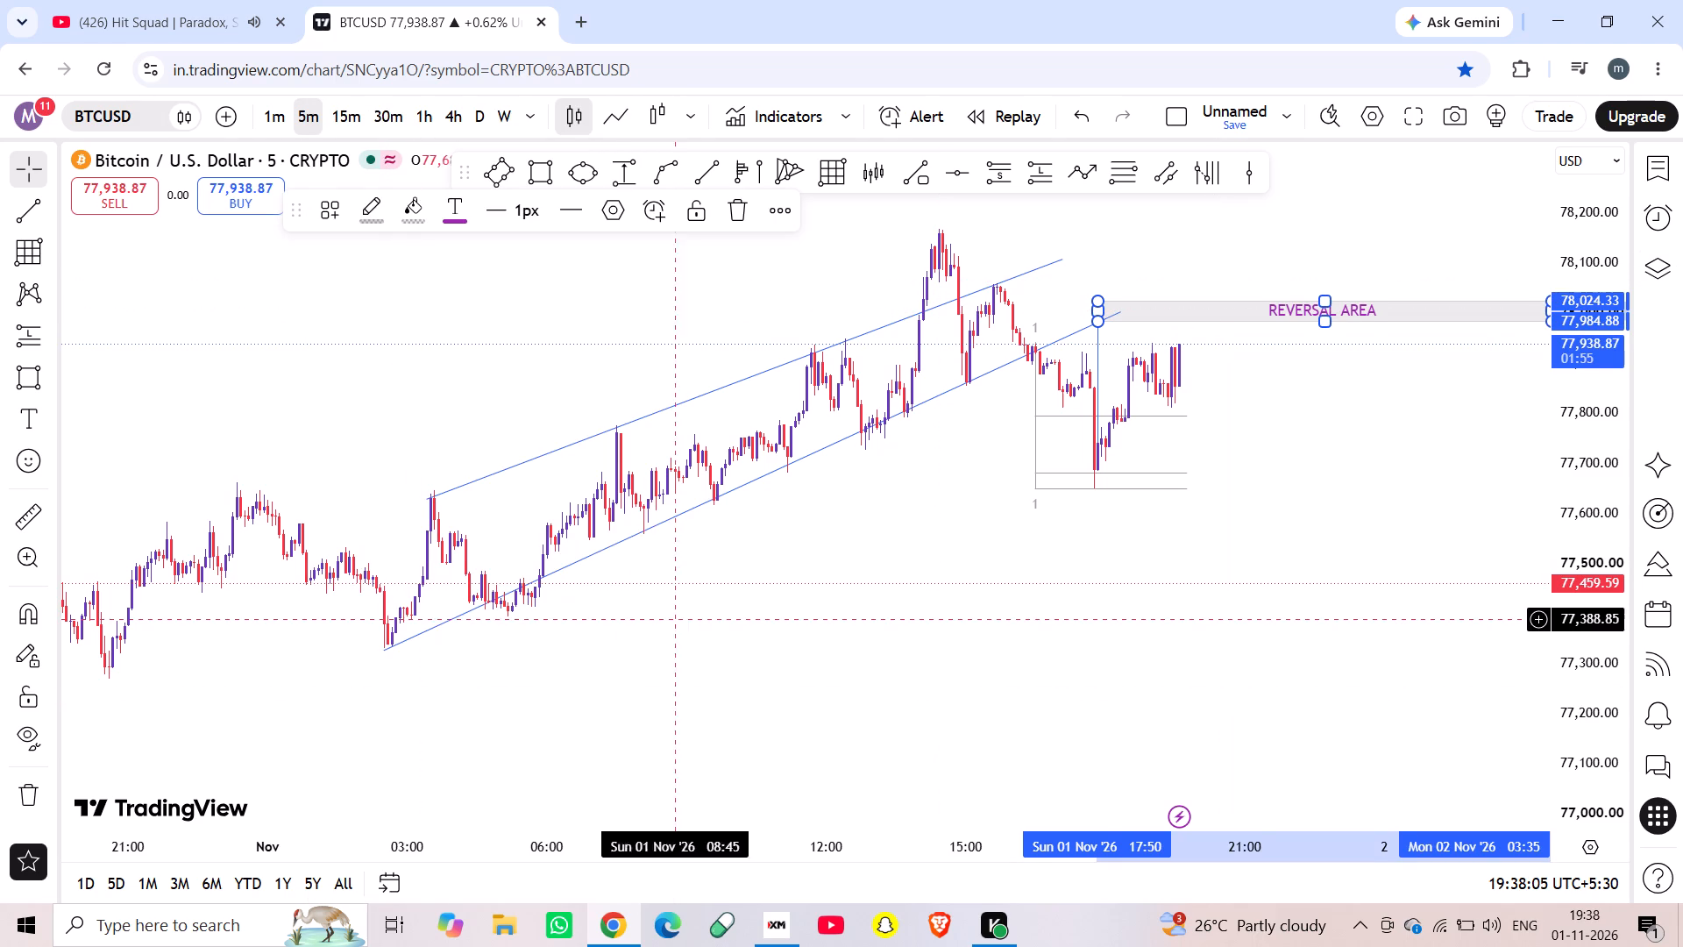
# Draw a zigzag path from the latest candle up to about 78,068, around the reversal area, down to about 77,701 and back up to about 77,799.
pyautogui.scroll(3, 1611, 633)
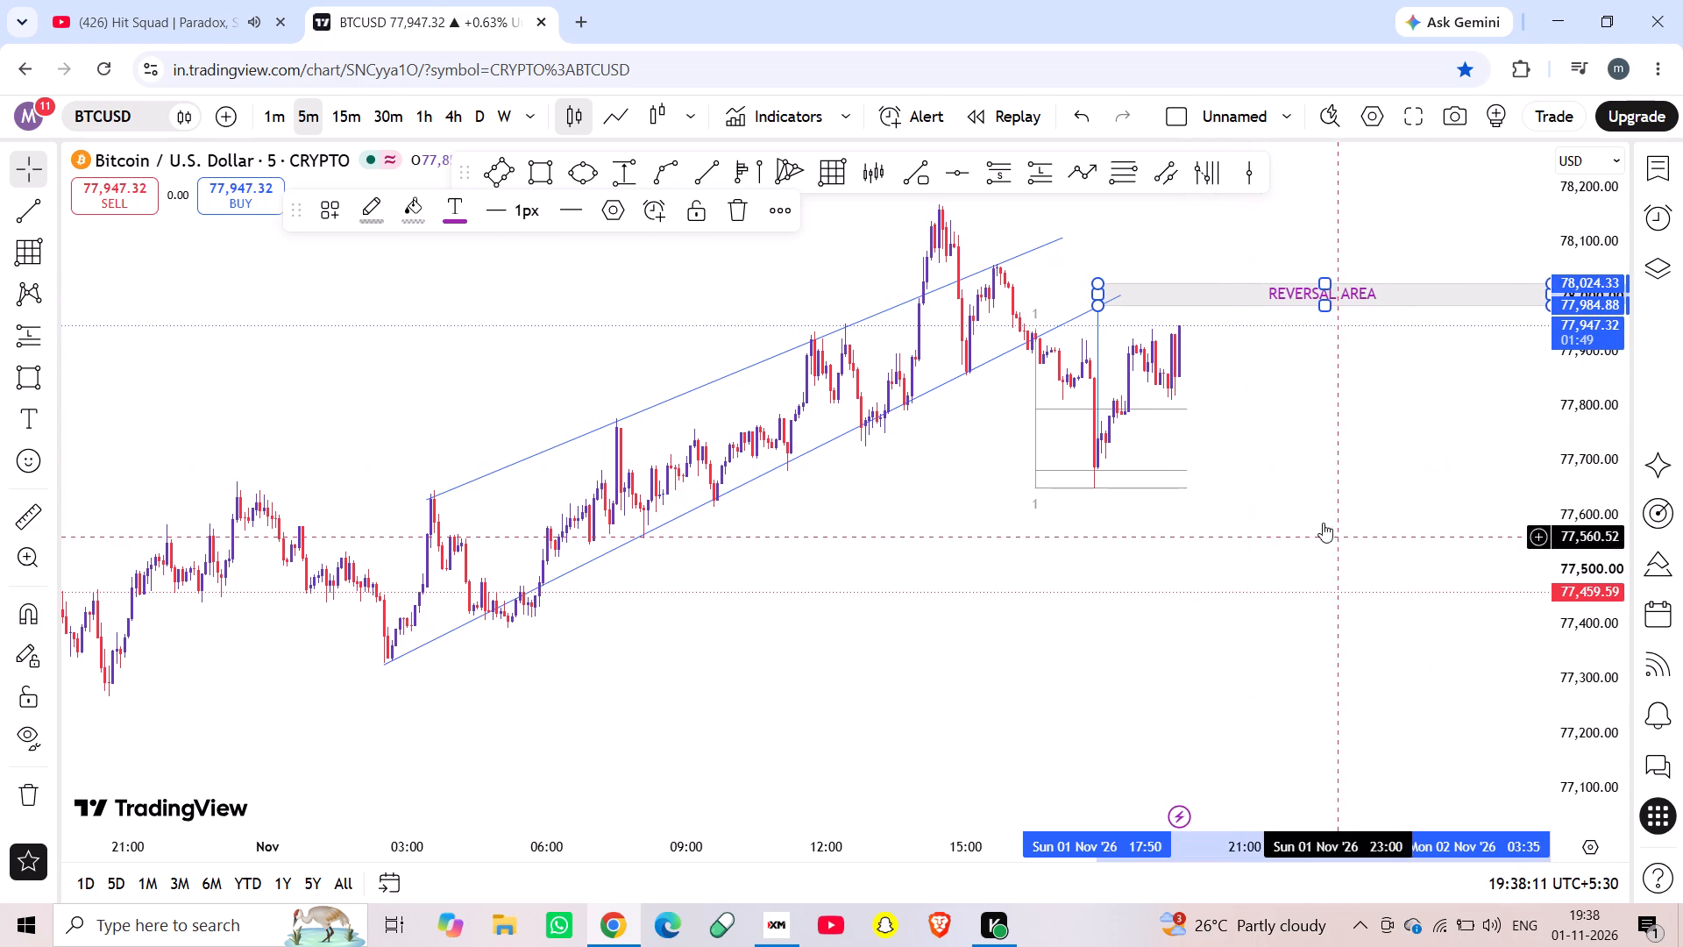
pyautogui.click(1080, 162)
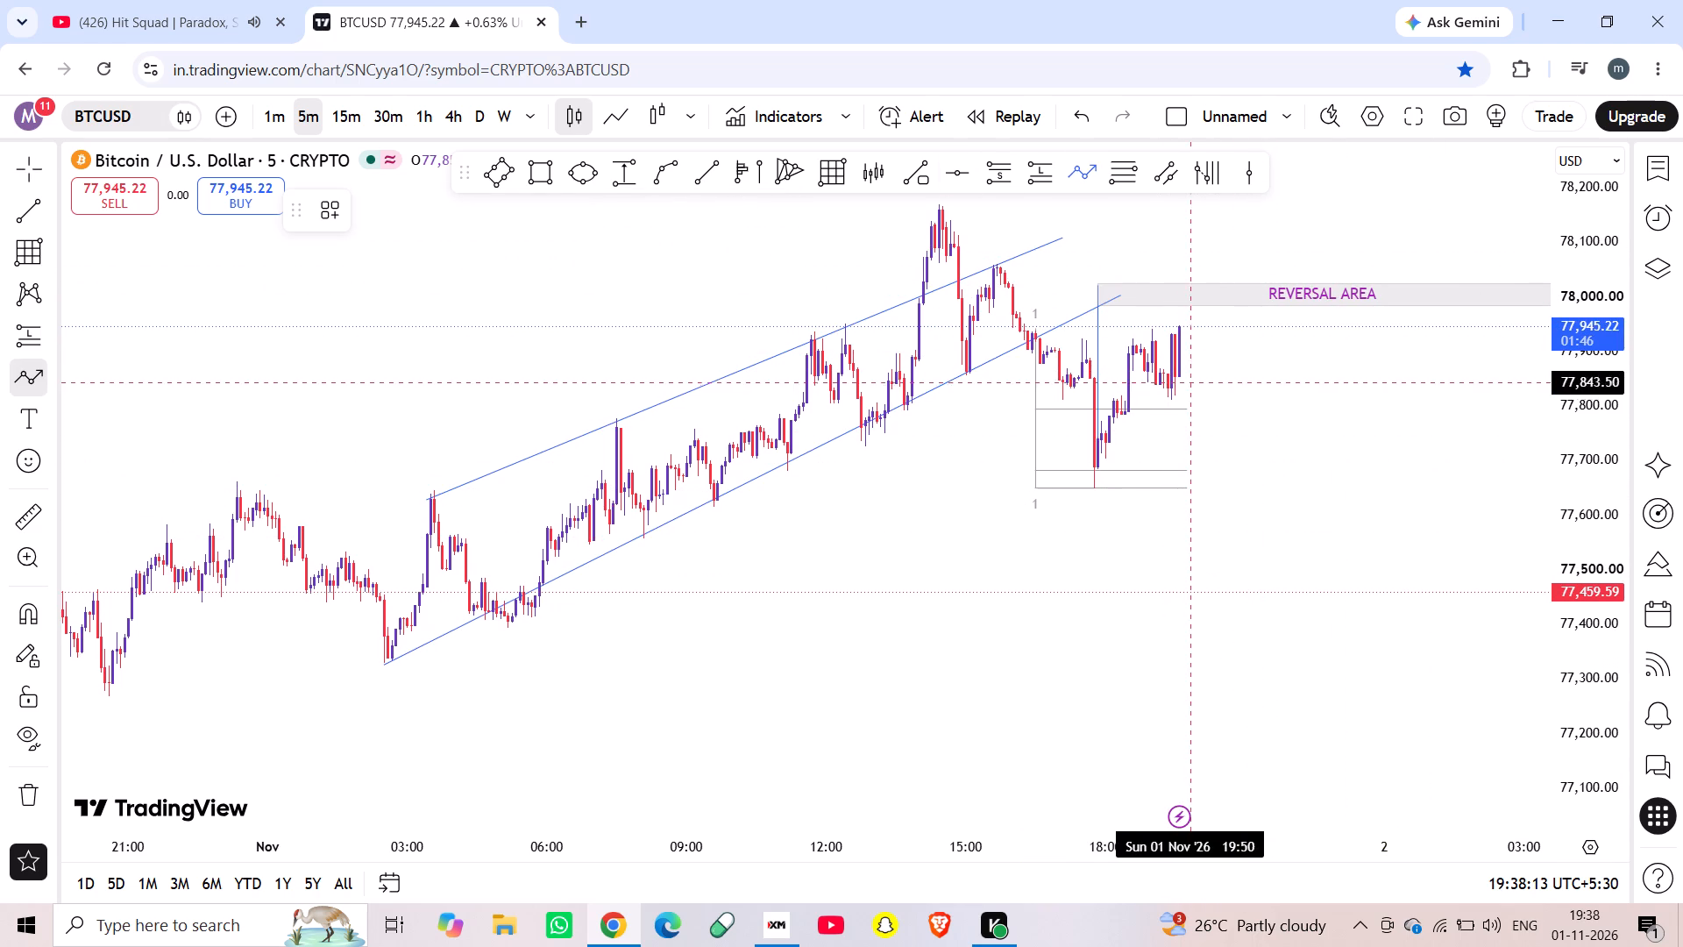
pyautogui.click(1177, 372)
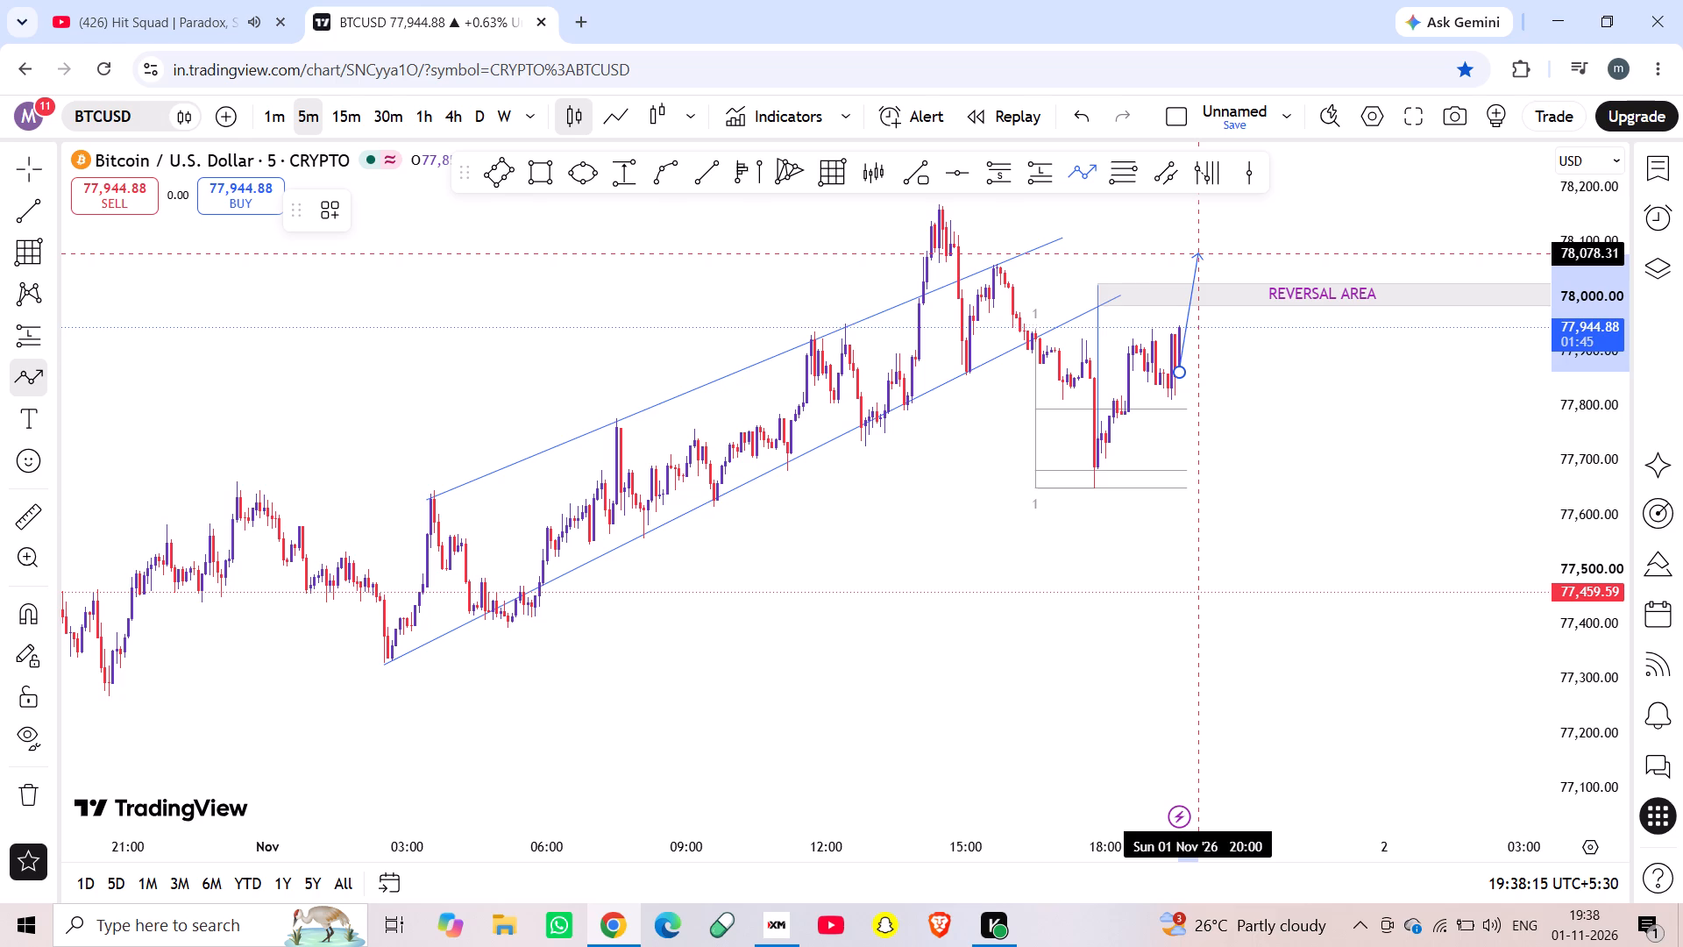
pyautogui.click(1200, 259)
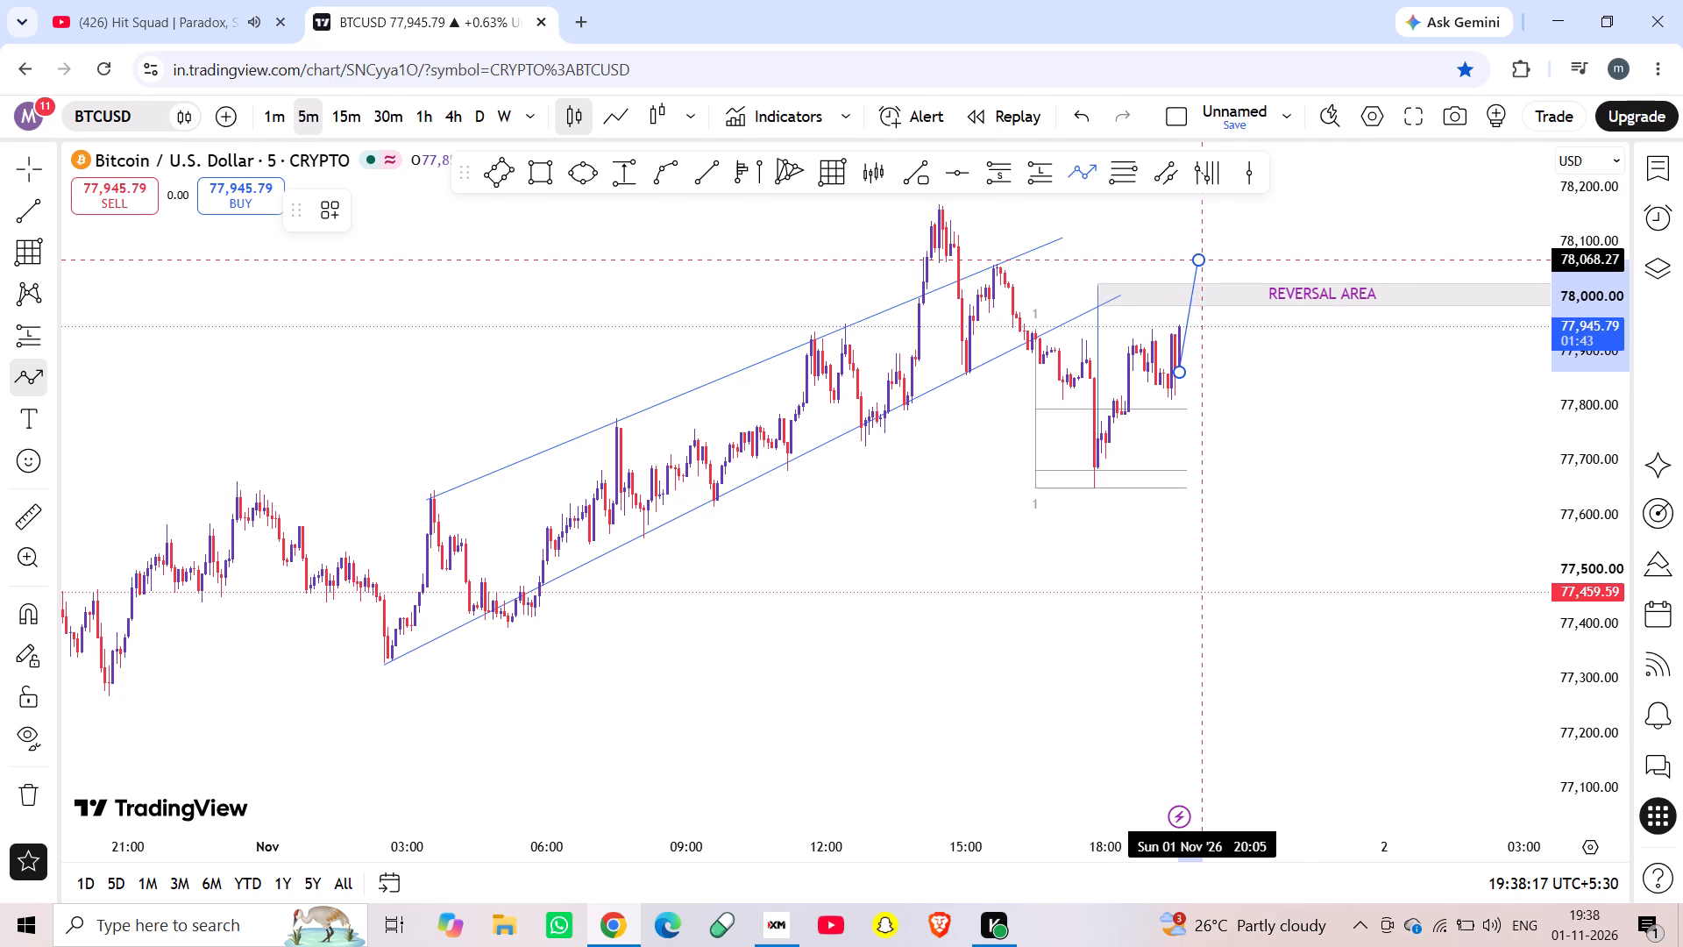
pyautogui.click(1232, 298)
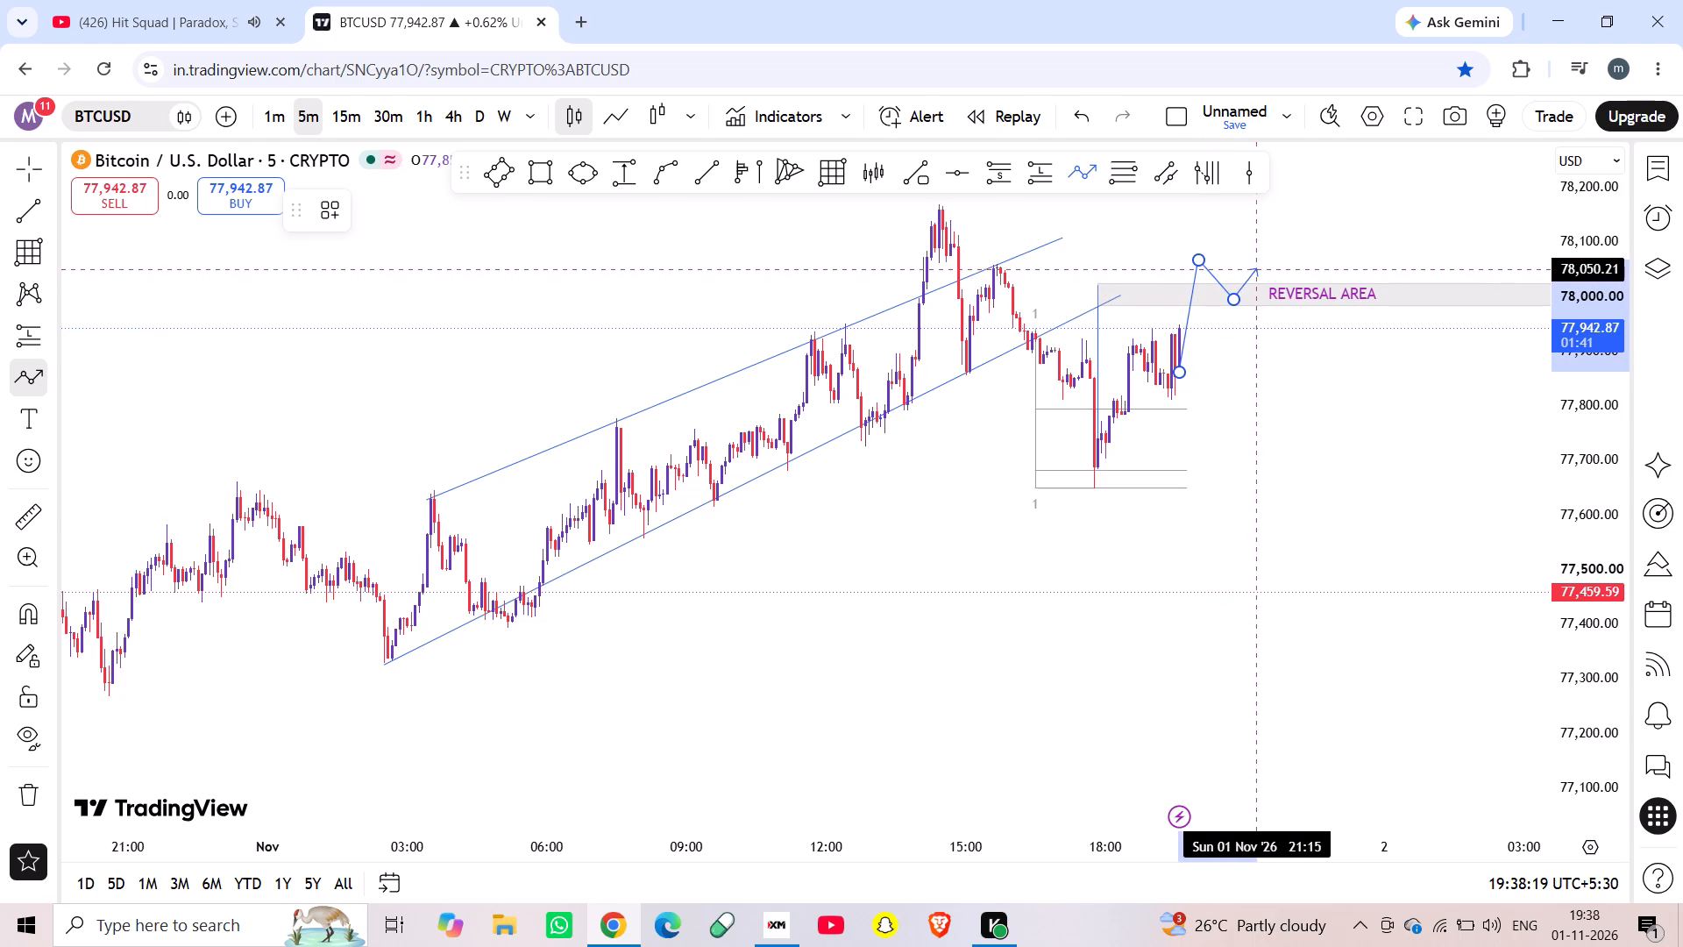
pyautogui.click(1258, 267)
pyautogui.click(1274, 459)
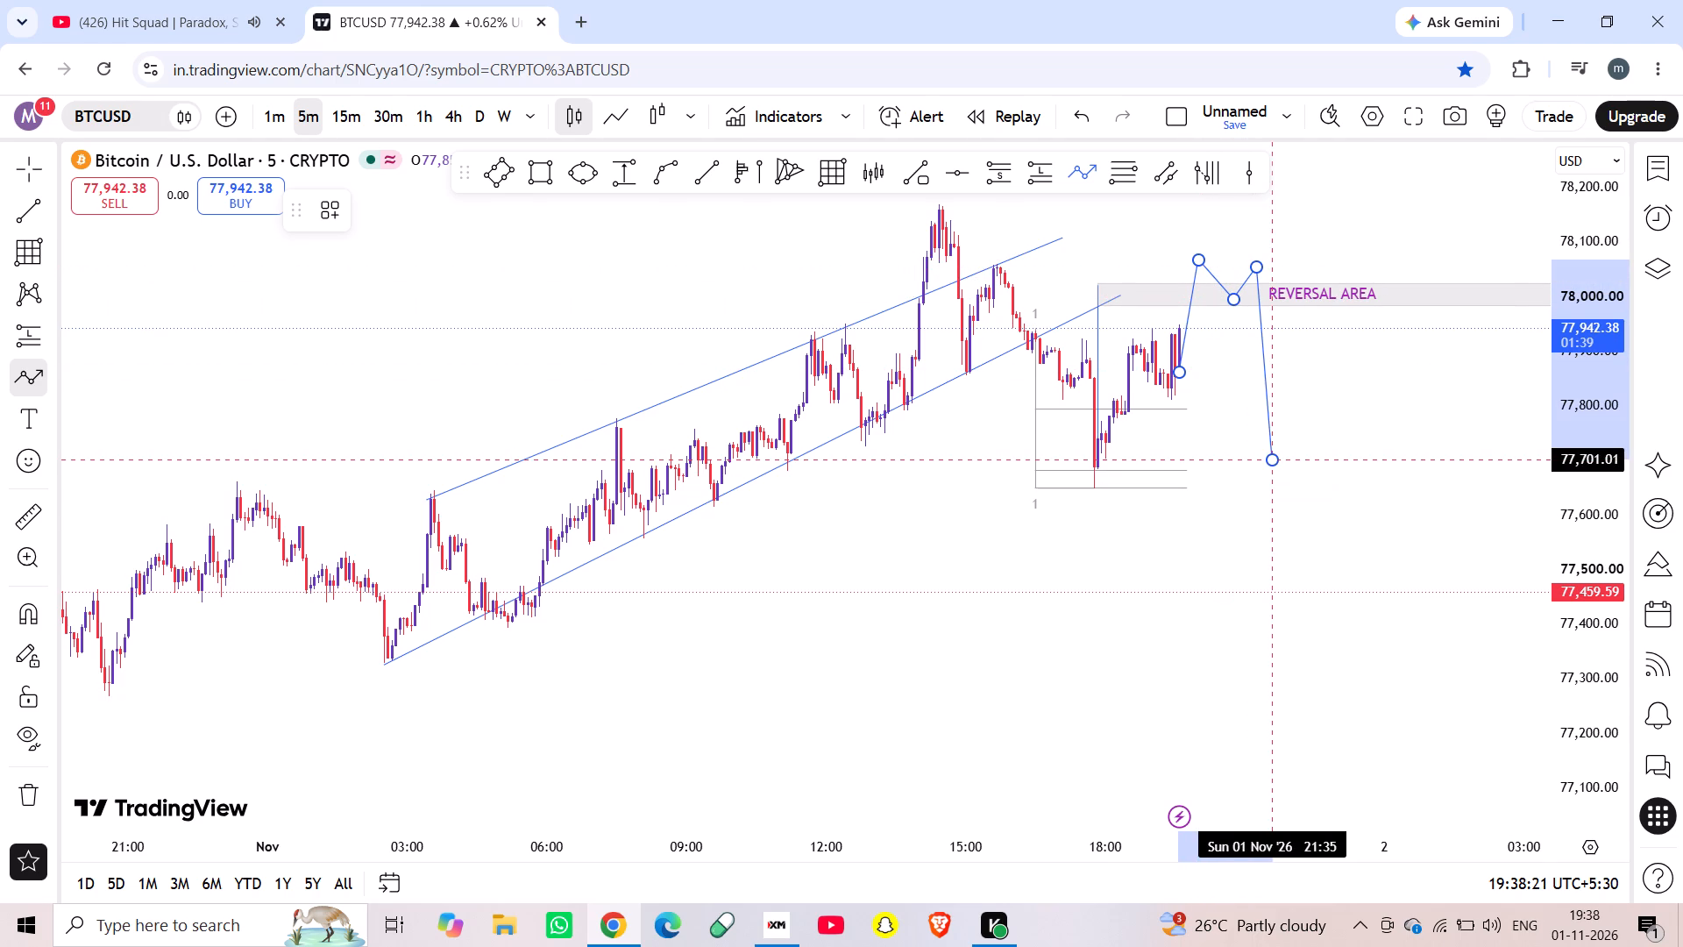
pyautogui.click(1361, 362)
pyautogui.doubleClick(1333, 406)
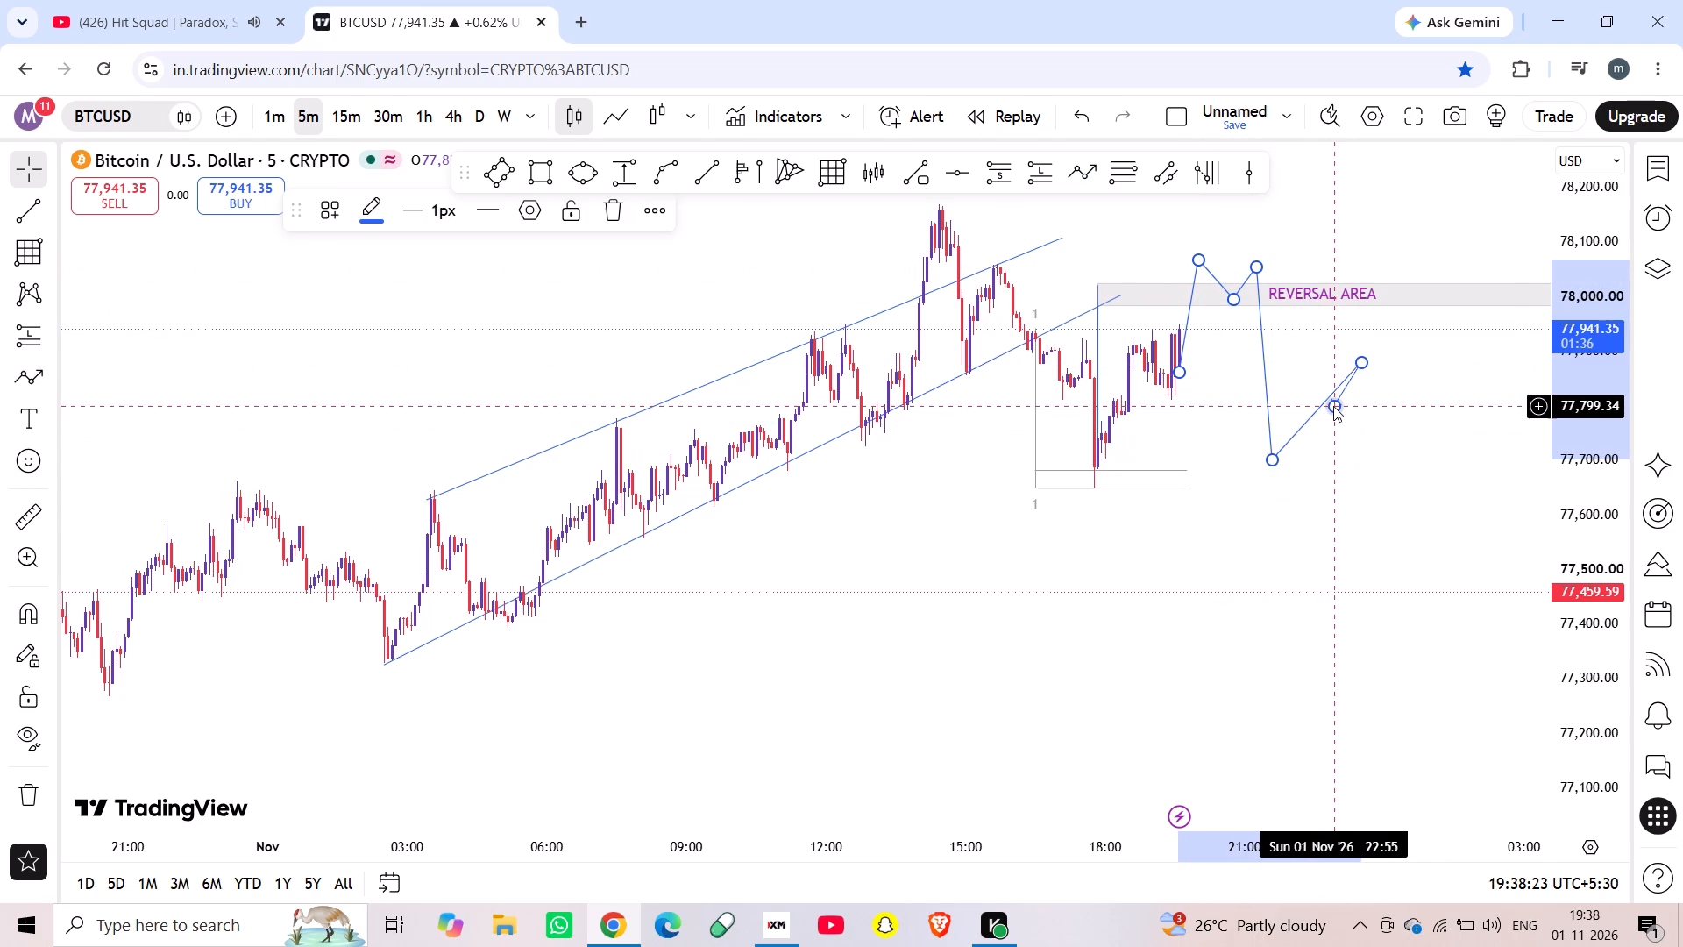
# Move the path's last two points onto its low near 77,700 so the path ends there, and deselect it.
pyautogui.moveTo(1362, 356); pyautogui.dragTo(1275, 462)
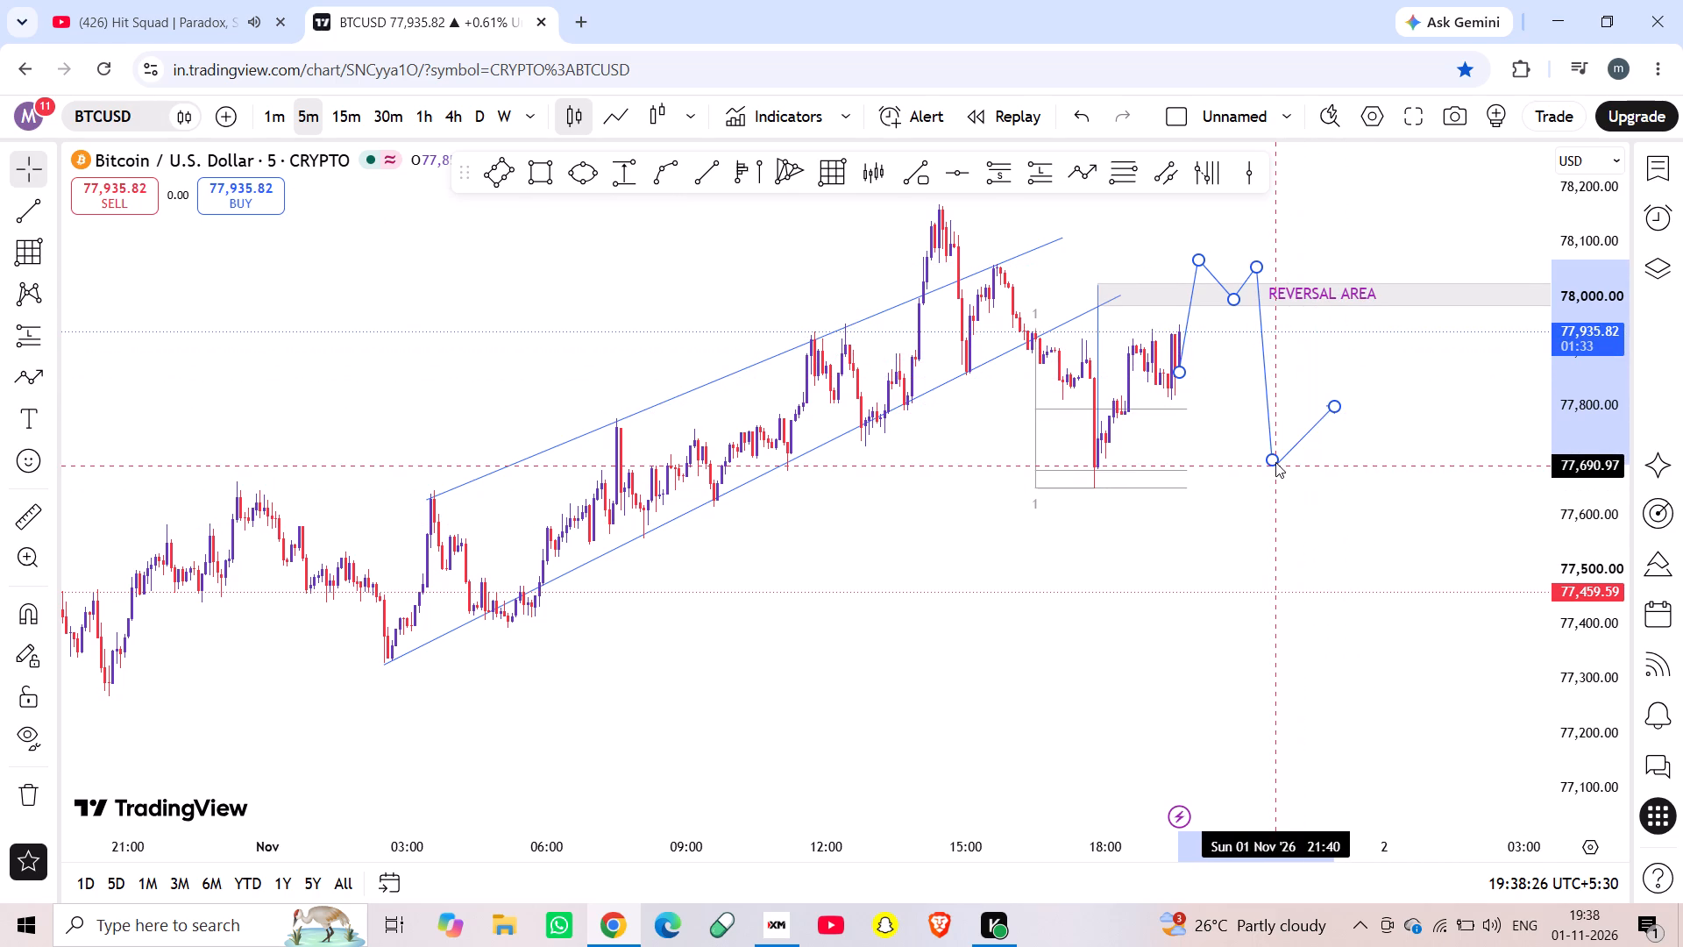
pyautogui.moveTo(1275, 462); pyautogui.dragTo(1275, 459)
pyautogui.moveTo(1331, 405); pyautogui.dragTo(1277, 458)
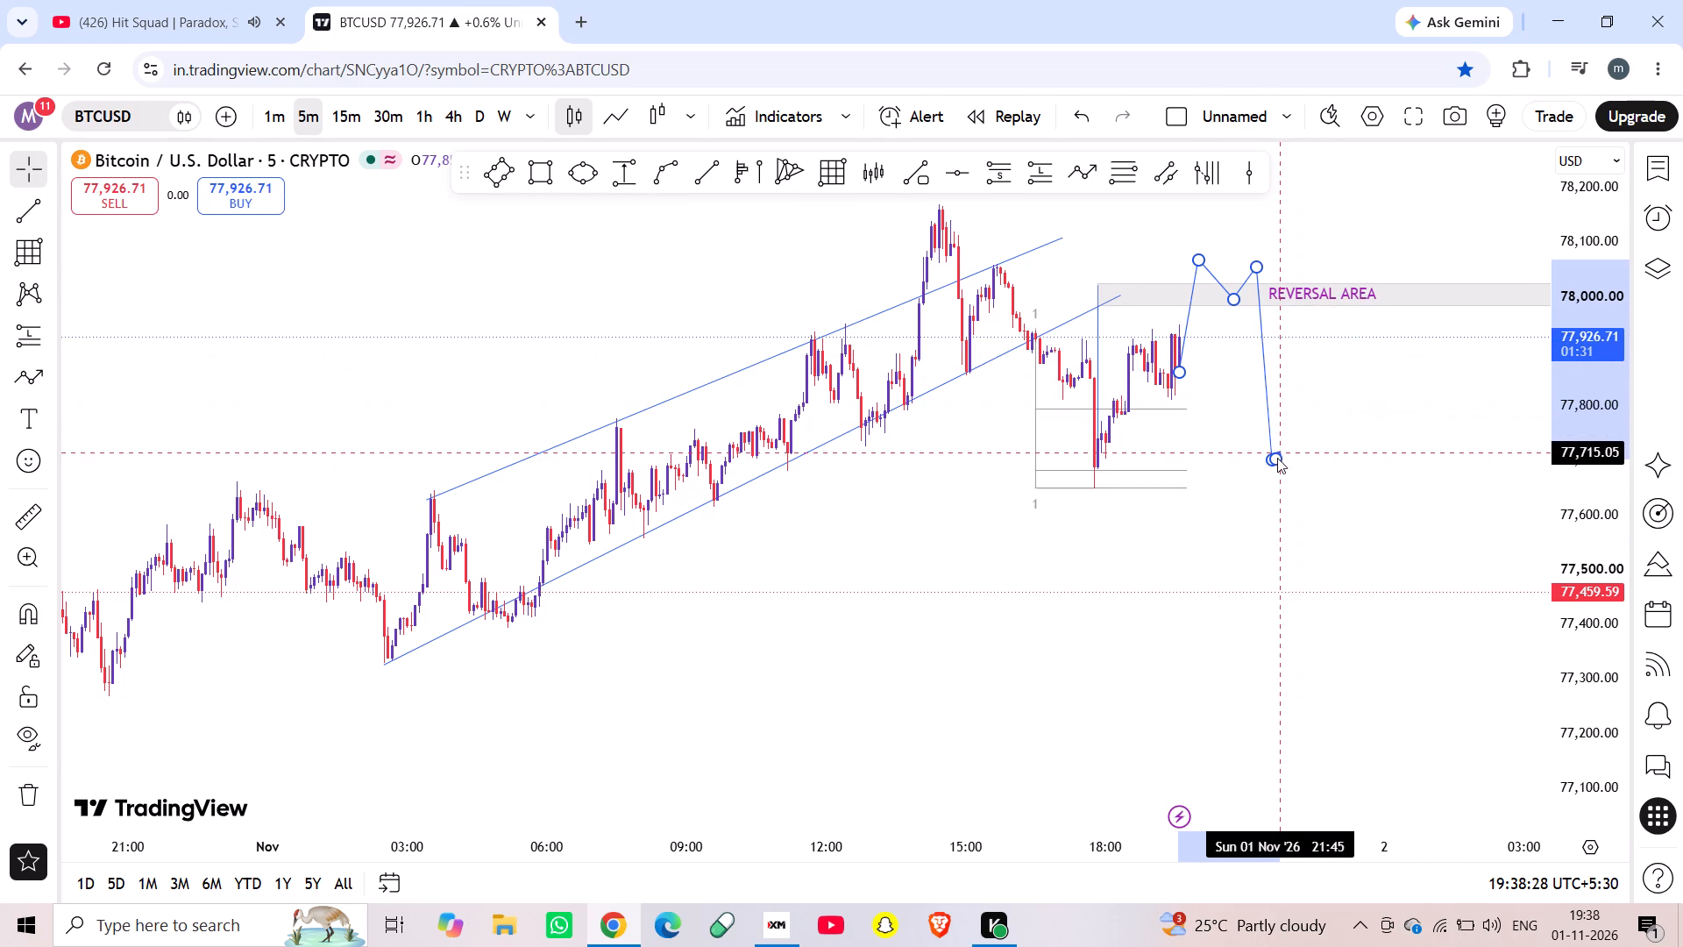
pyautogui.moveTo(1277, 458); pyautogui.dragTo(1275, 459)
pyautogui.click(1399, 295)
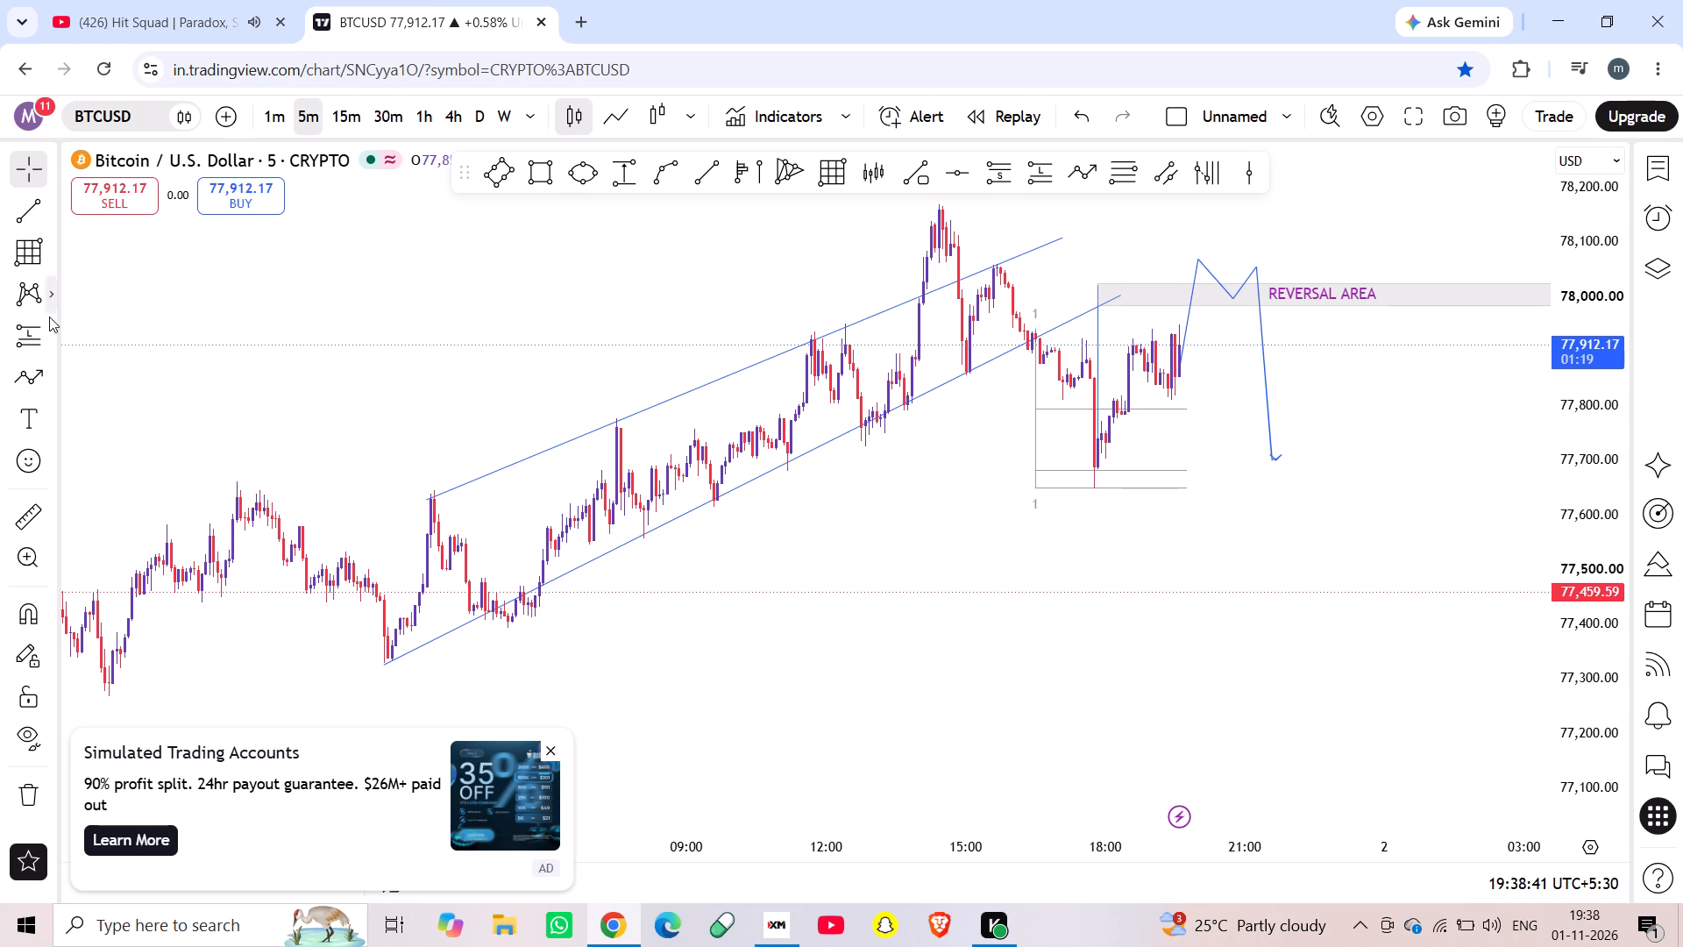
# Add the Circle shape to the favourite drawing tools.
pyautogui.click(47, 373)
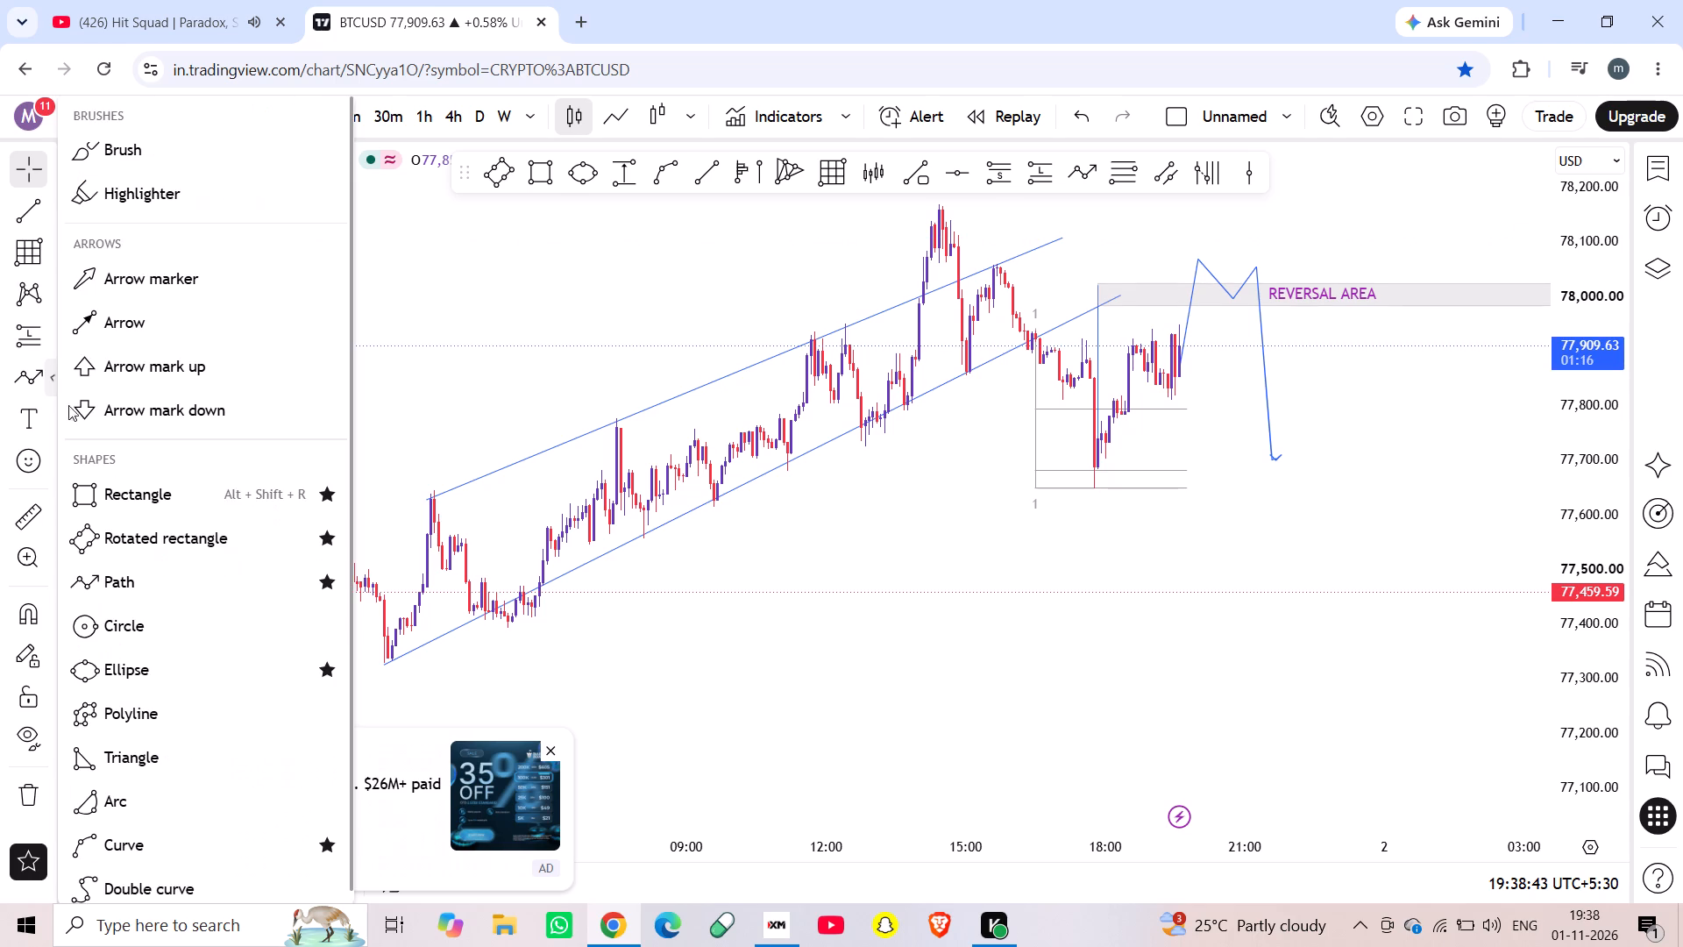
pyautogui.click(321, 622)
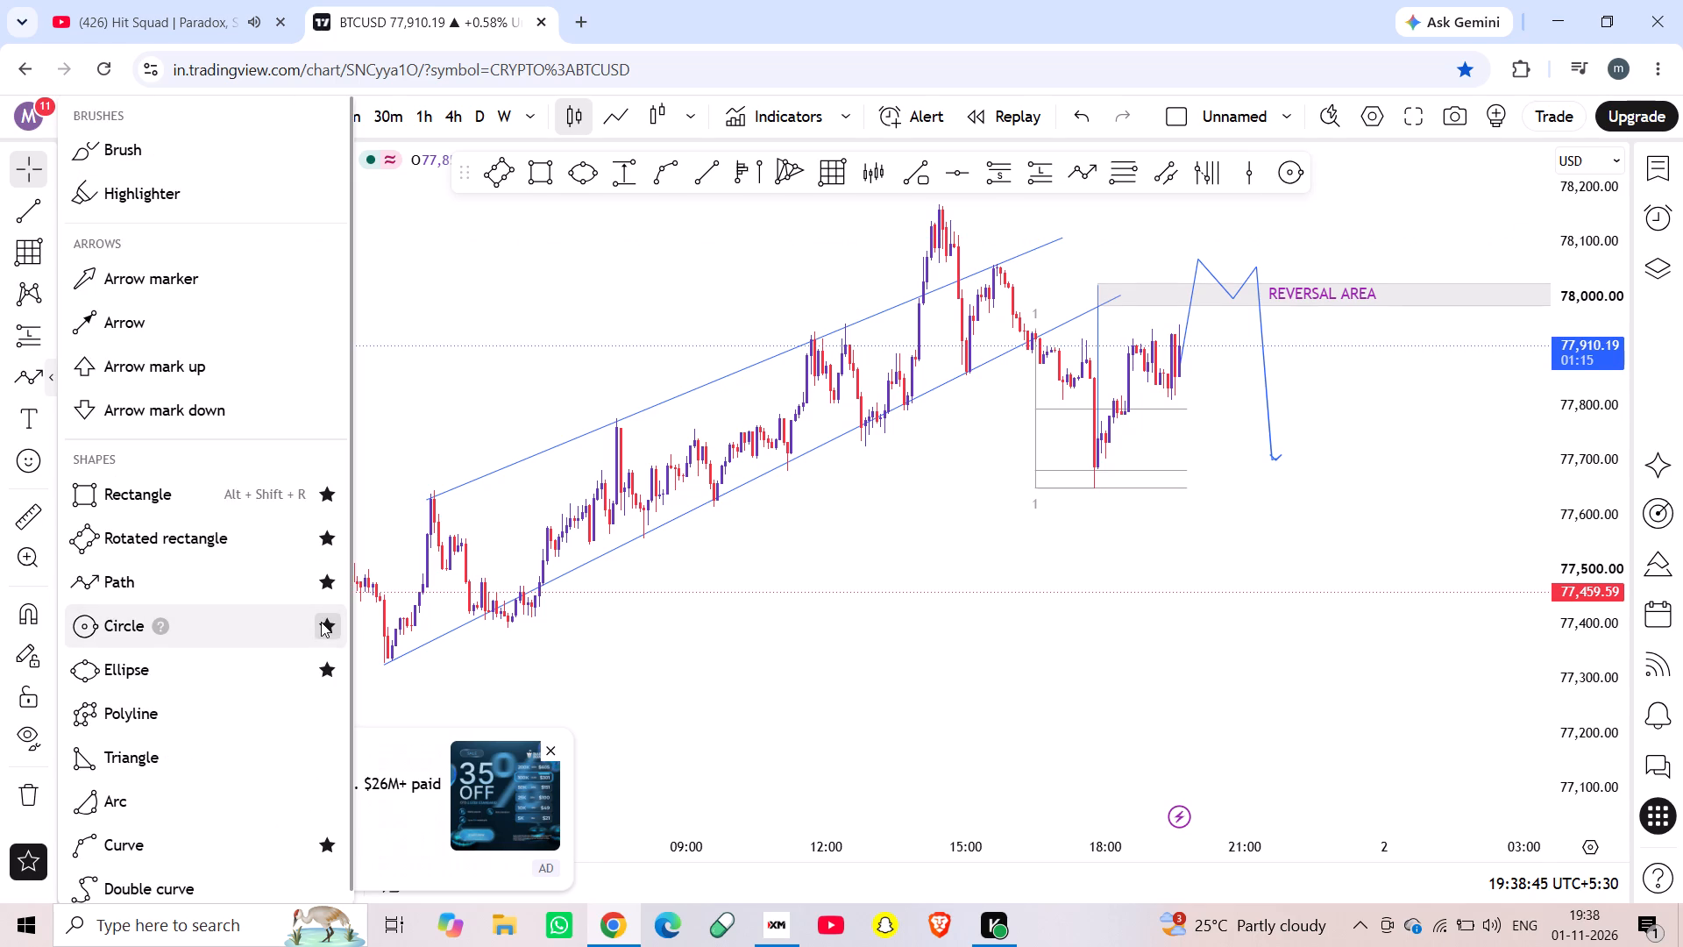
# Draw a small circle centred at about 77,982 where the path drops through the reversal area, with its edge at 21:45.
pyautogui.click(1291, 174)
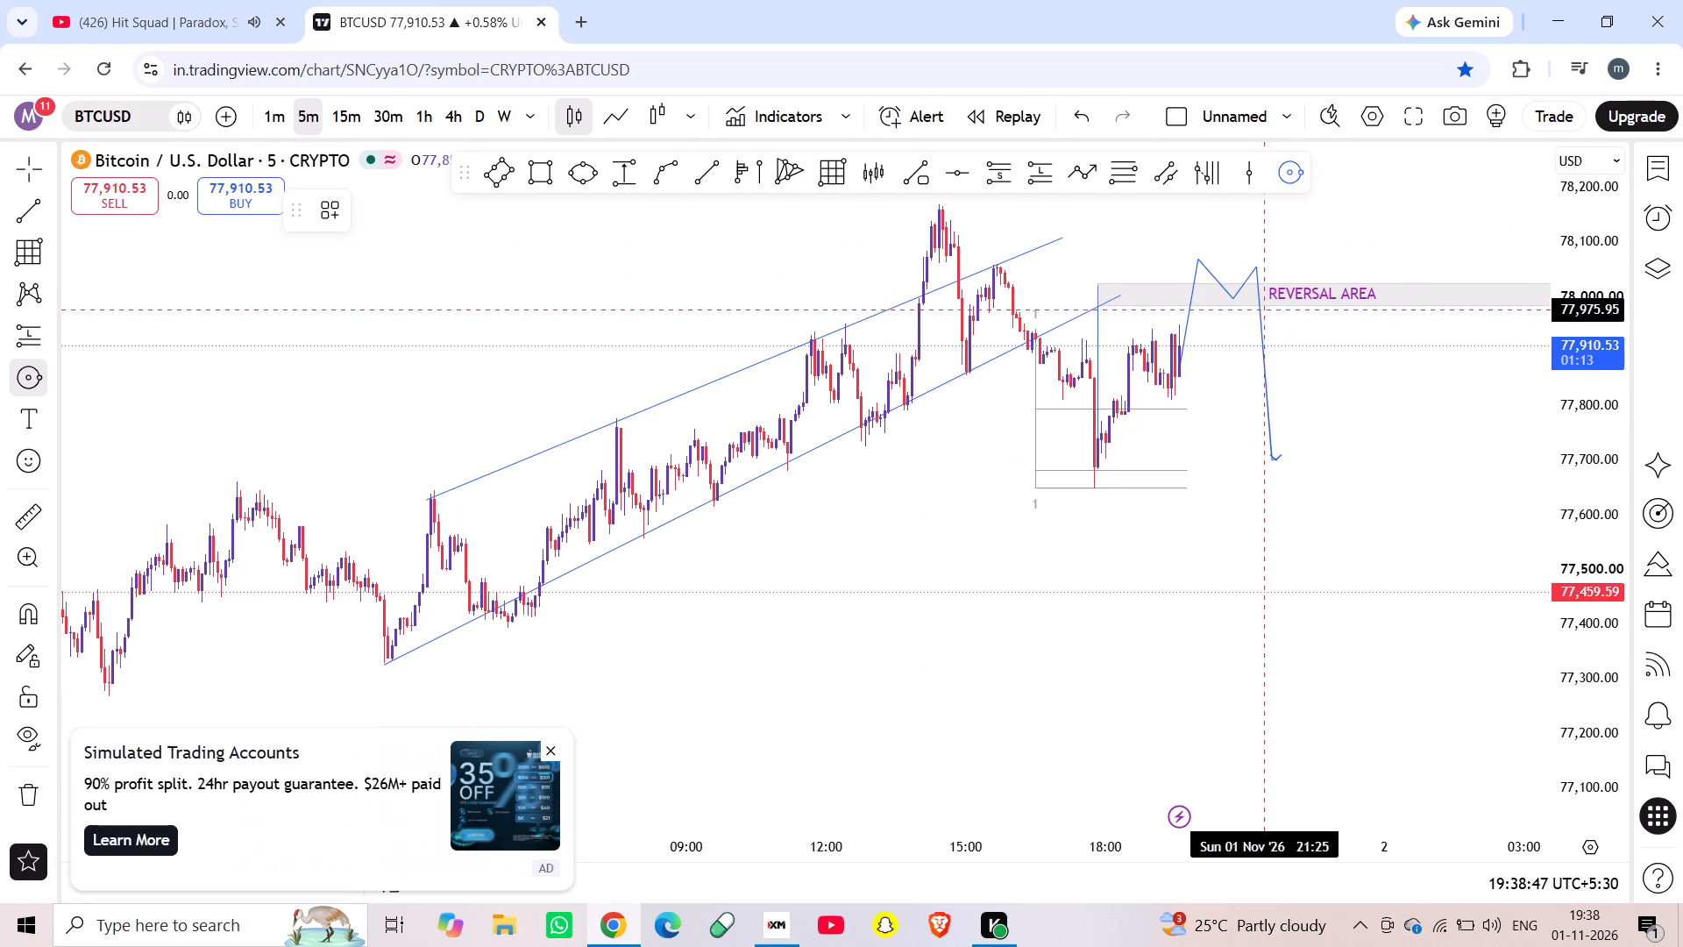
pyautogui.click(1259, 306)
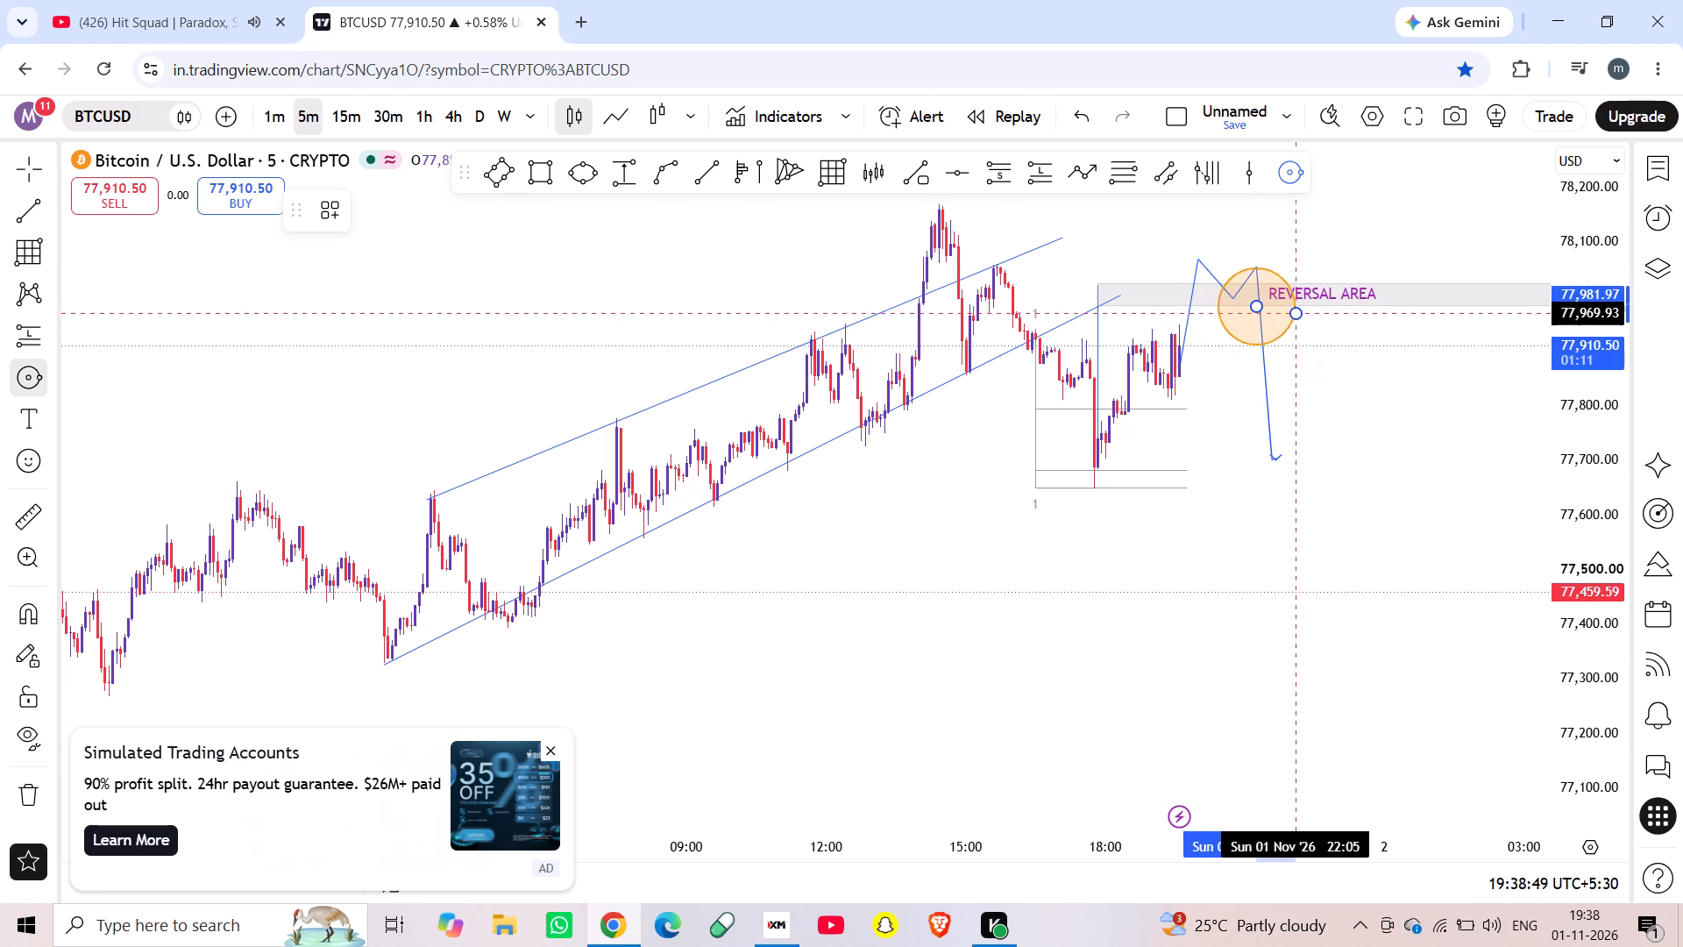
pyautogui.click(1282, 314)
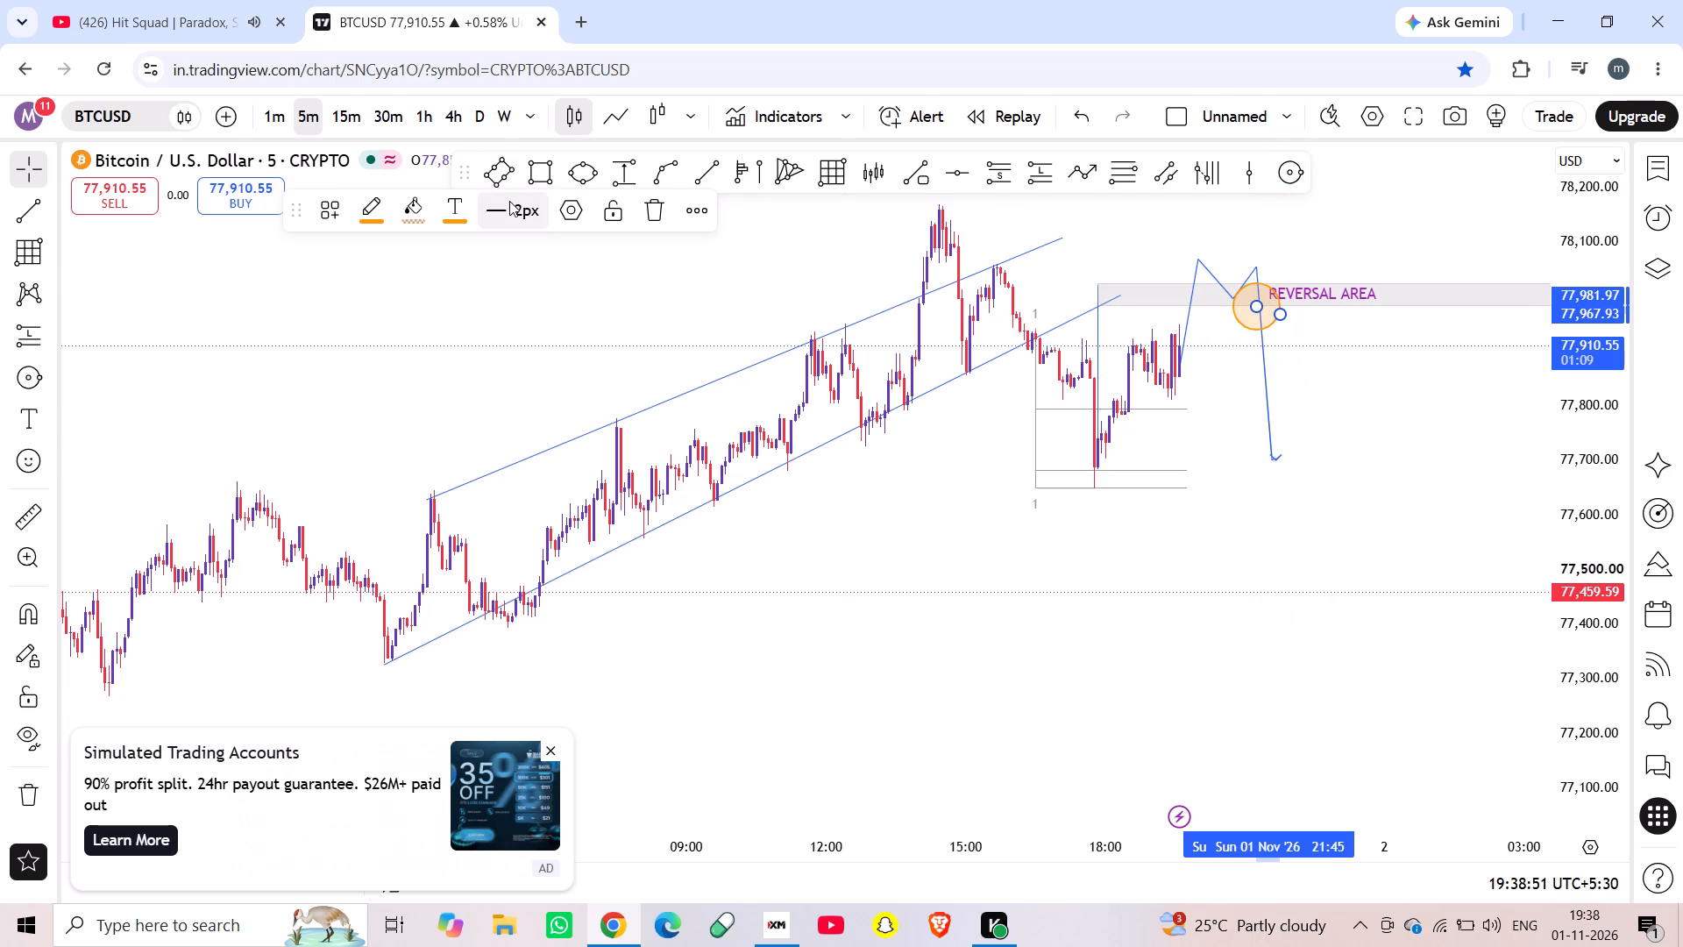
# Change the circle's fill and border colour to red, keep its border 1px thick, and deselect it.
pyautogui.click(508, 203)
pyautogui.click(522, 251)
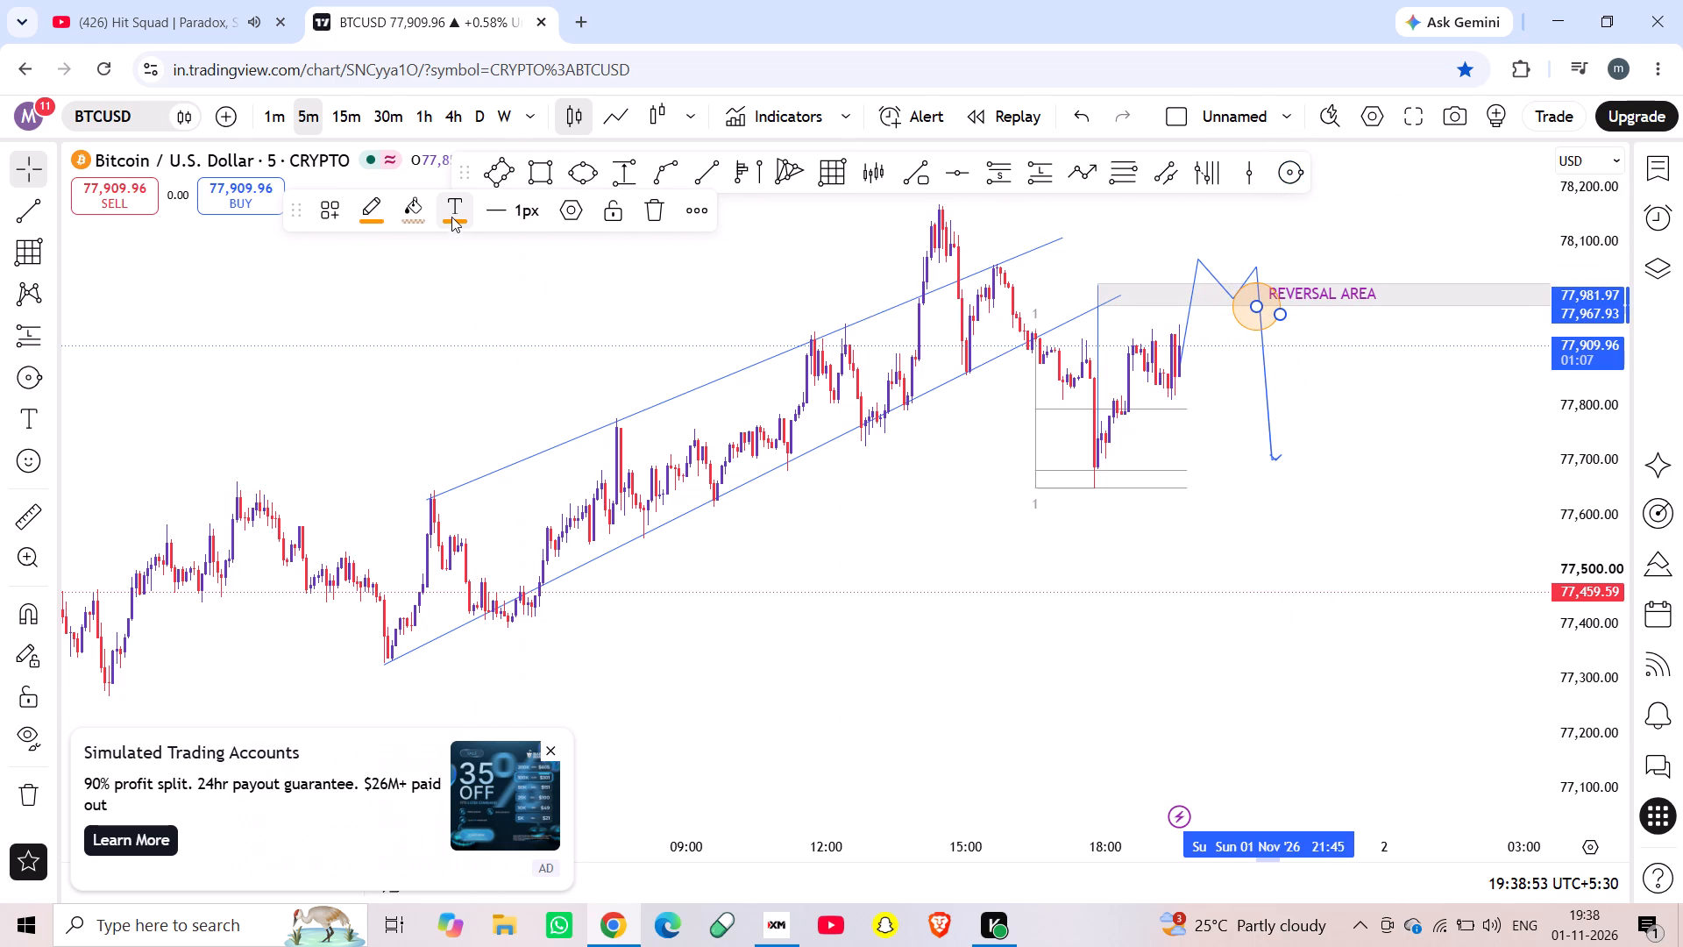
pyautogui.click(451, 216)
pyautogui.click(408, 213)
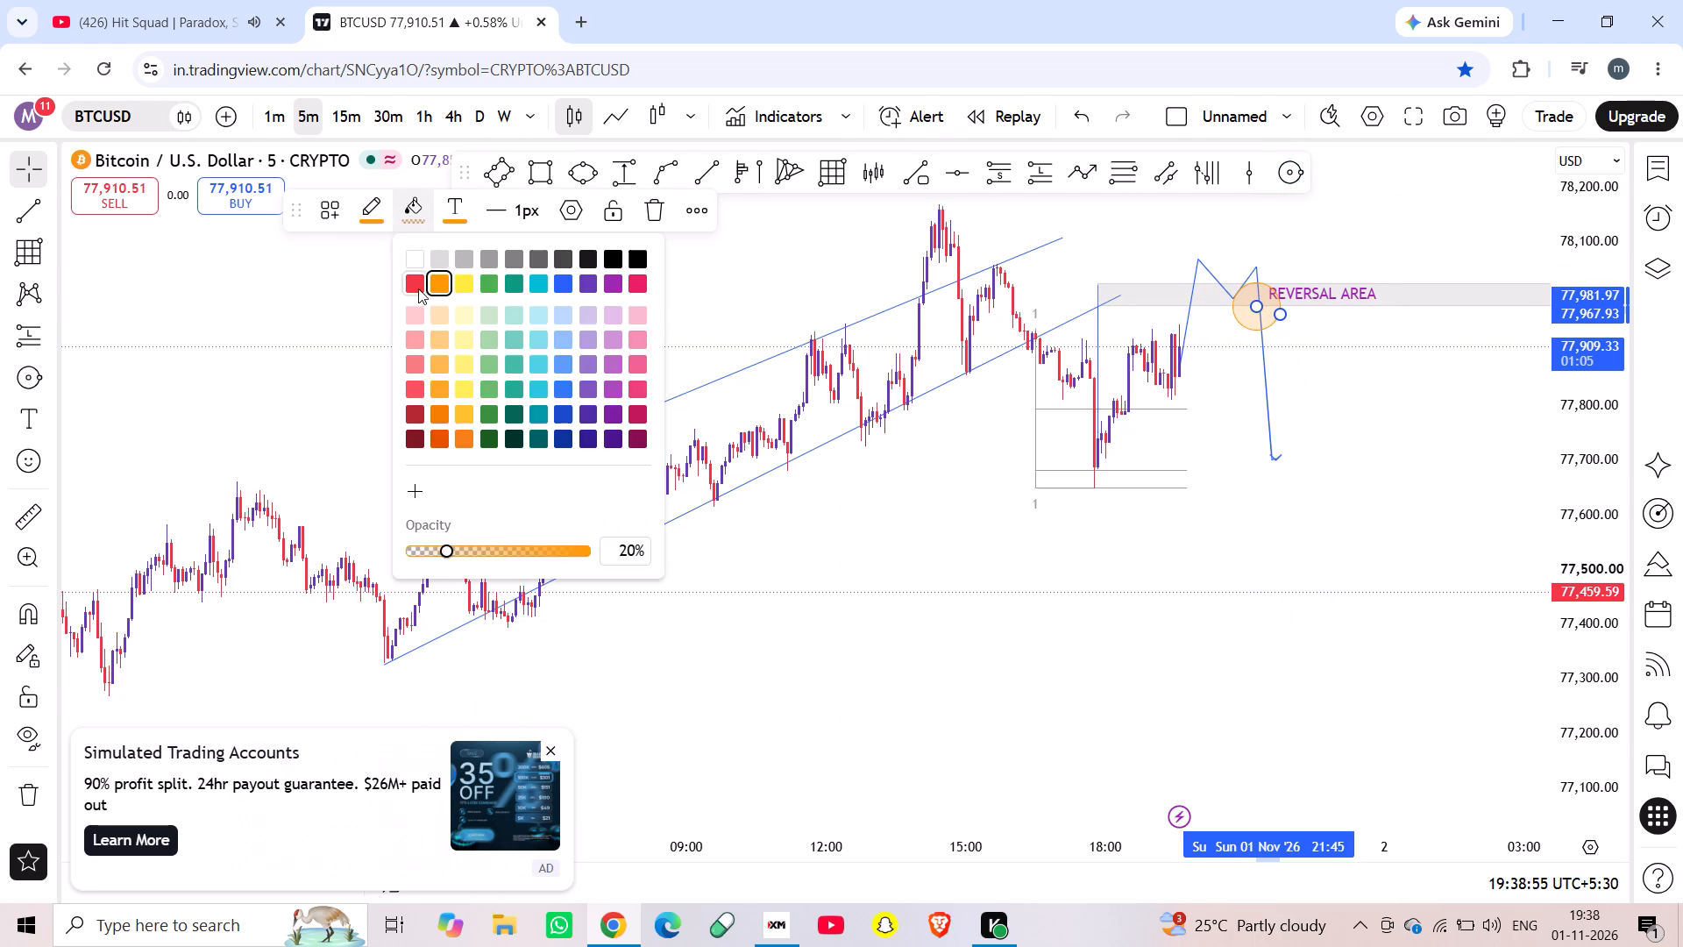
pyautogui.click(415, 288)
pyautogui.click(388, 234)
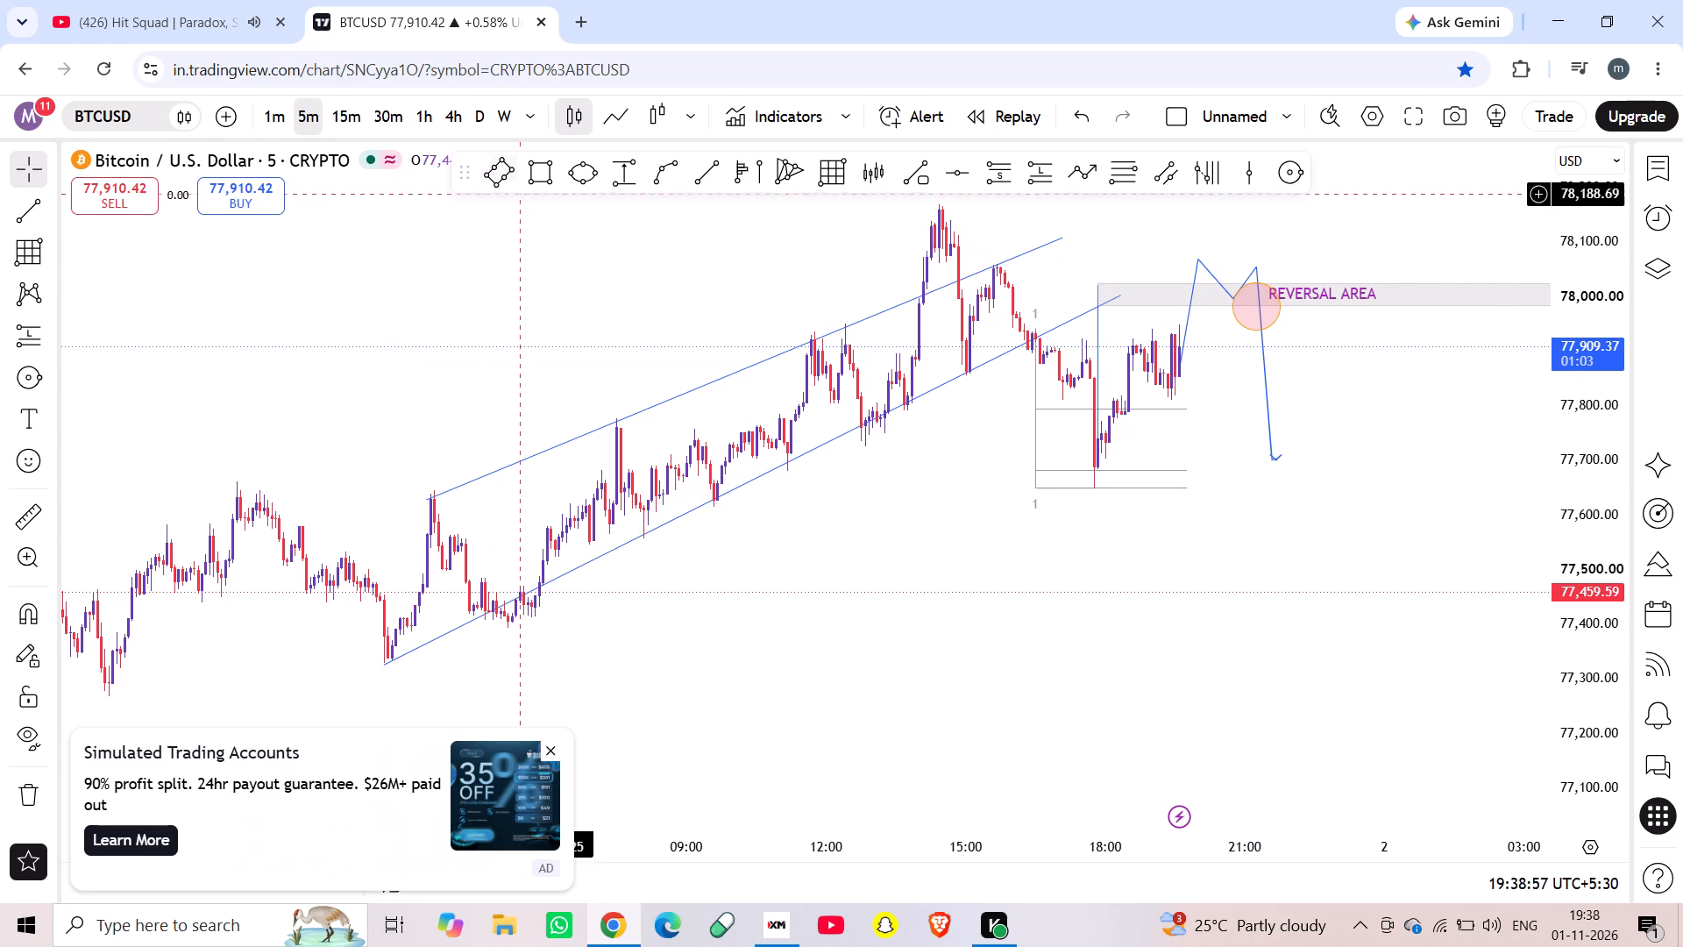
pyautogui.click(1244, 324)
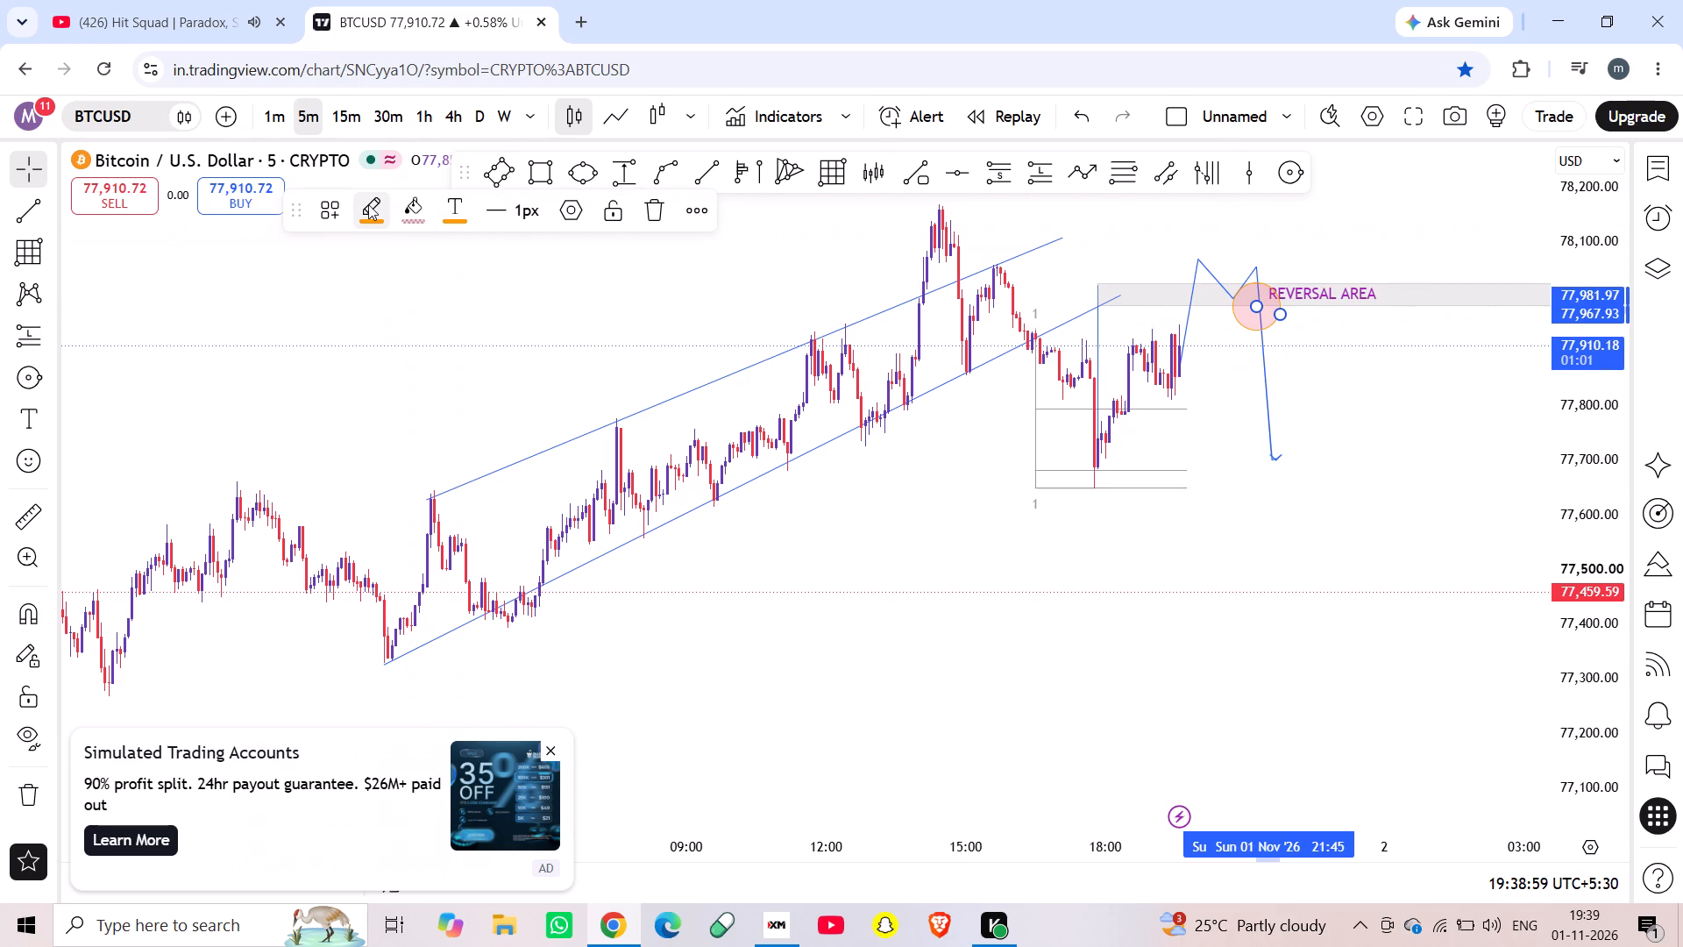
pyautogui.click(366, 207)
pyautogui.click(376, 281)
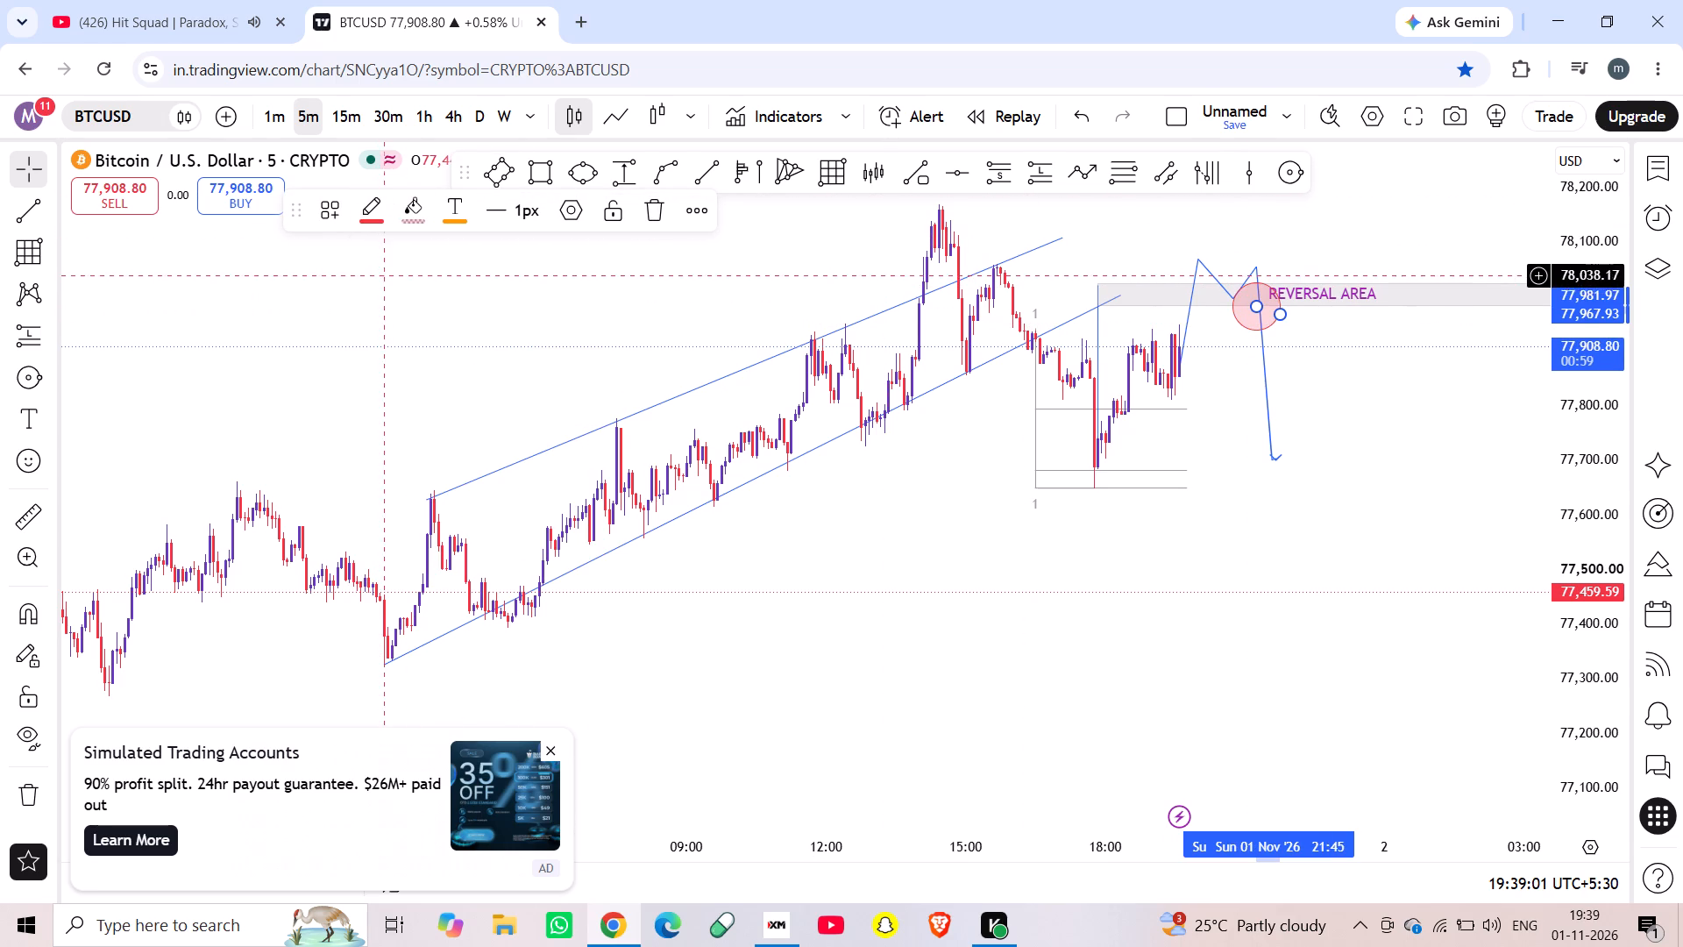
pyautogui.click(1378, 436)
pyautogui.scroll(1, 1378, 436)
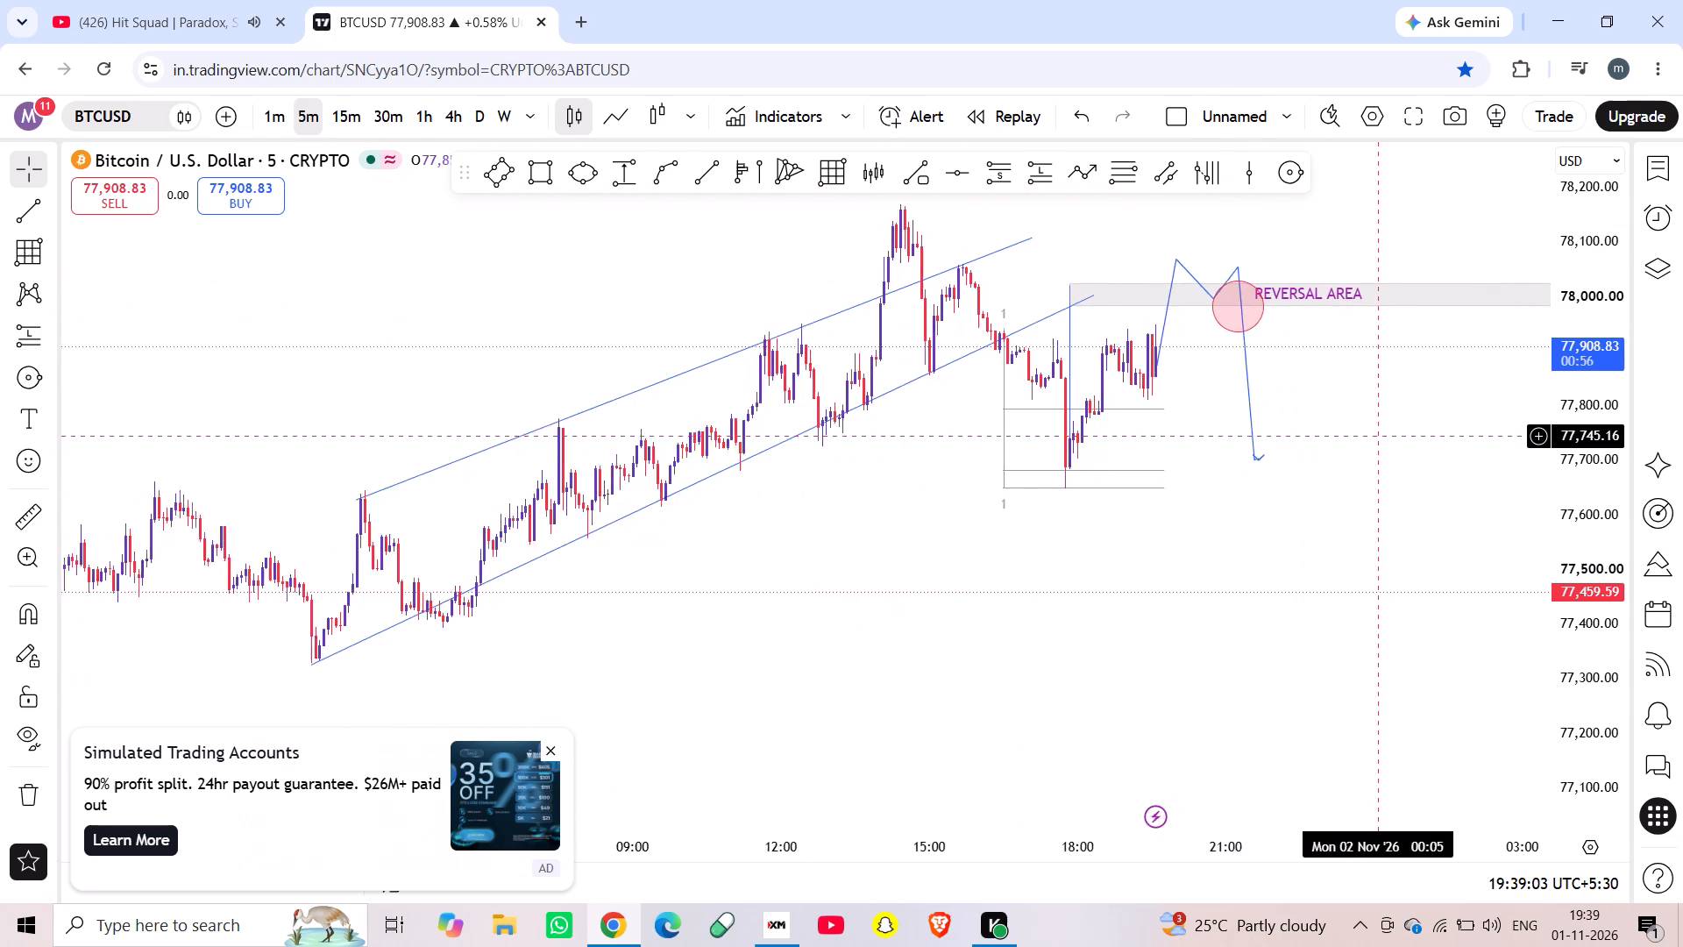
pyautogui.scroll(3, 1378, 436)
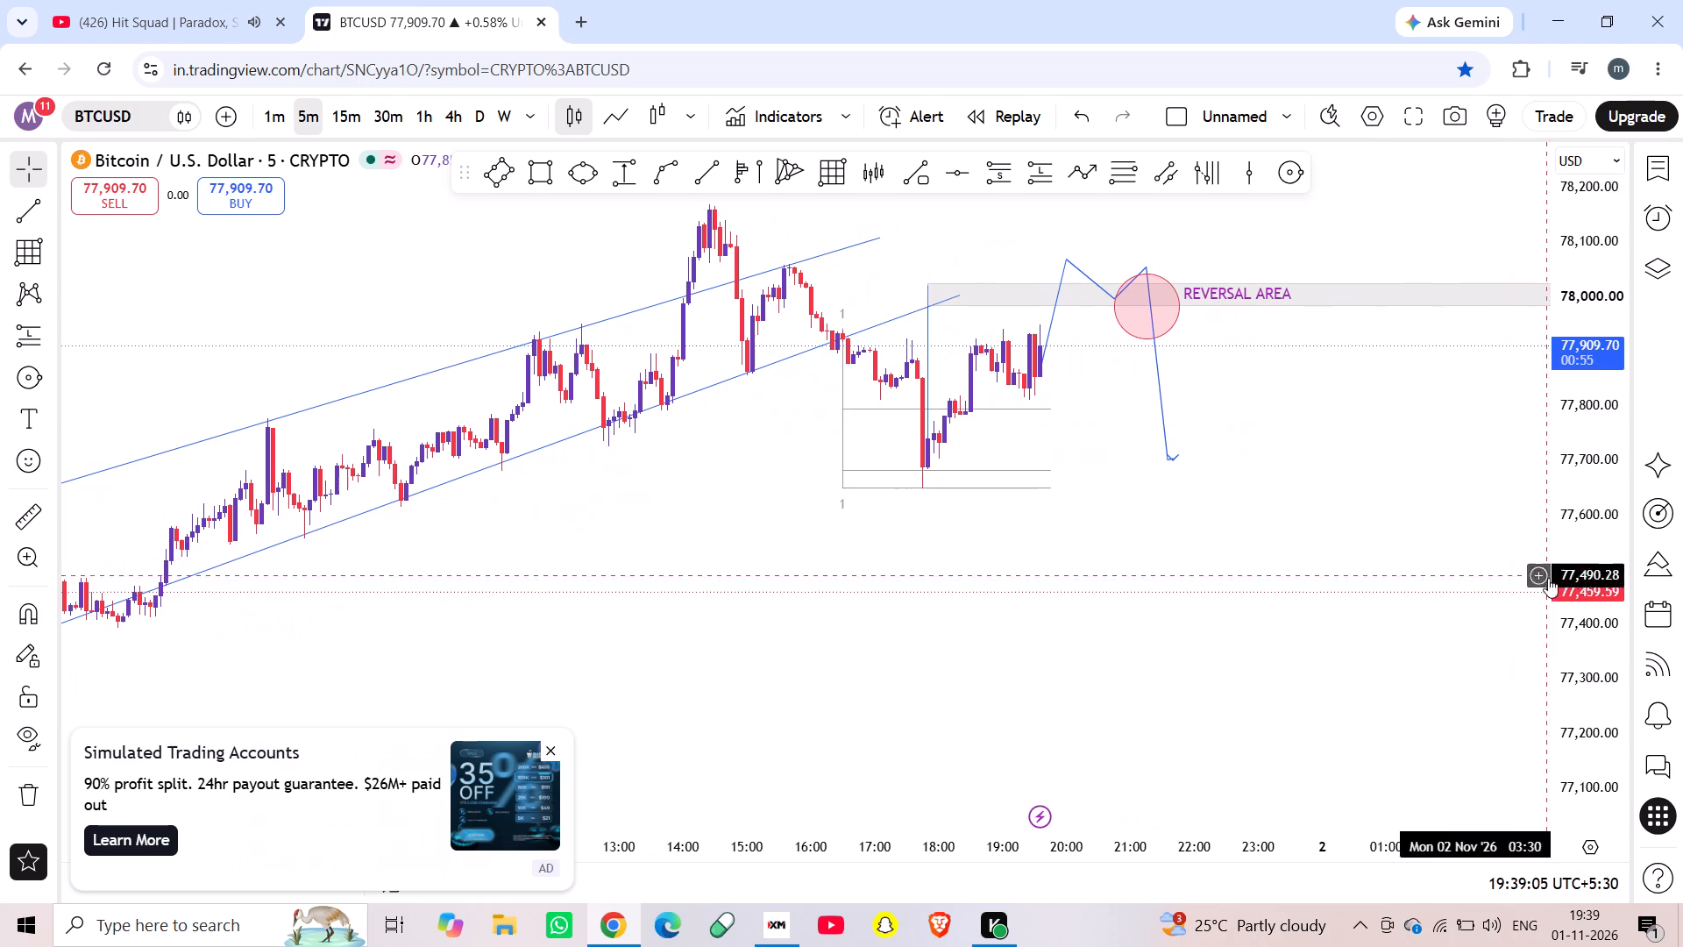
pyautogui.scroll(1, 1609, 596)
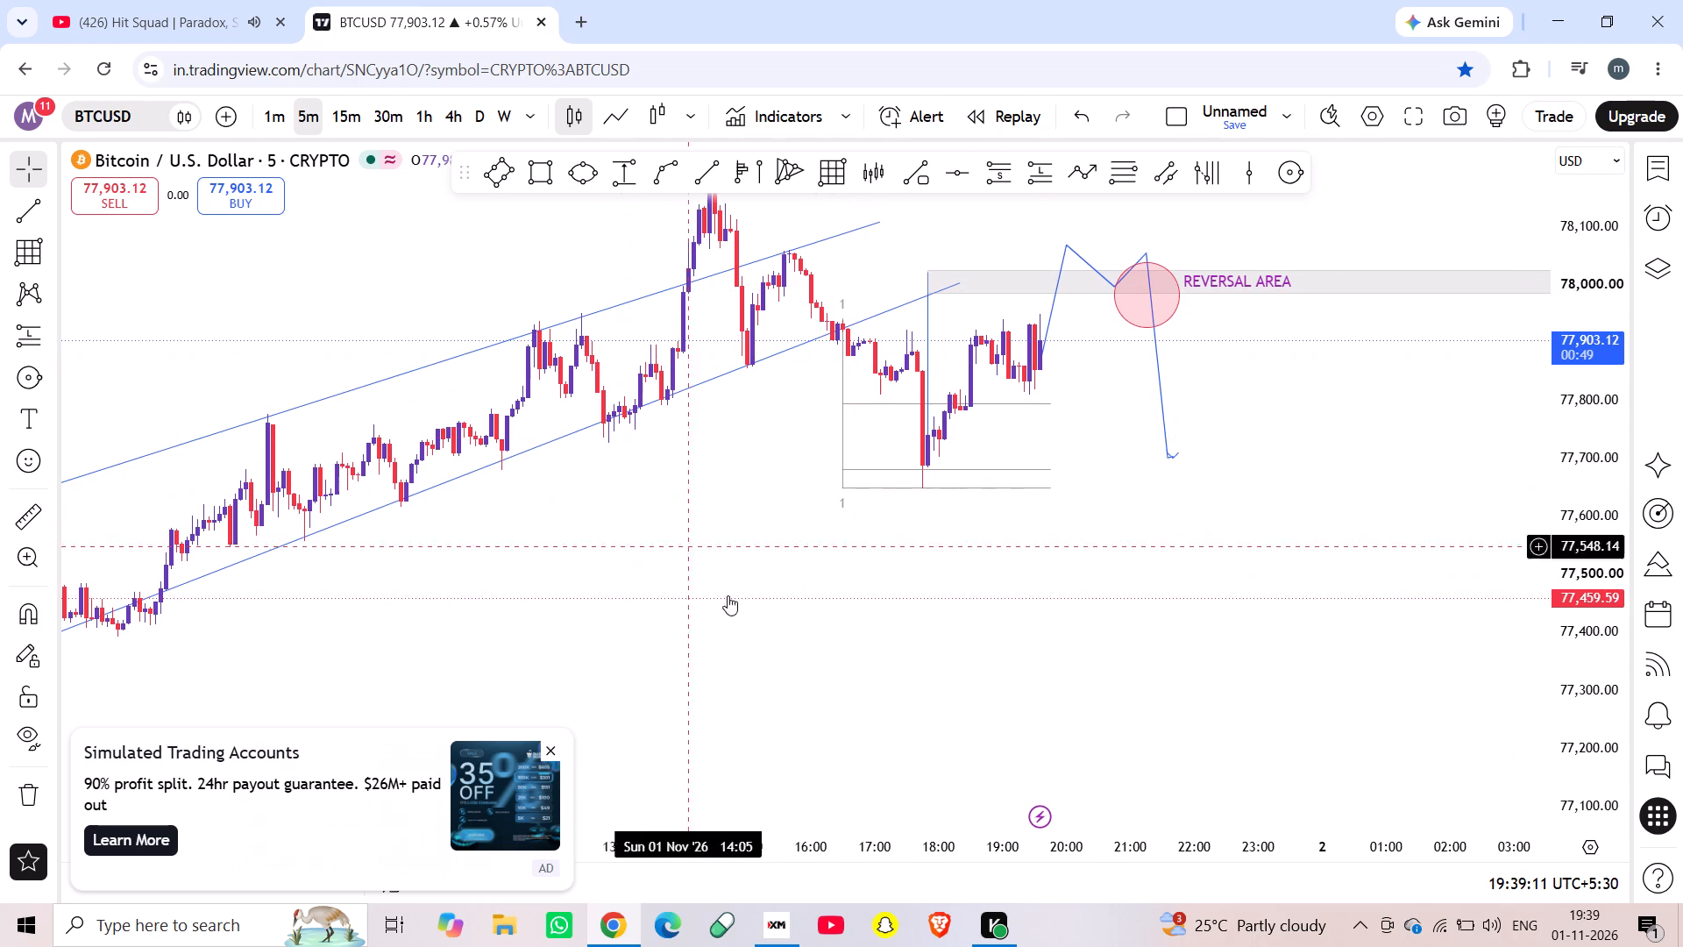
# Switch to the XM app and set the Bitcoin vs US Dollar chart to the 5-minute timeframe, focused on the latest candles.
pyautogui.click(780, 935)
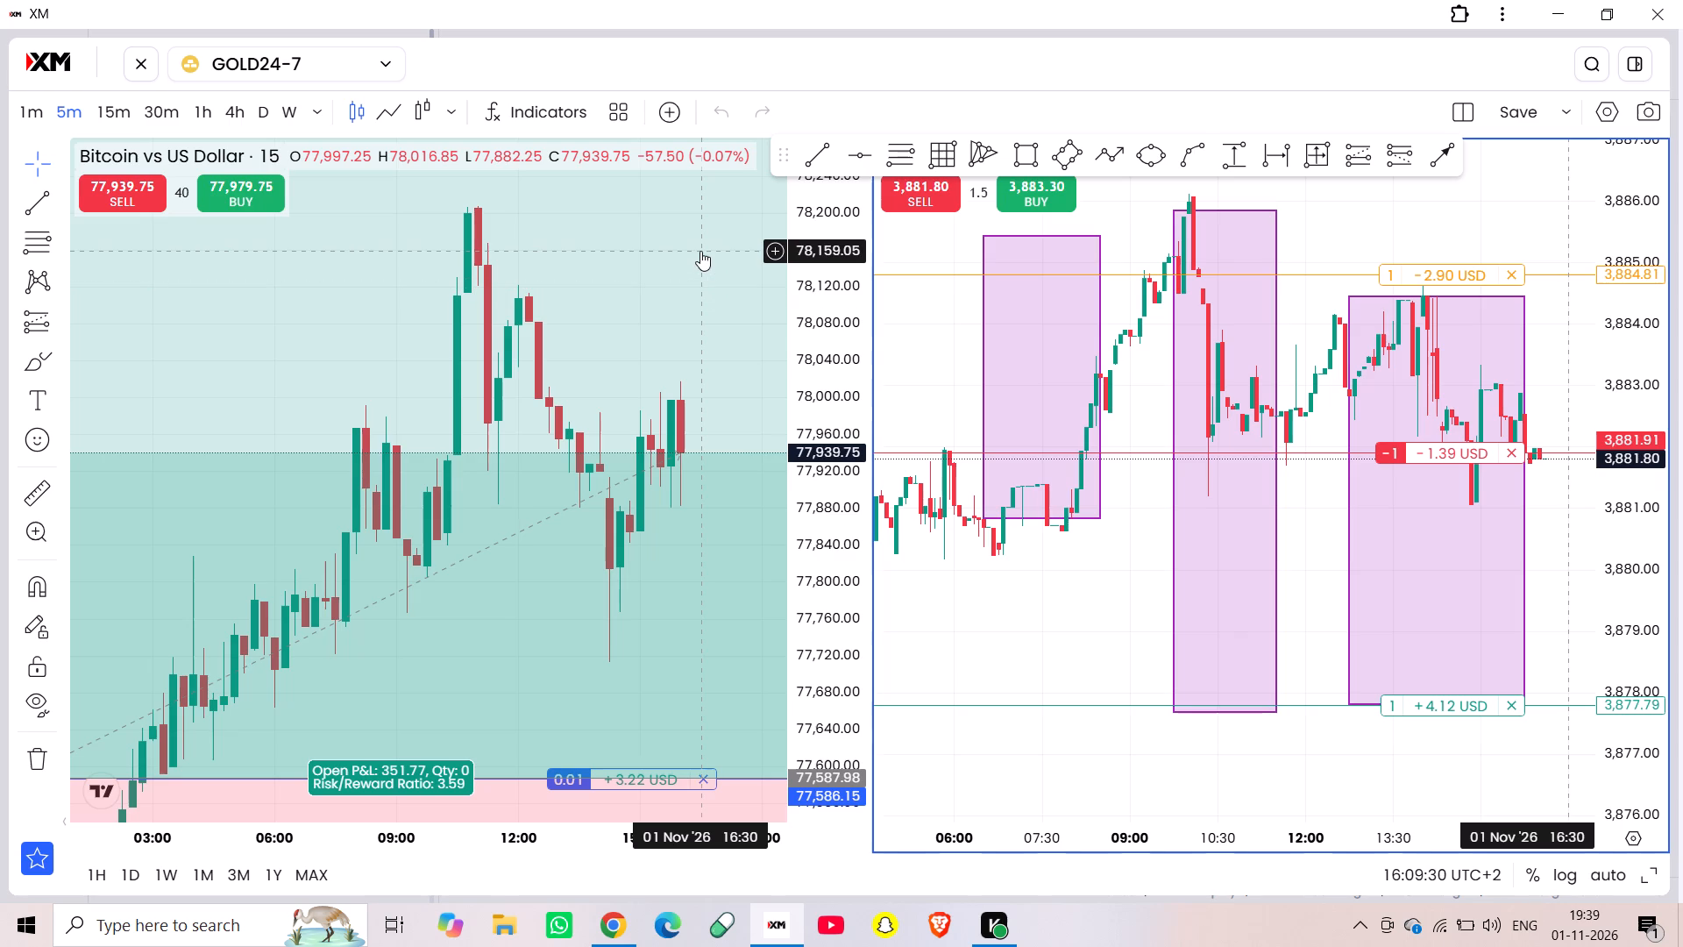
pyautogui.click(700, 251)
pyautogui.click(657, 329)
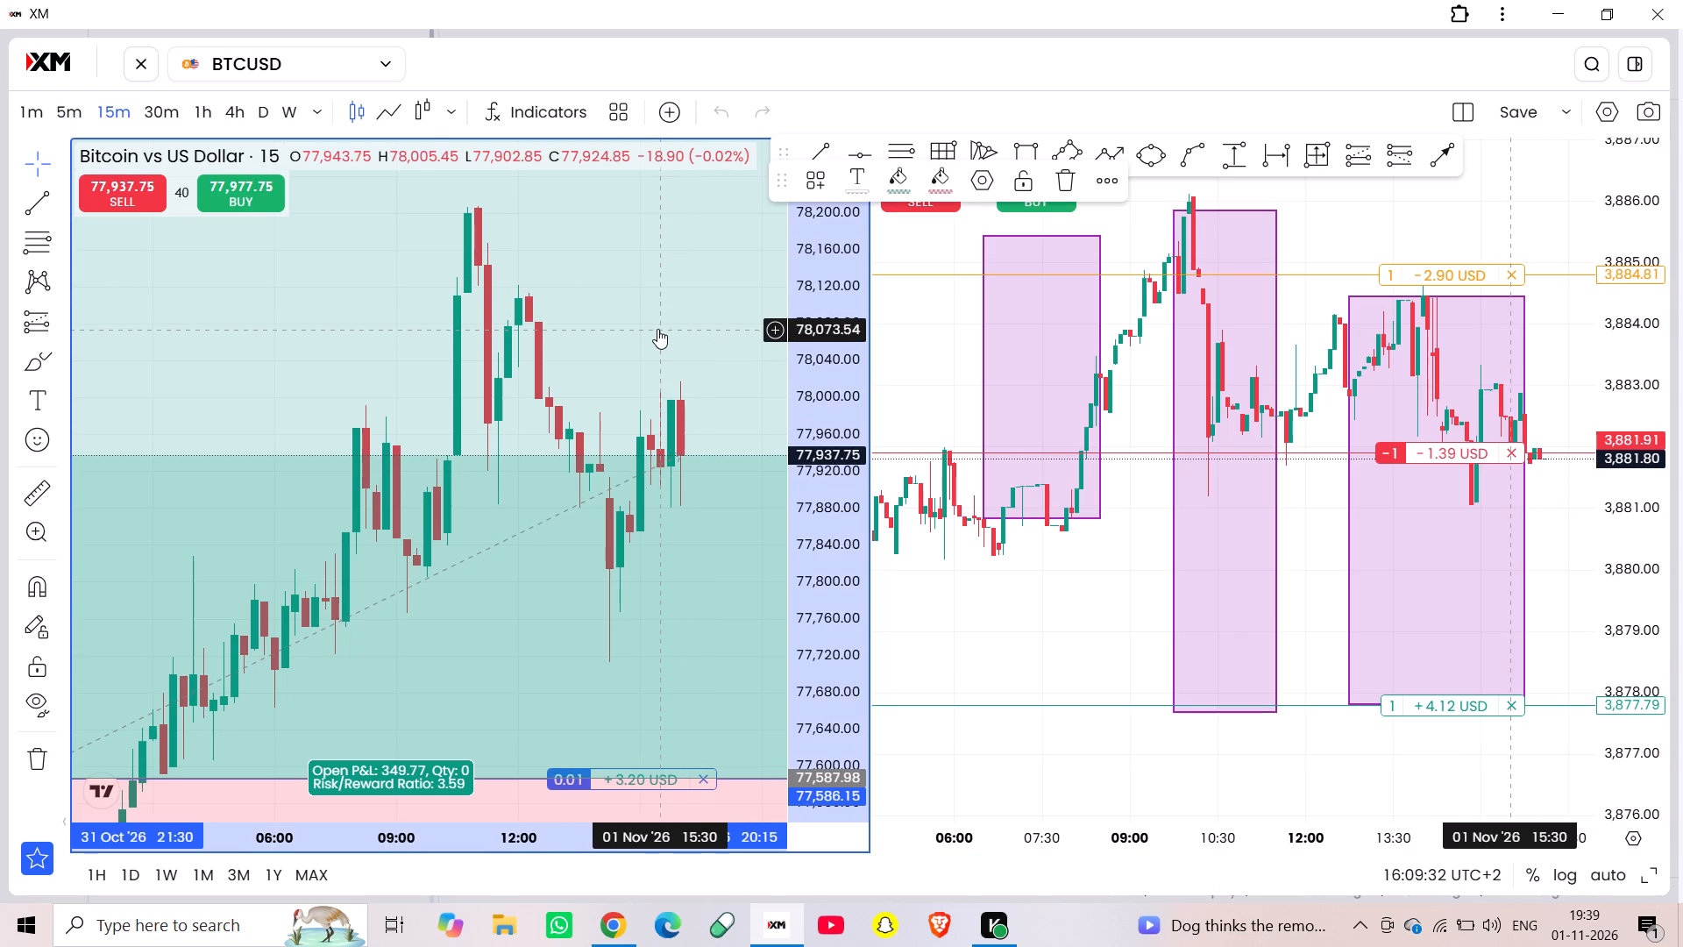
pyautogui.click(614, 285)
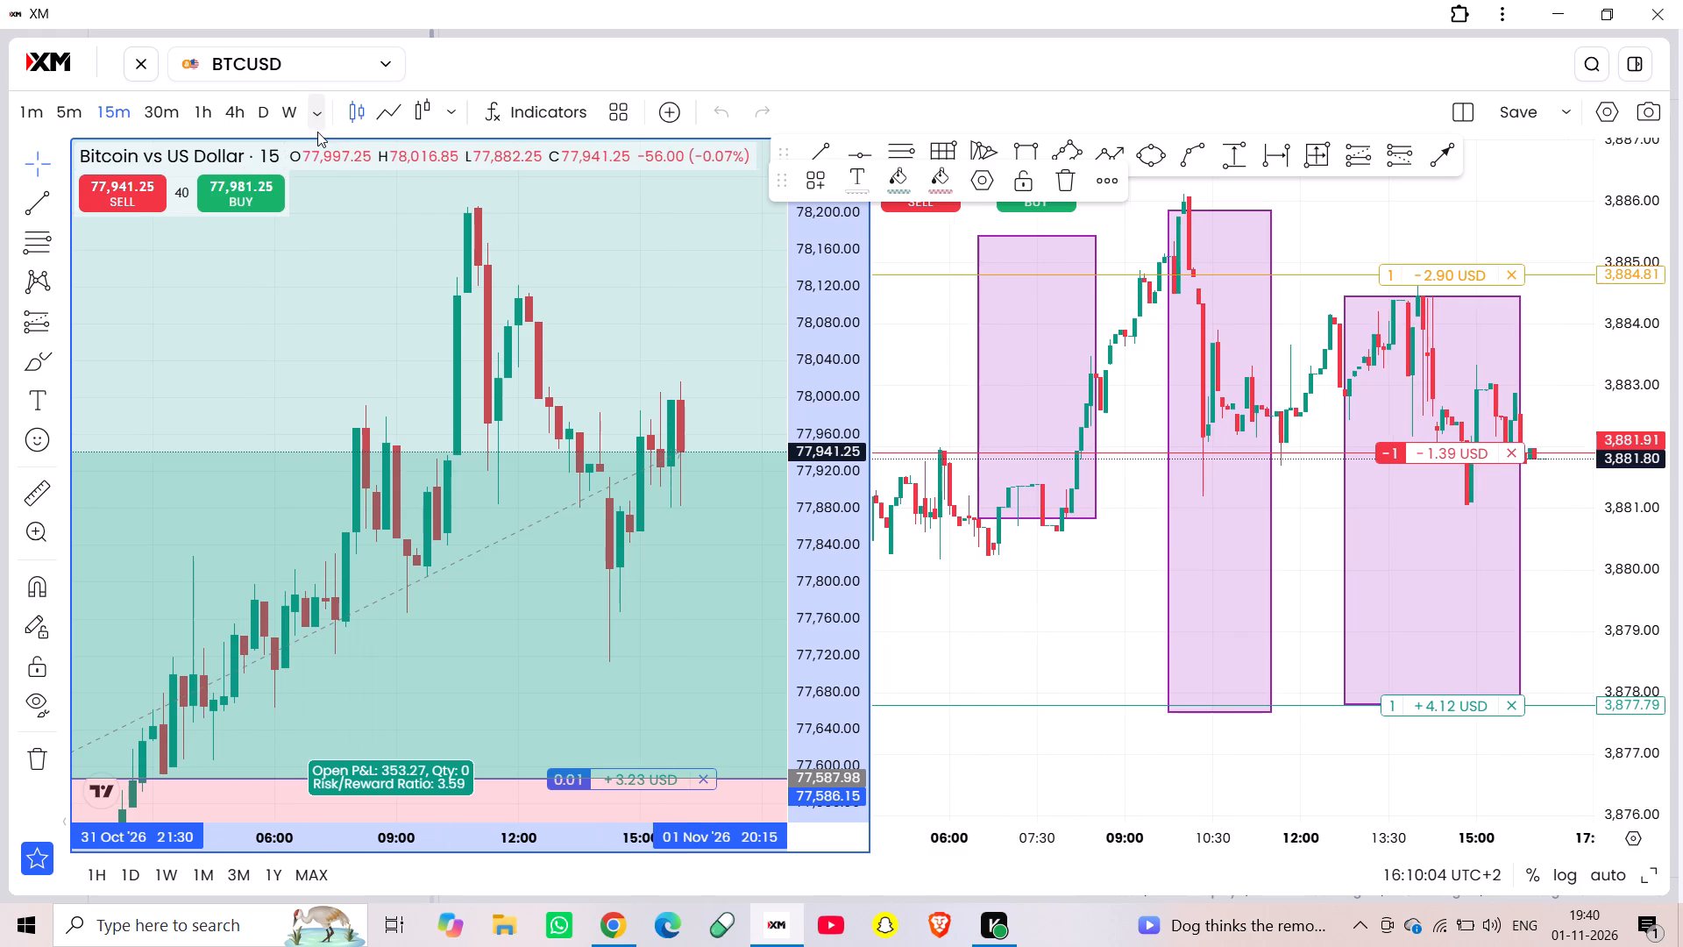
pyautogui.click(75, 110)
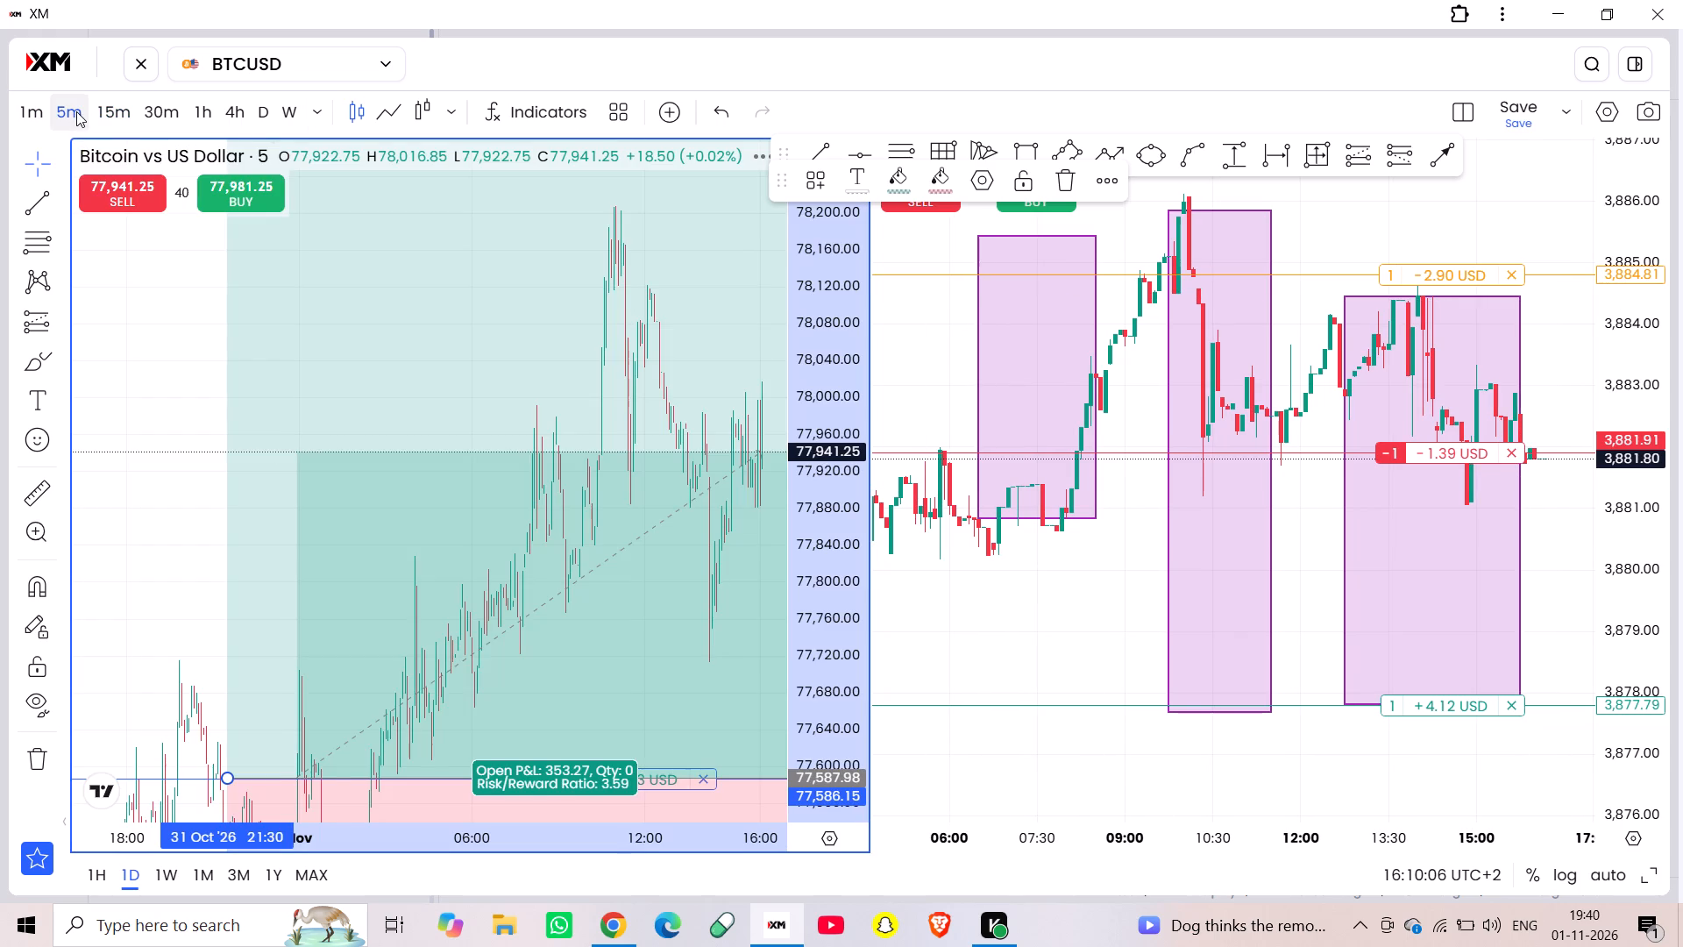
pyautogui.scroll(7, 577, 481)
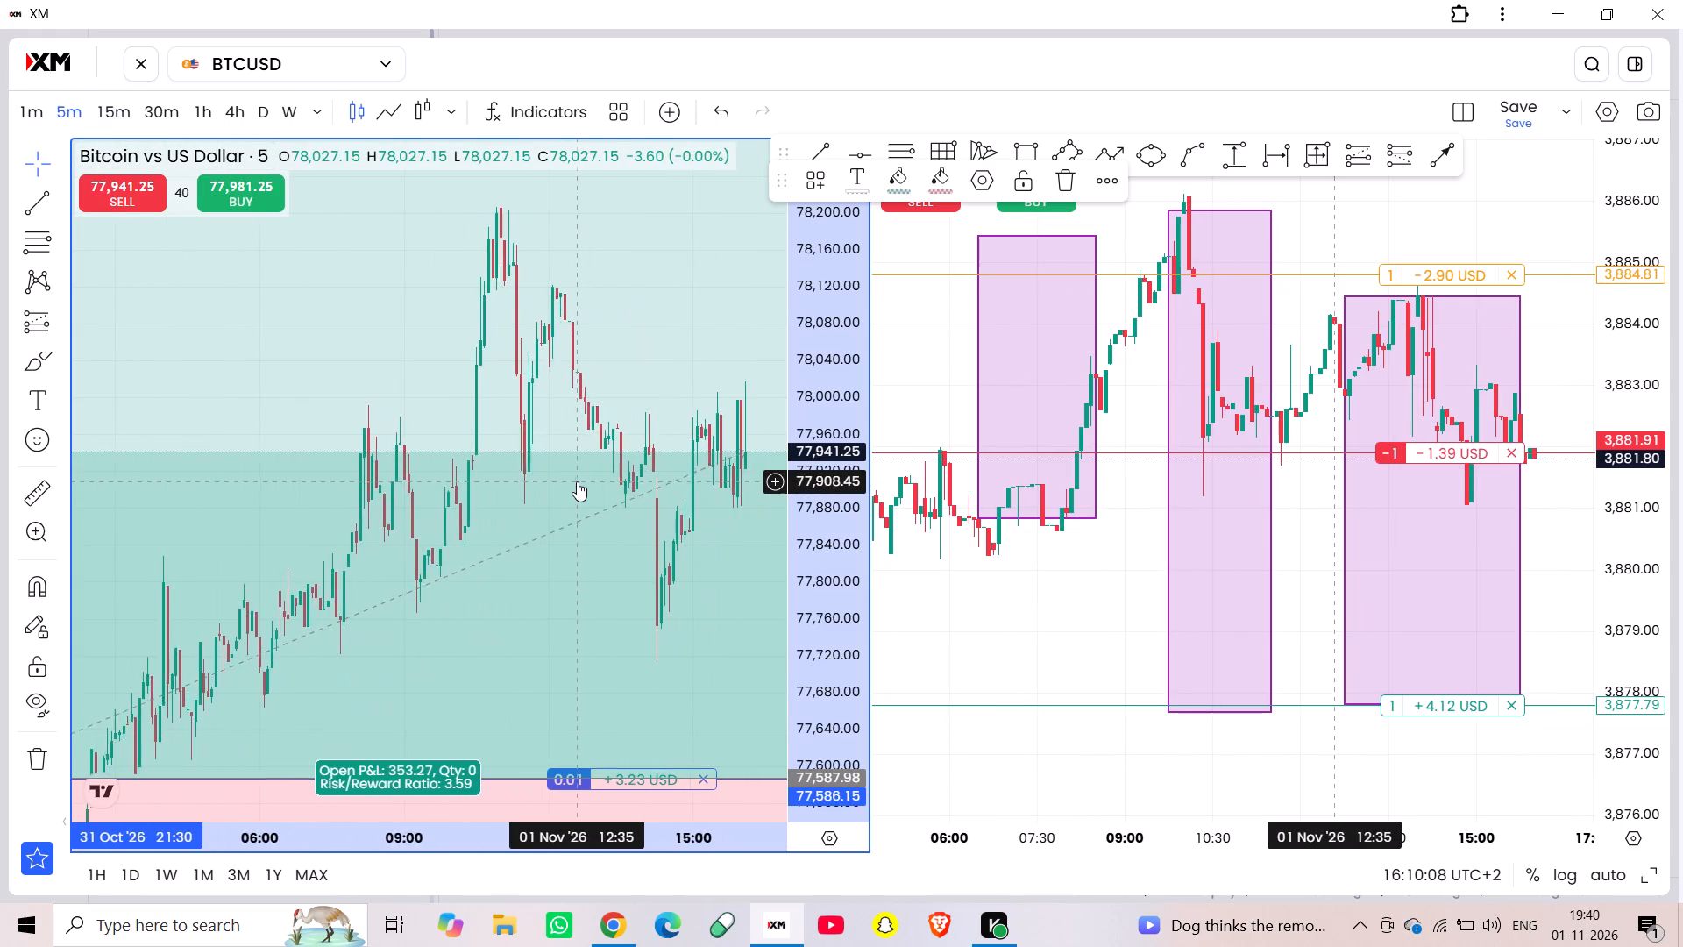
pyautogui.scroll(3, 577, 481)
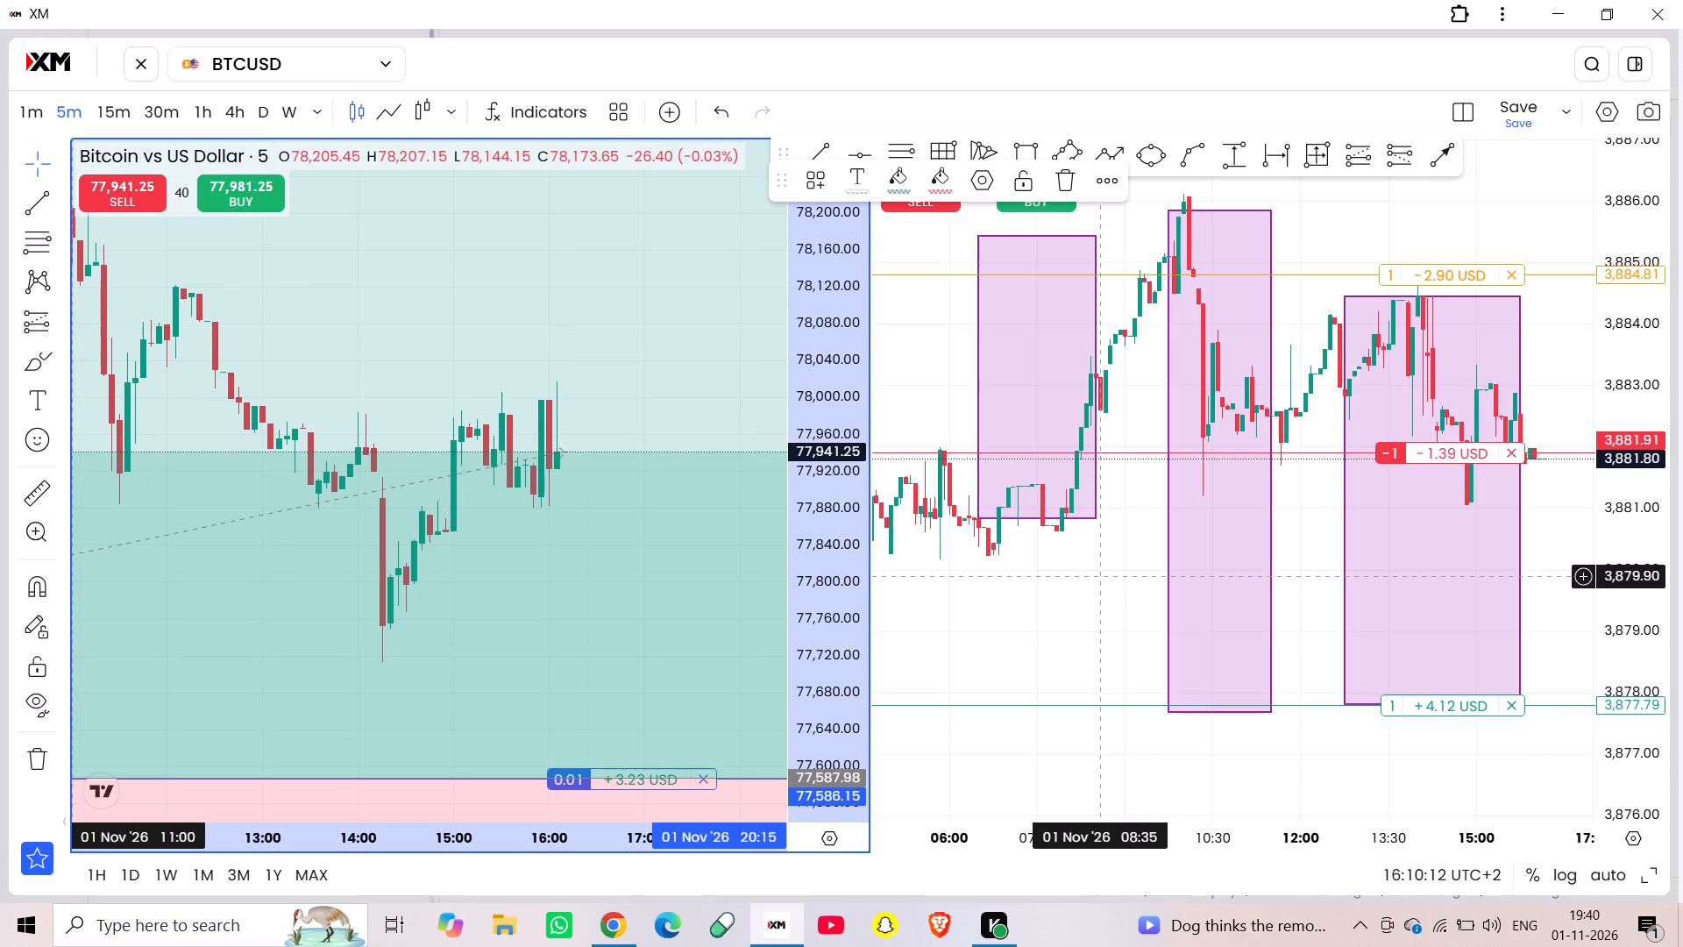
pyautogui.click(1124, 421)
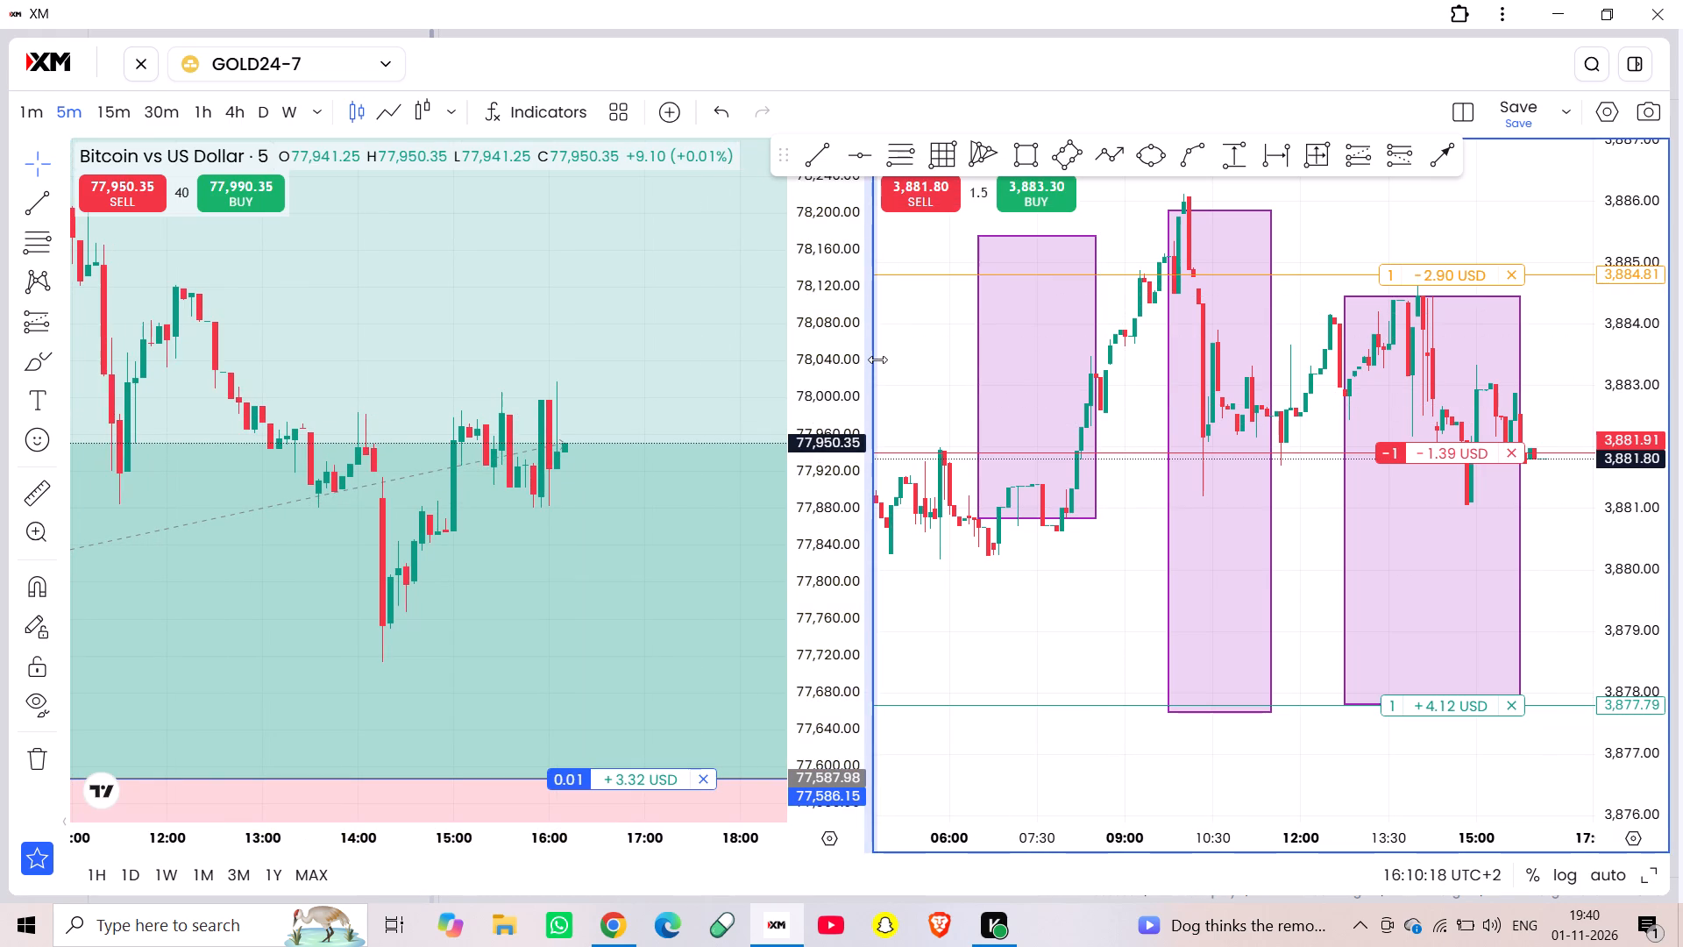
pyautogui.click(934, 376)
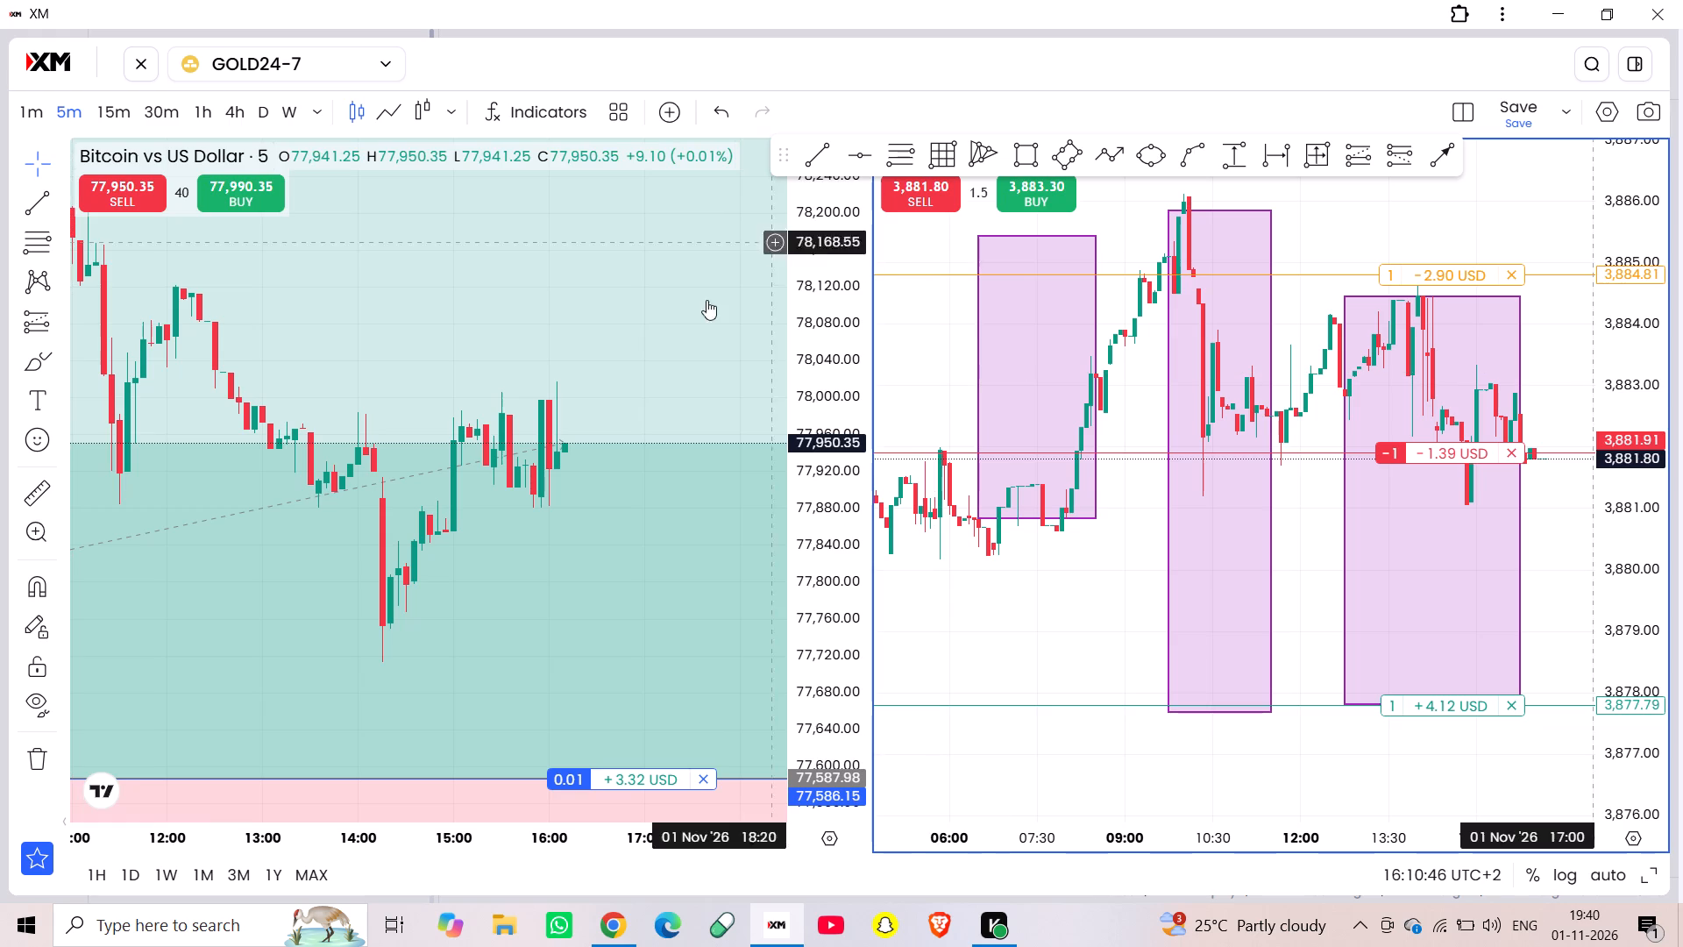
# Switch back to Chrome and pause the music video in the YouTube tab.
pyautogui.click(619, 936)
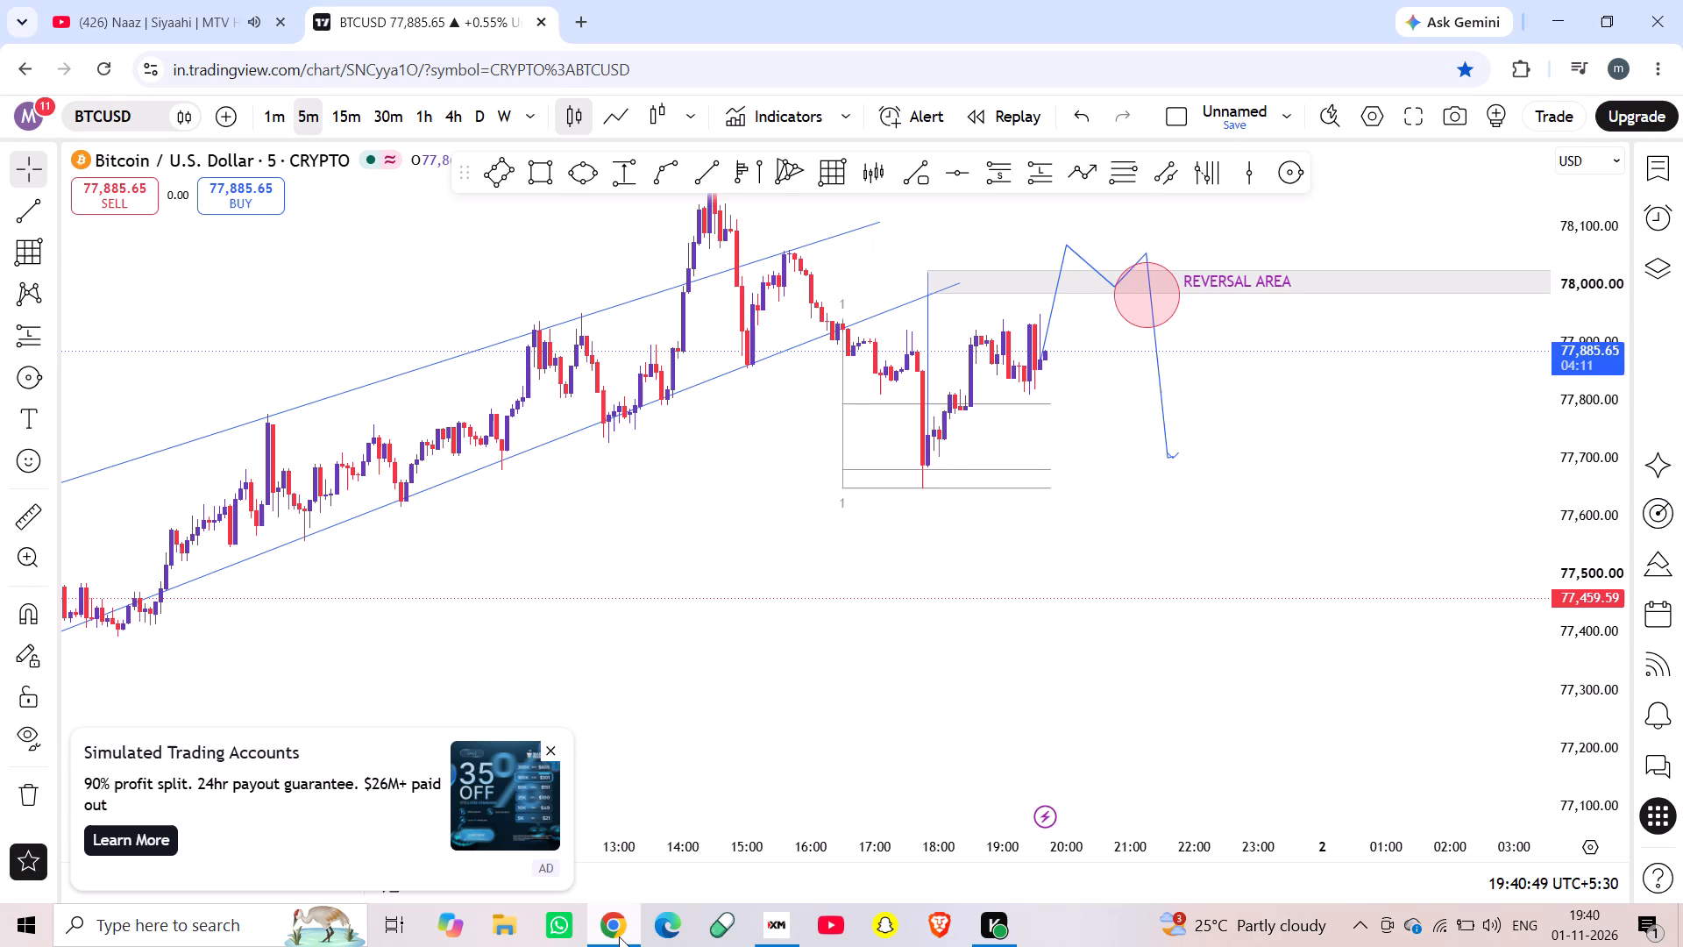
pyautogui.click(107, 0)
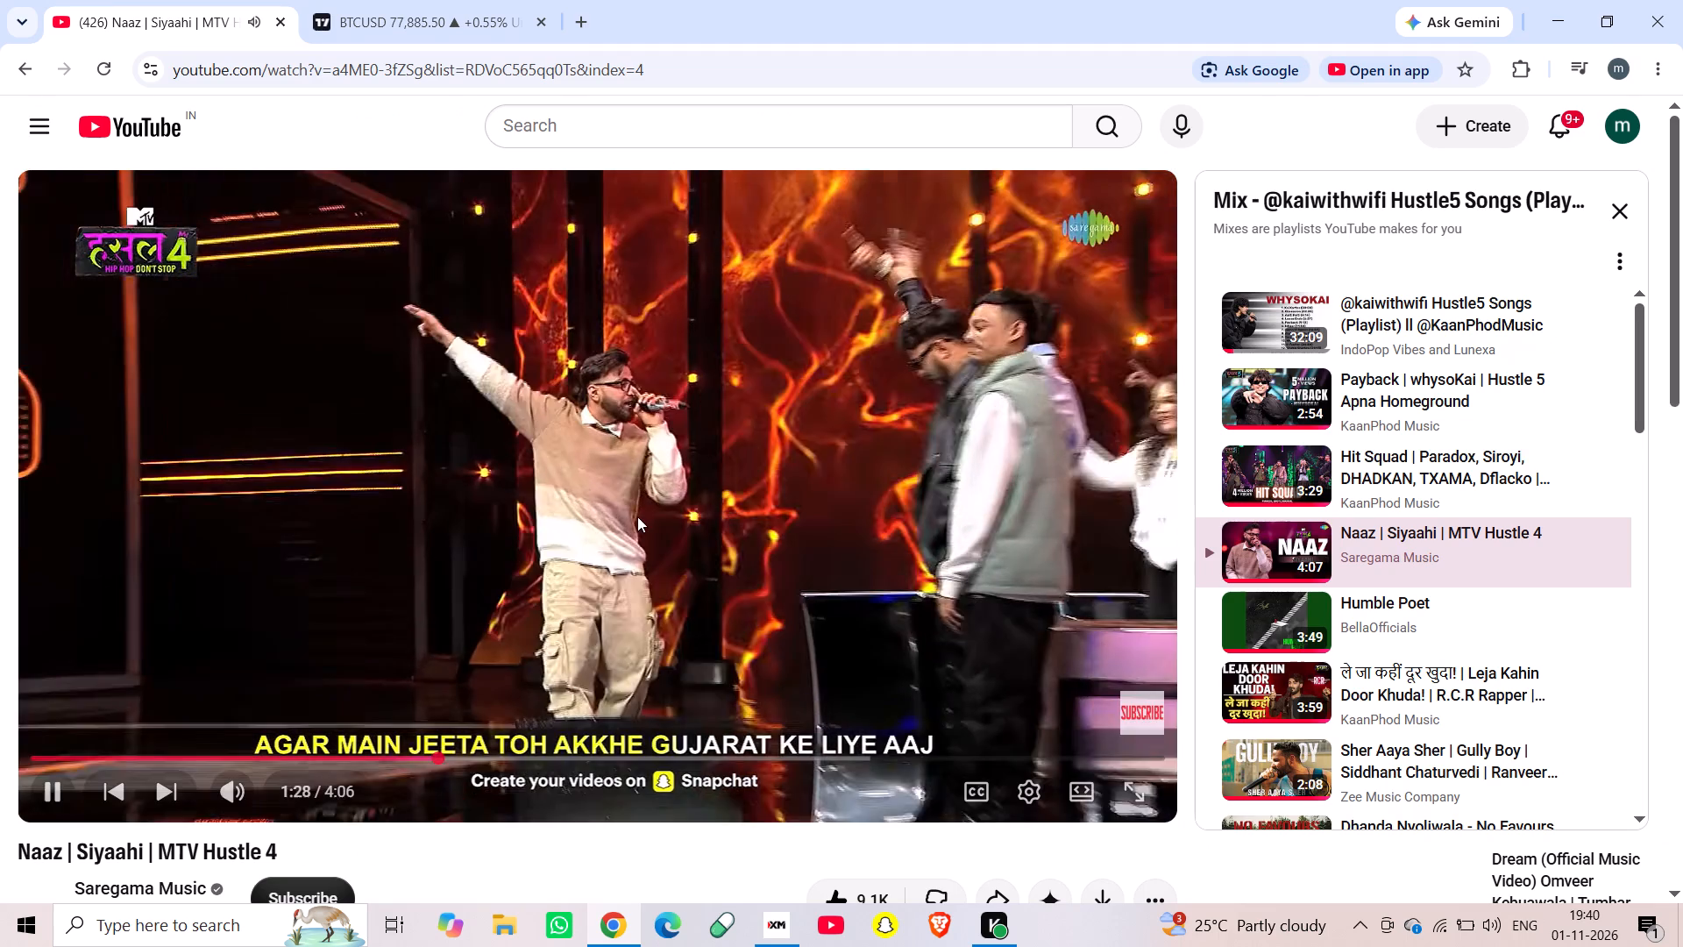
pyautogui.click(637, 516)
pyautogui.click(590, 941)
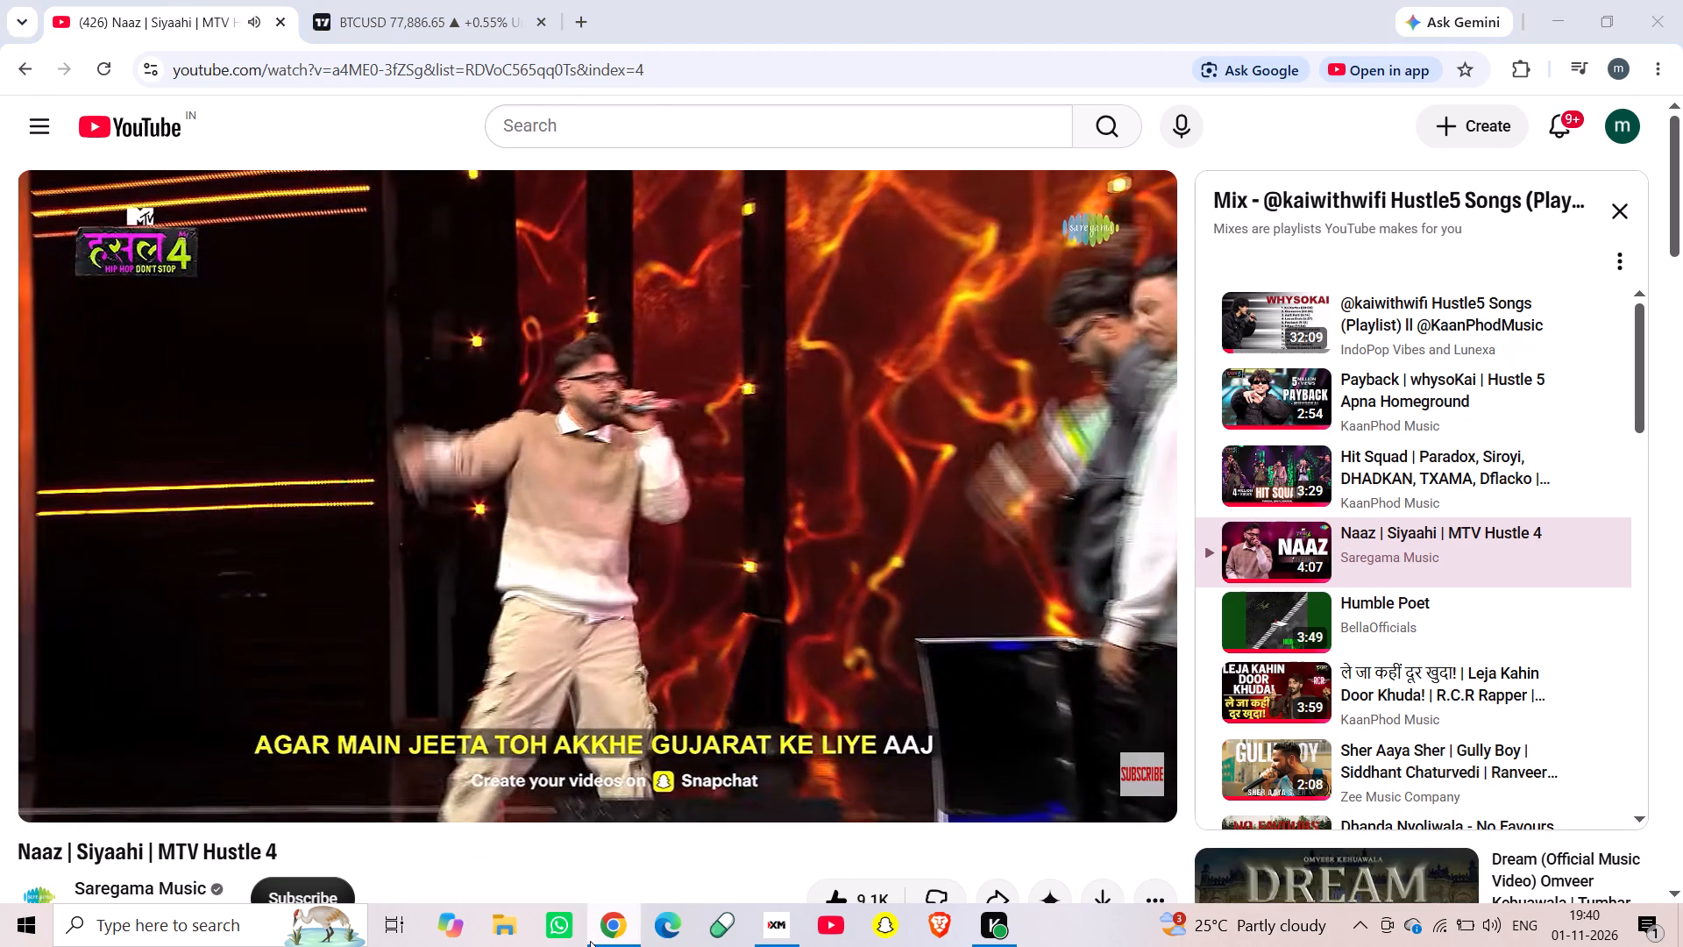
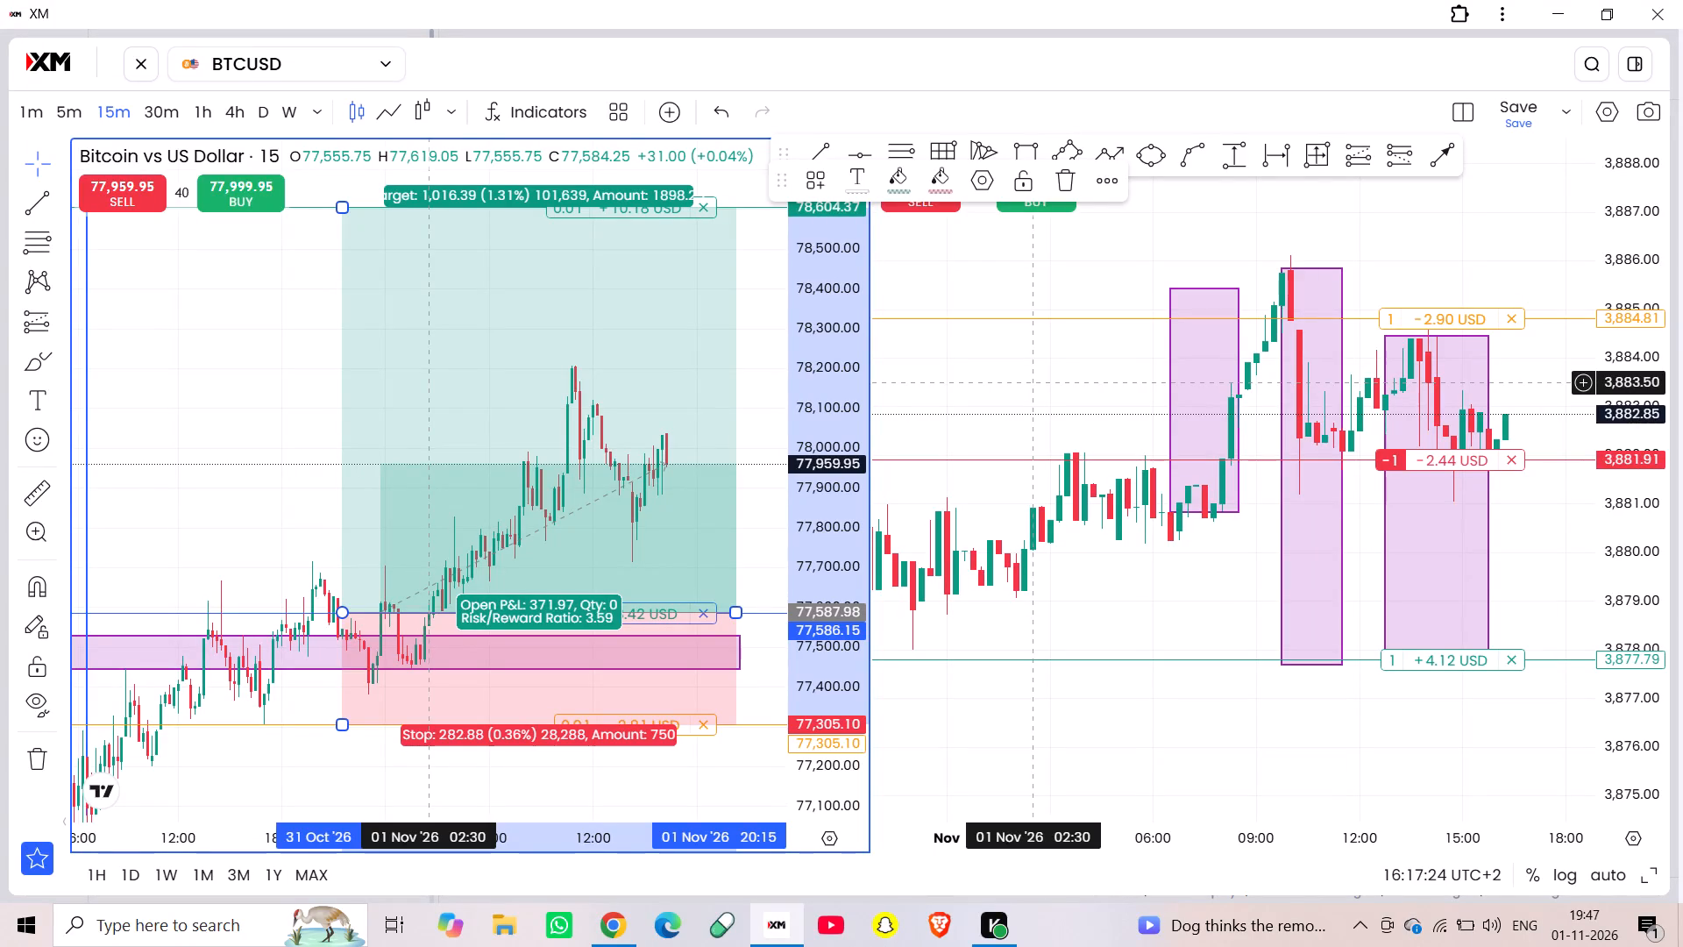
# In the XM app, delete the two earliest purple rectangles on the GOLD24-7 chart, before the 12:00 candles.
pyautogui.click(1172, 346)
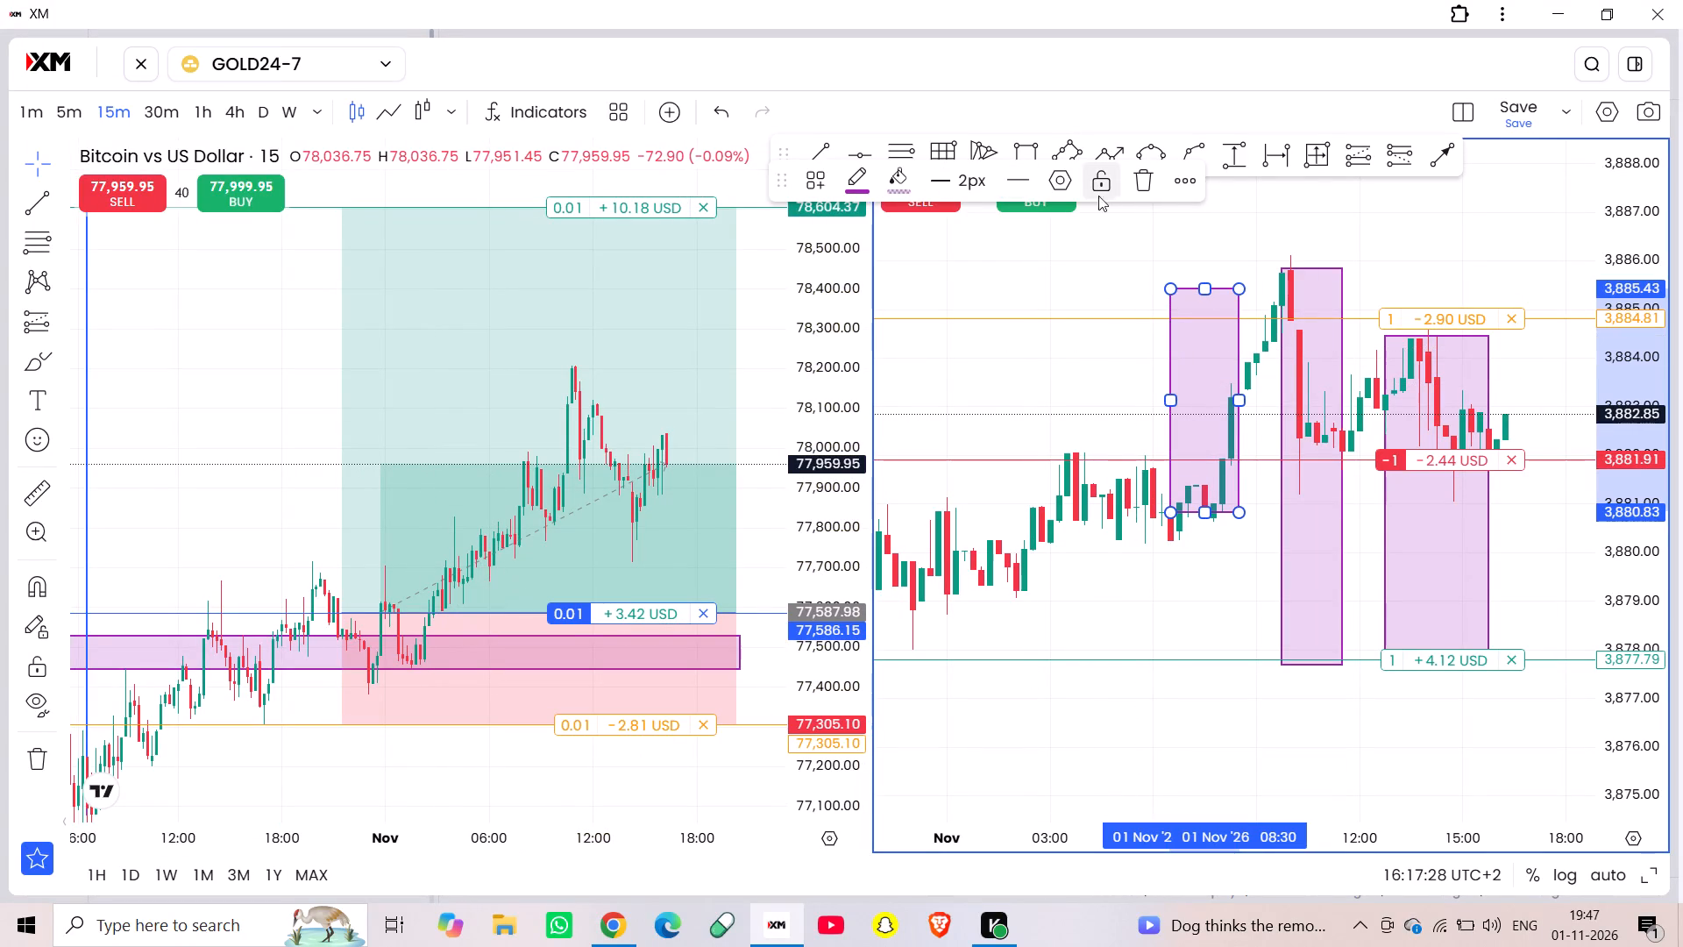
pyautogui.click(1133, 183)
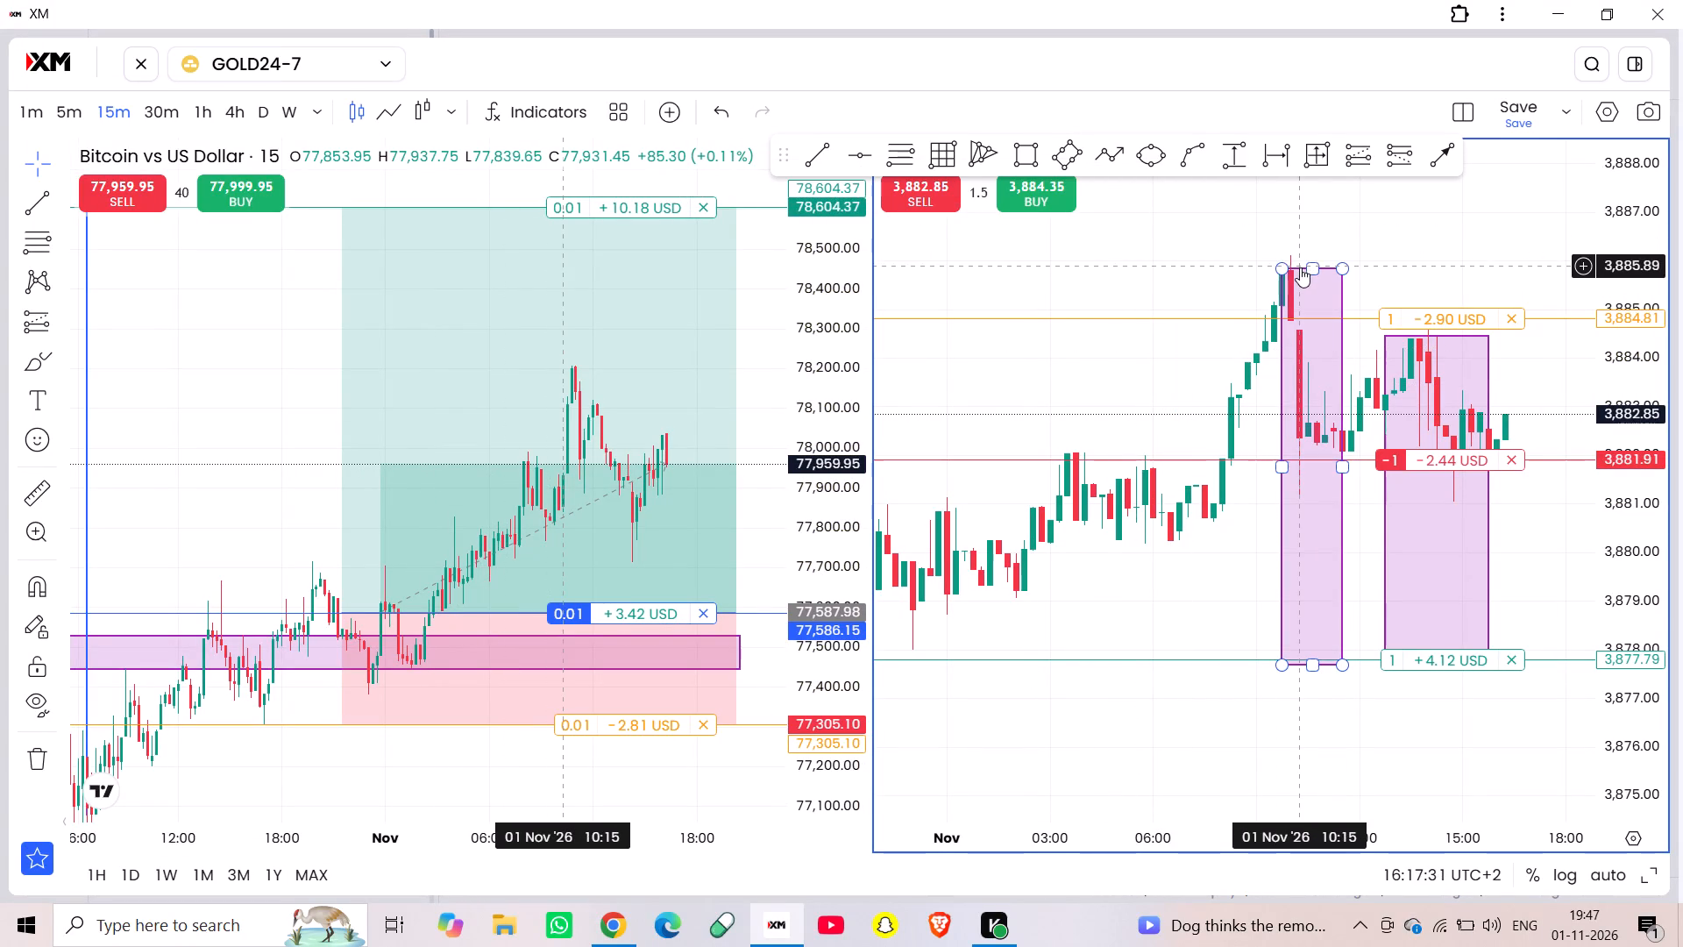
pyautogui.click(1300, 267)
pyautogui.click(1140, 199)
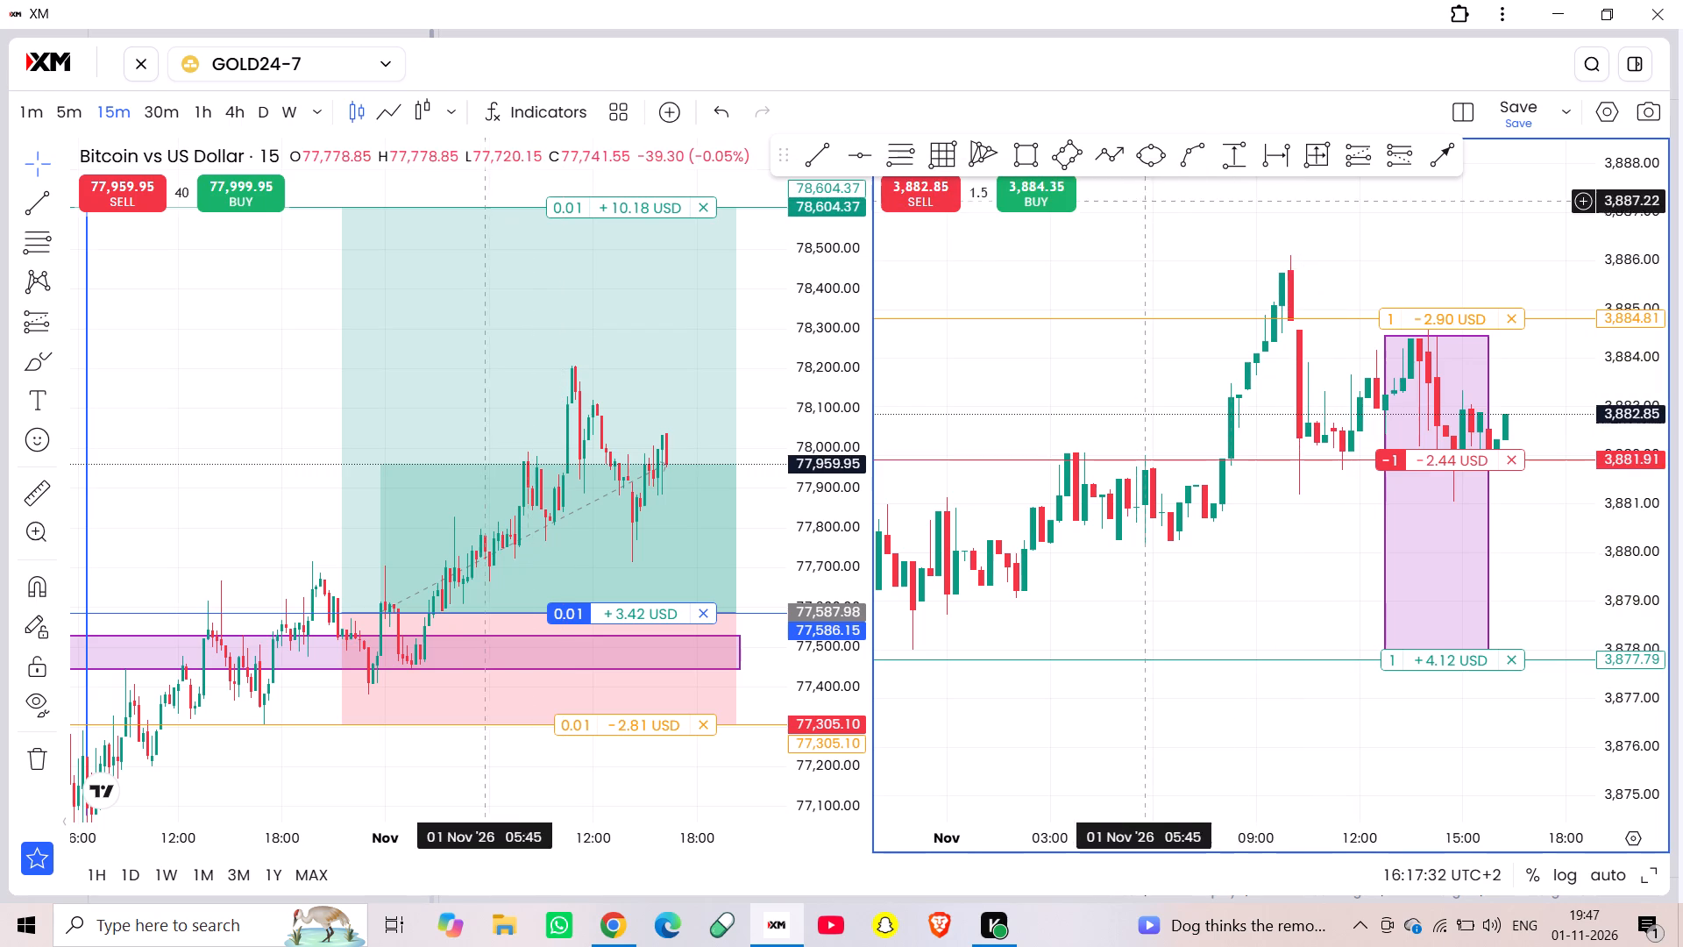
# Narrow the remaining purple rectangle on the GOLD24-7 chart to a thin strip ending at about 13:00, and deselect it.
pyautogui.moveTo(1489, 493); pyautogui.dragTo(1390, 504)
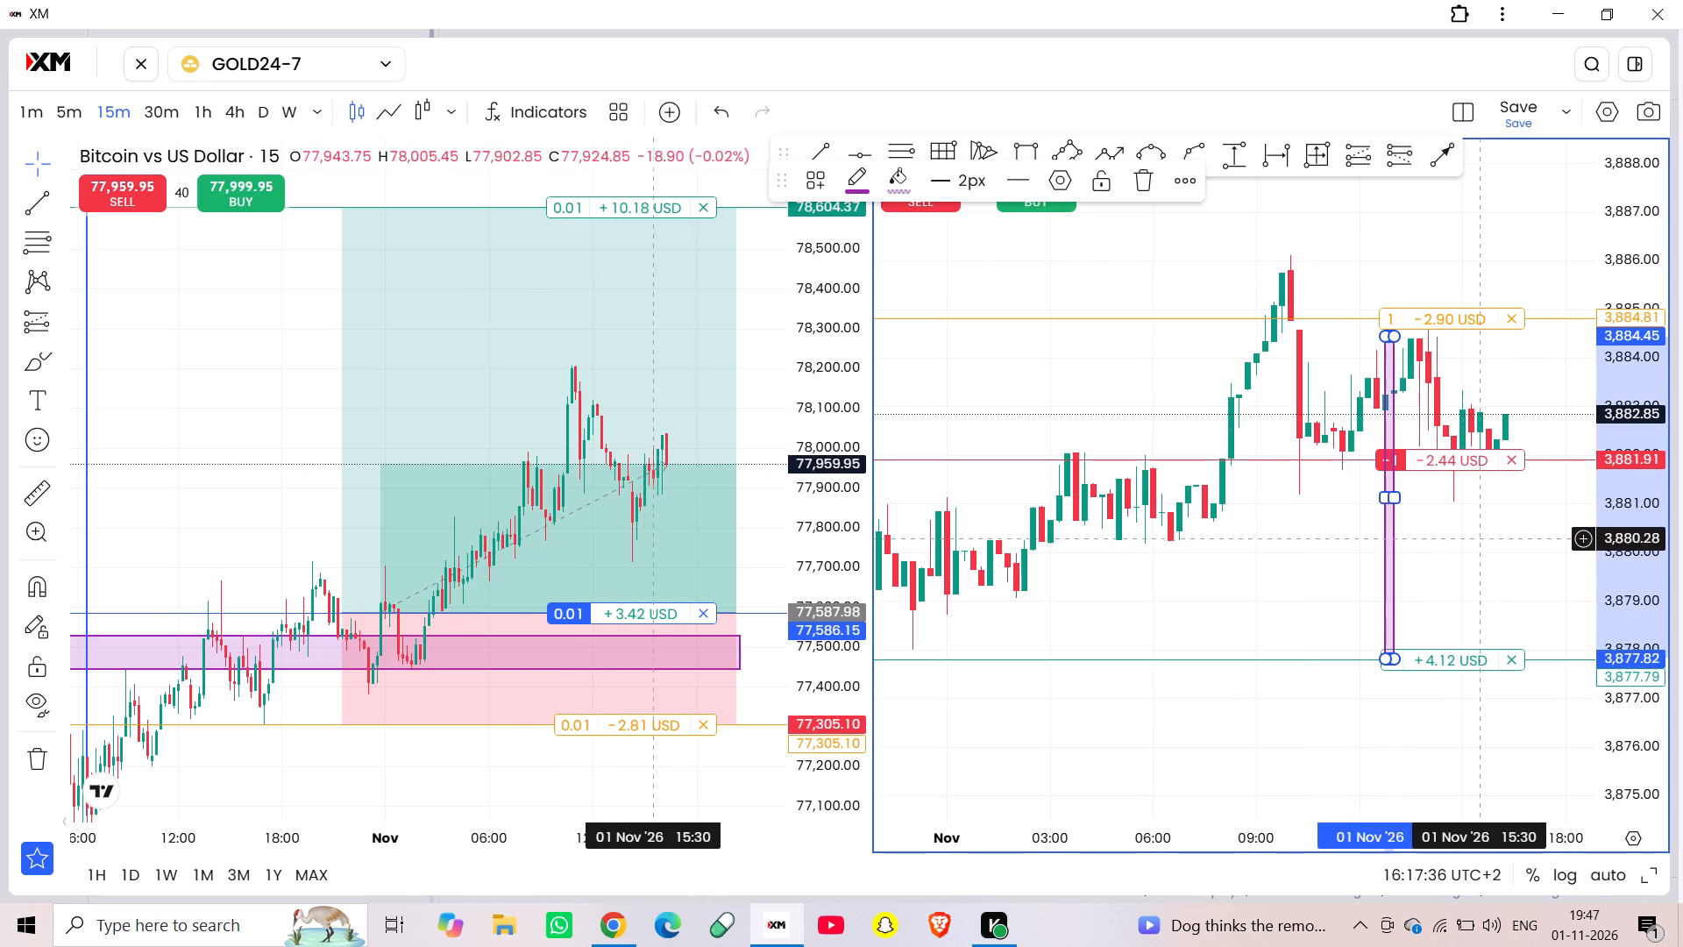
pyautogui.click(1497, 544)
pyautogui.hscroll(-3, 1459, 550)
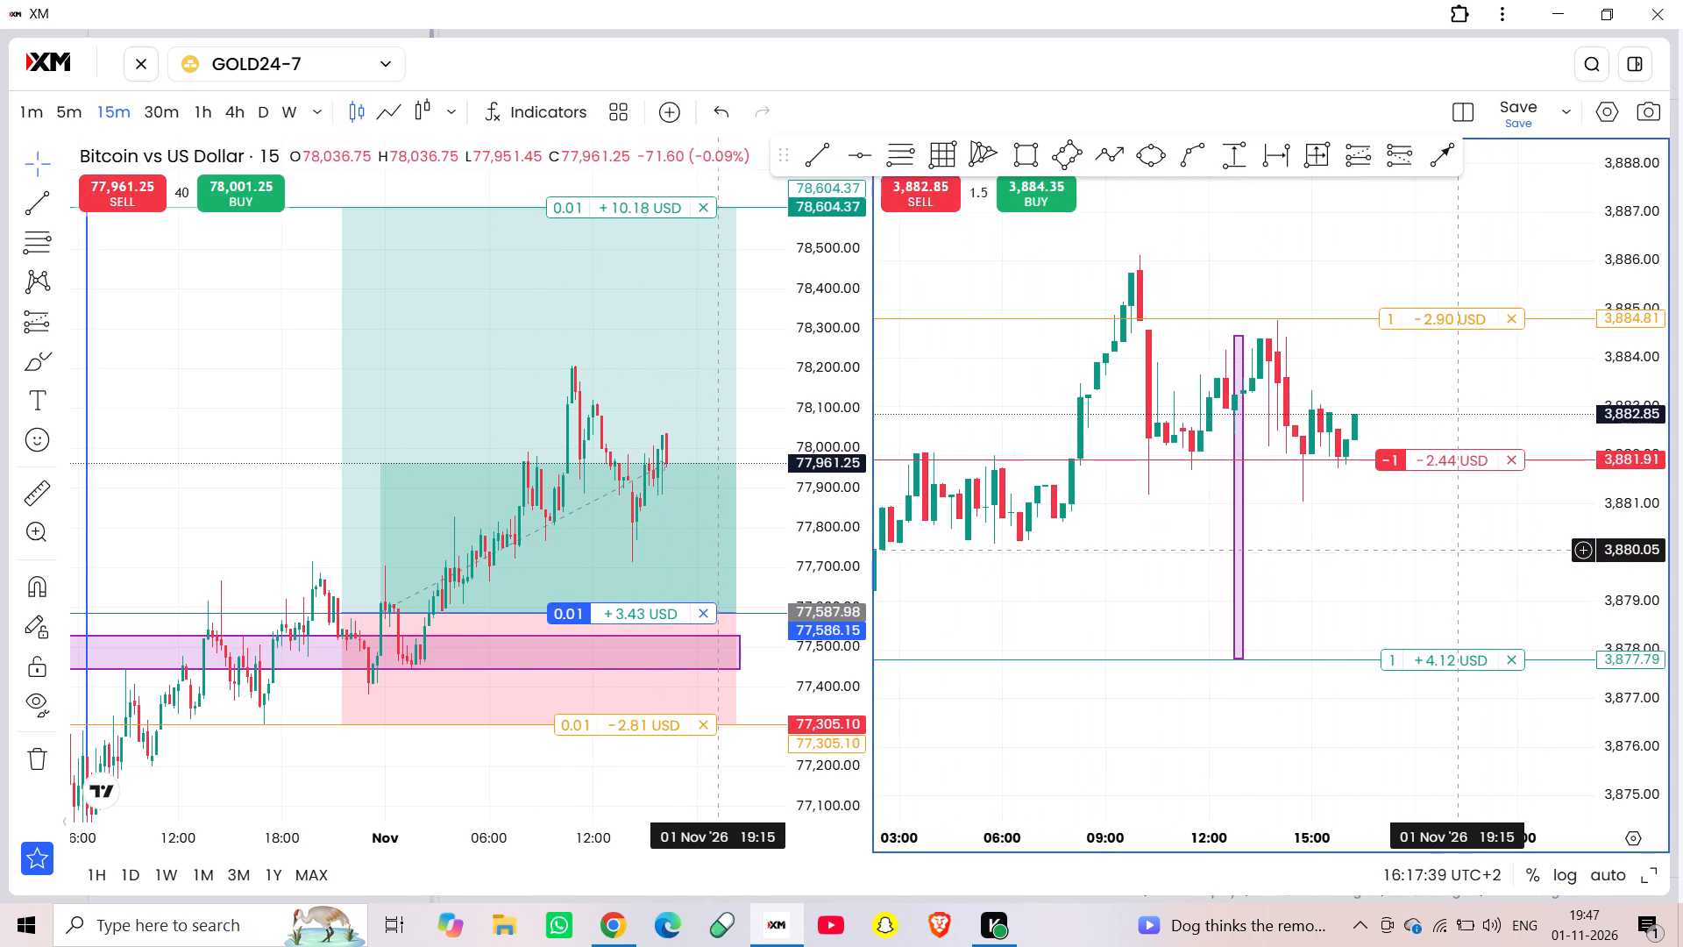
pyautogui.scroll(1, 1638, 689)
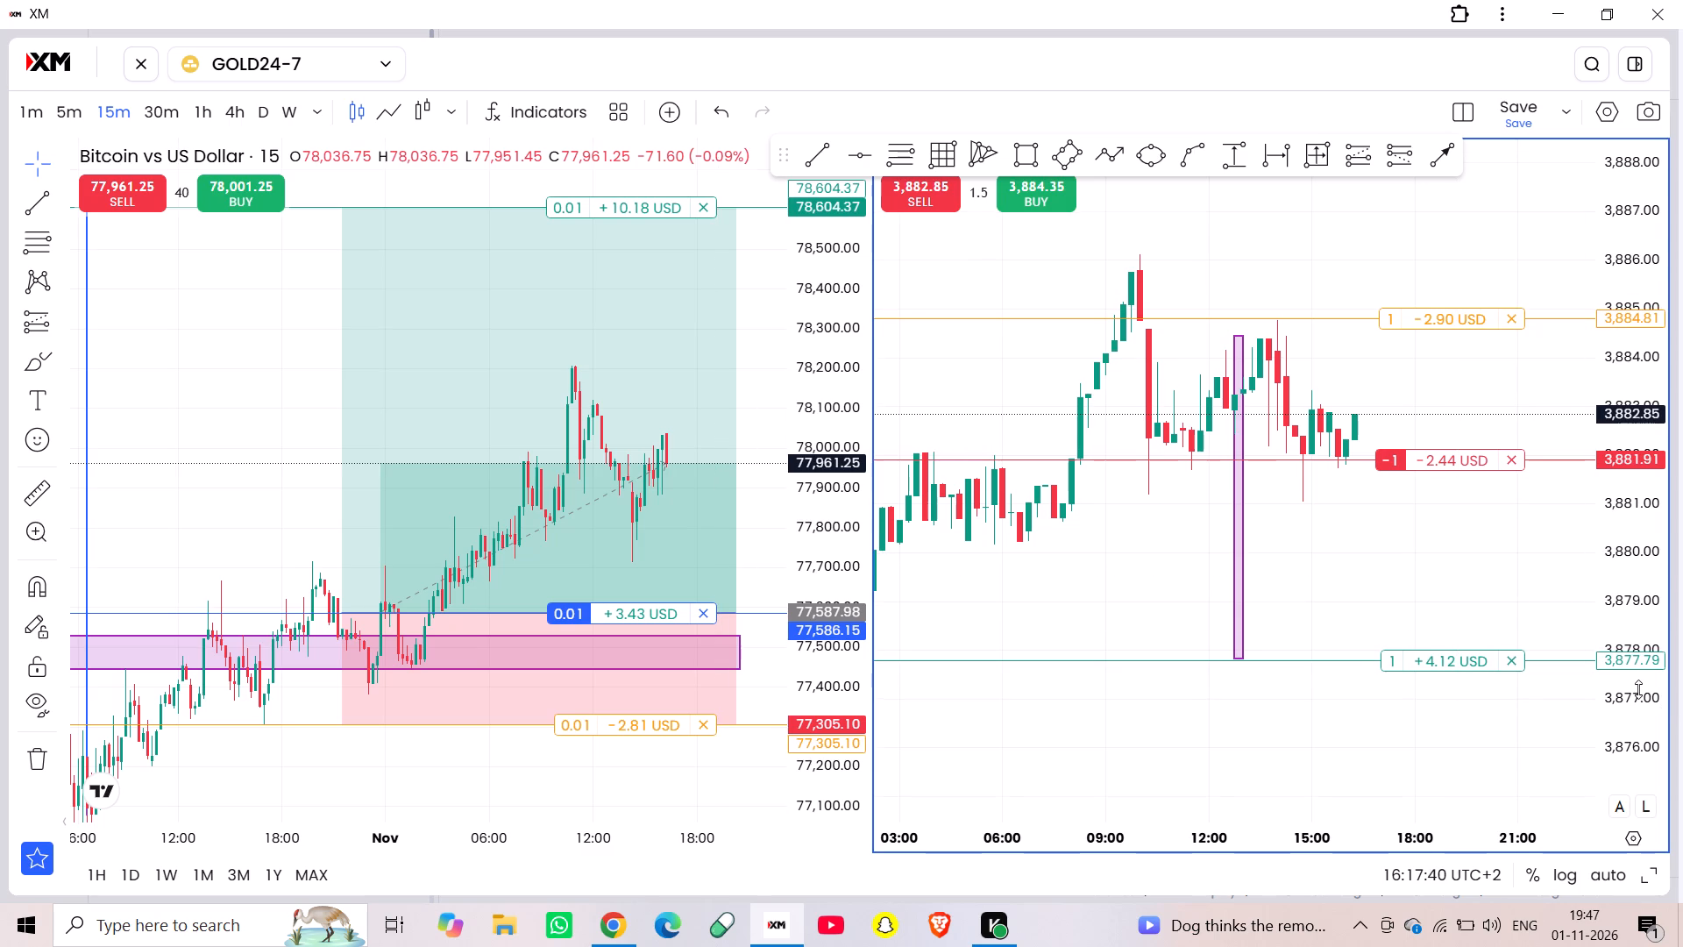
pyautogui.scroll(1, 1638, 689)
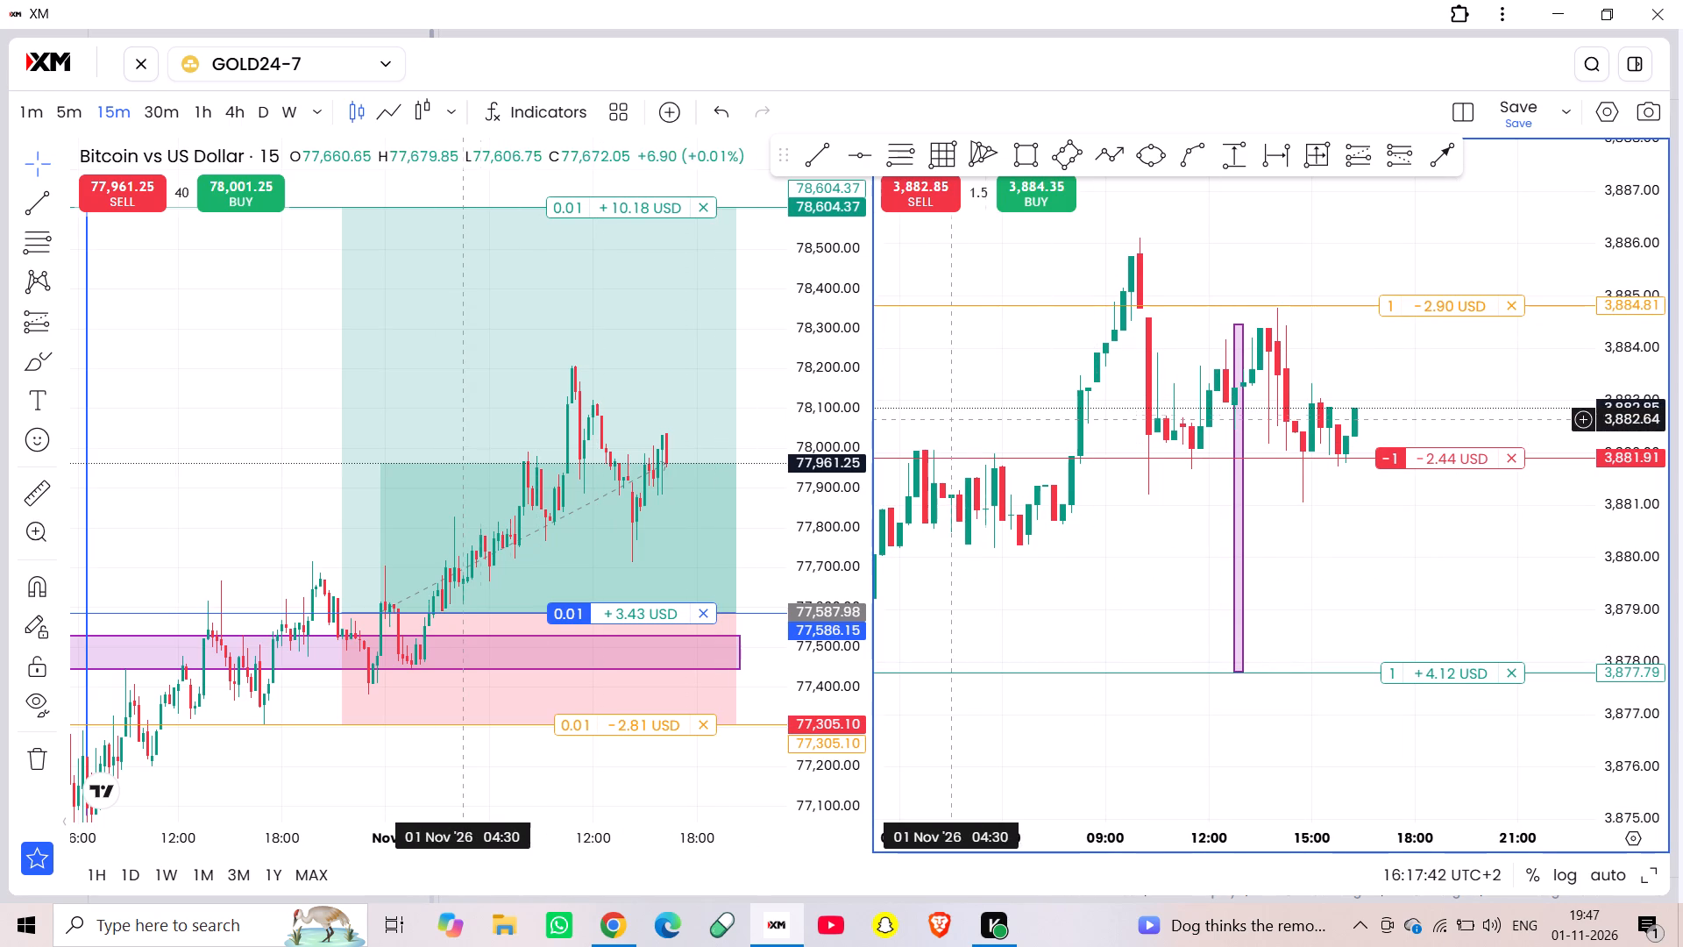
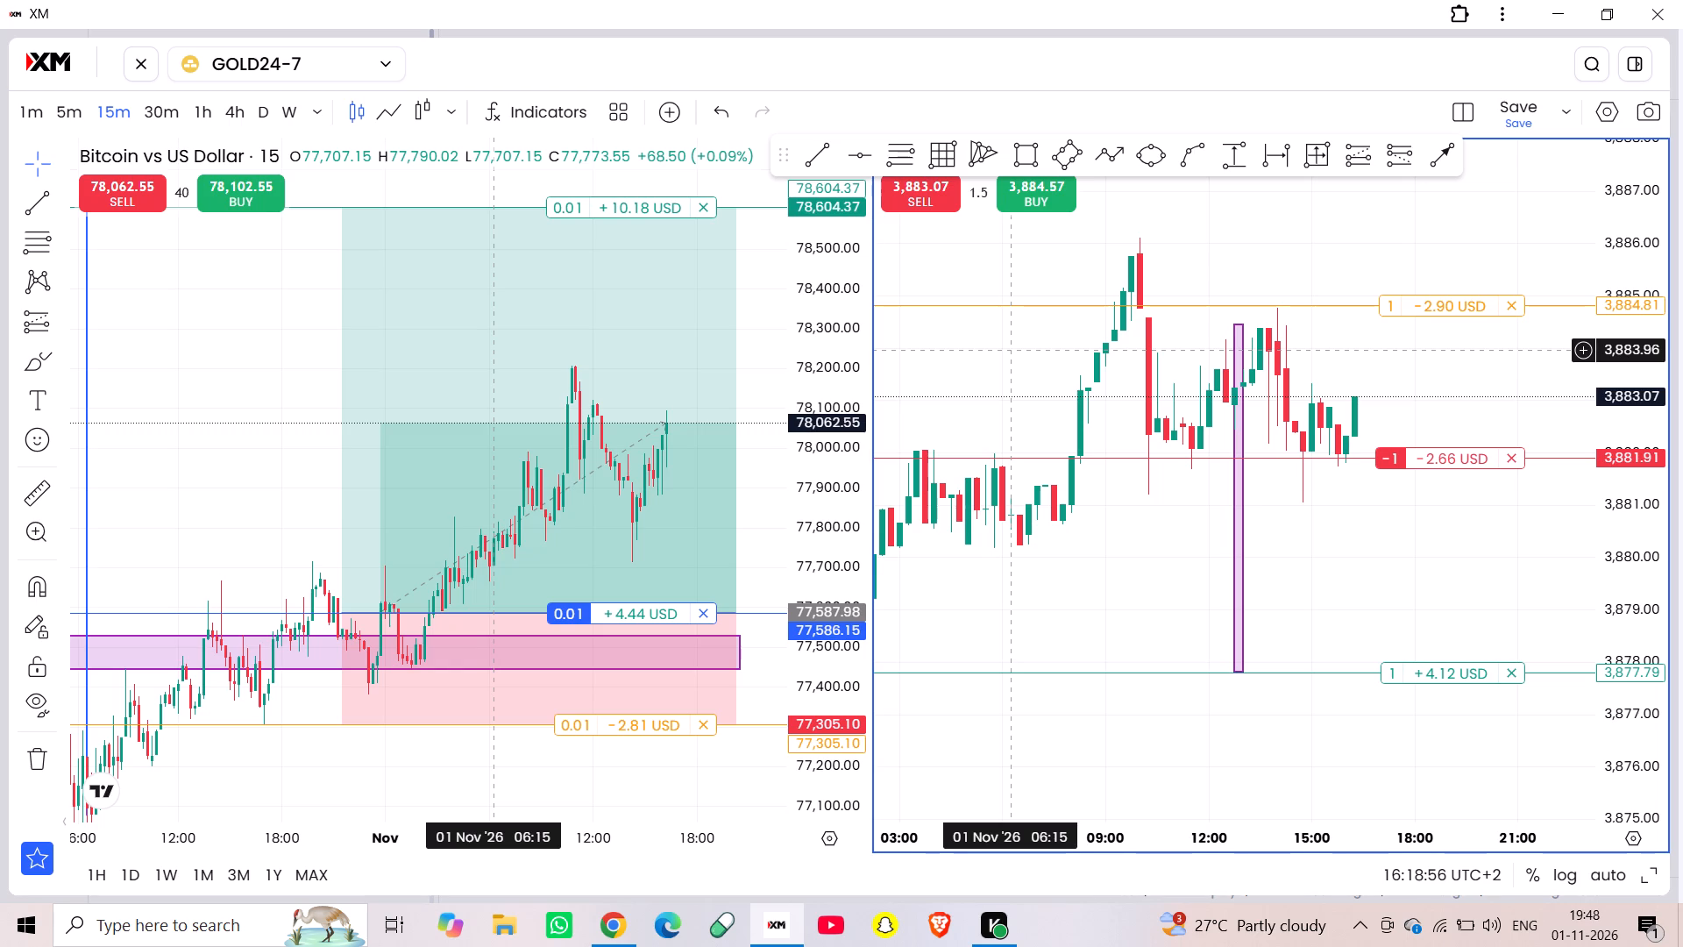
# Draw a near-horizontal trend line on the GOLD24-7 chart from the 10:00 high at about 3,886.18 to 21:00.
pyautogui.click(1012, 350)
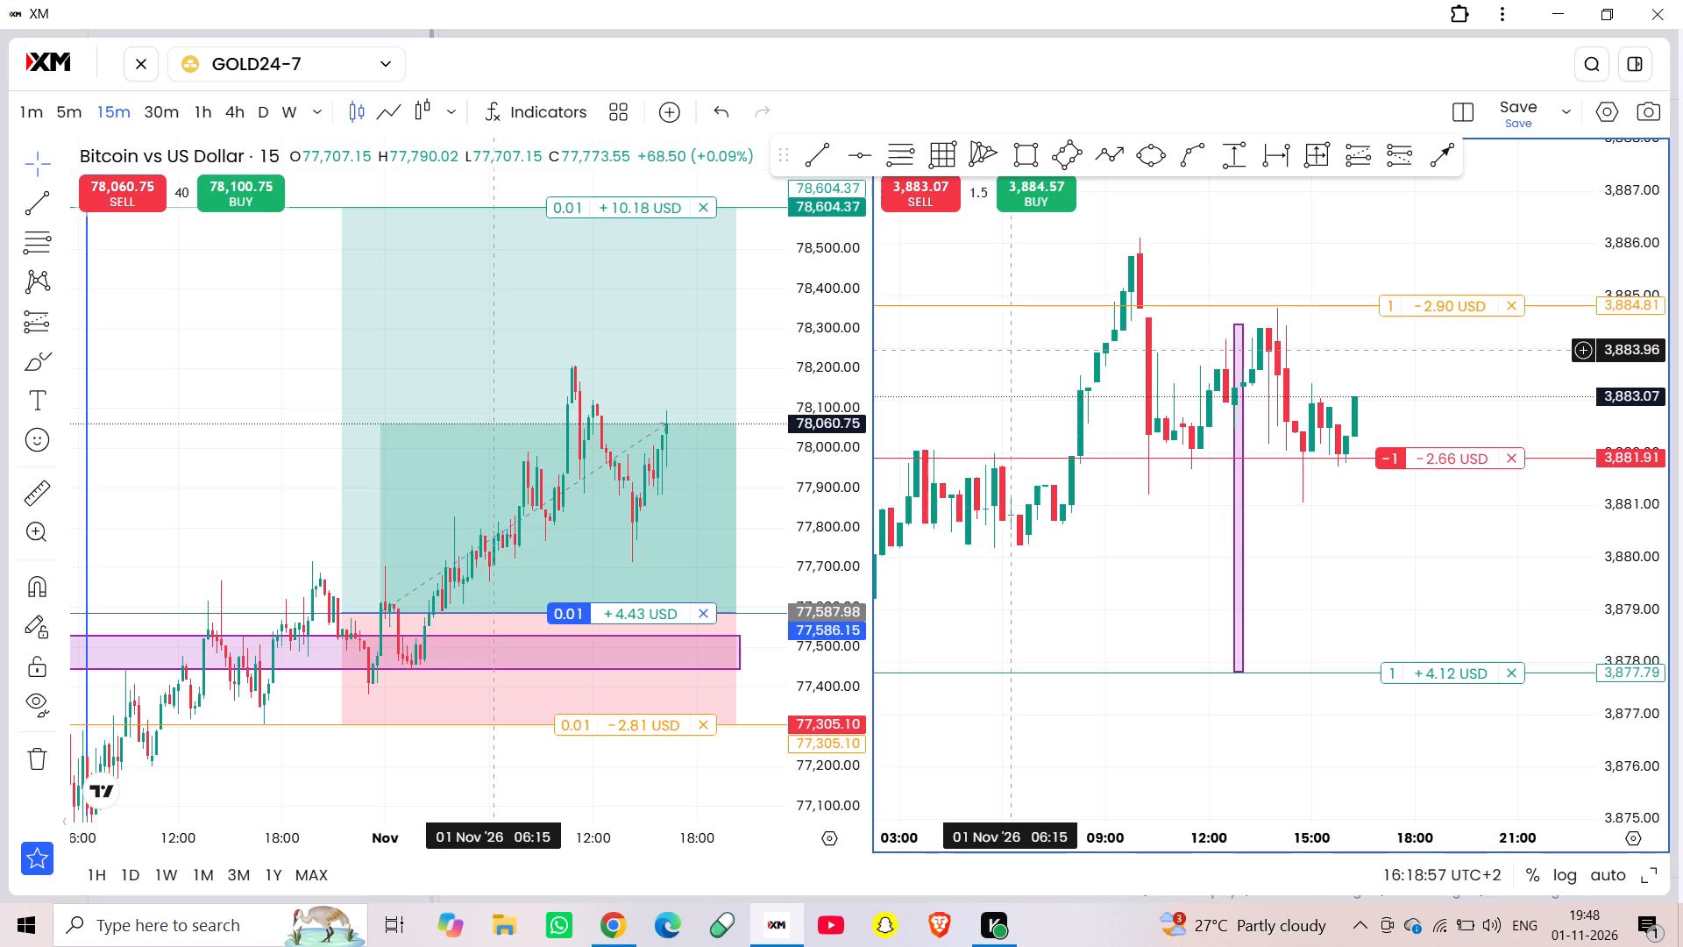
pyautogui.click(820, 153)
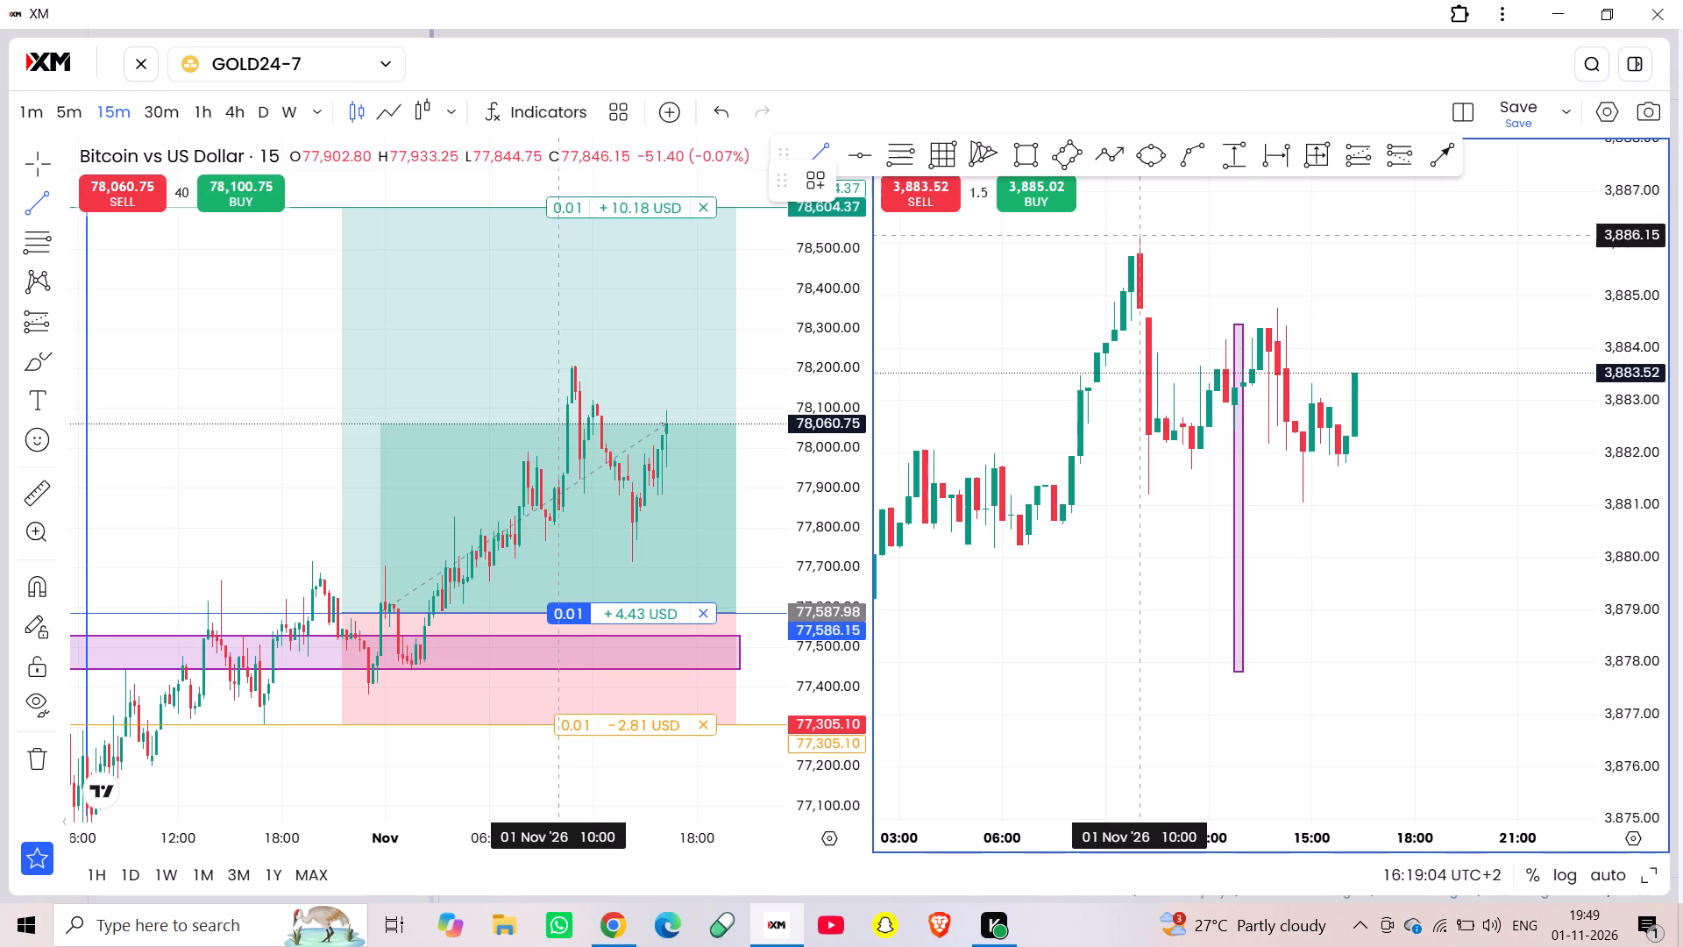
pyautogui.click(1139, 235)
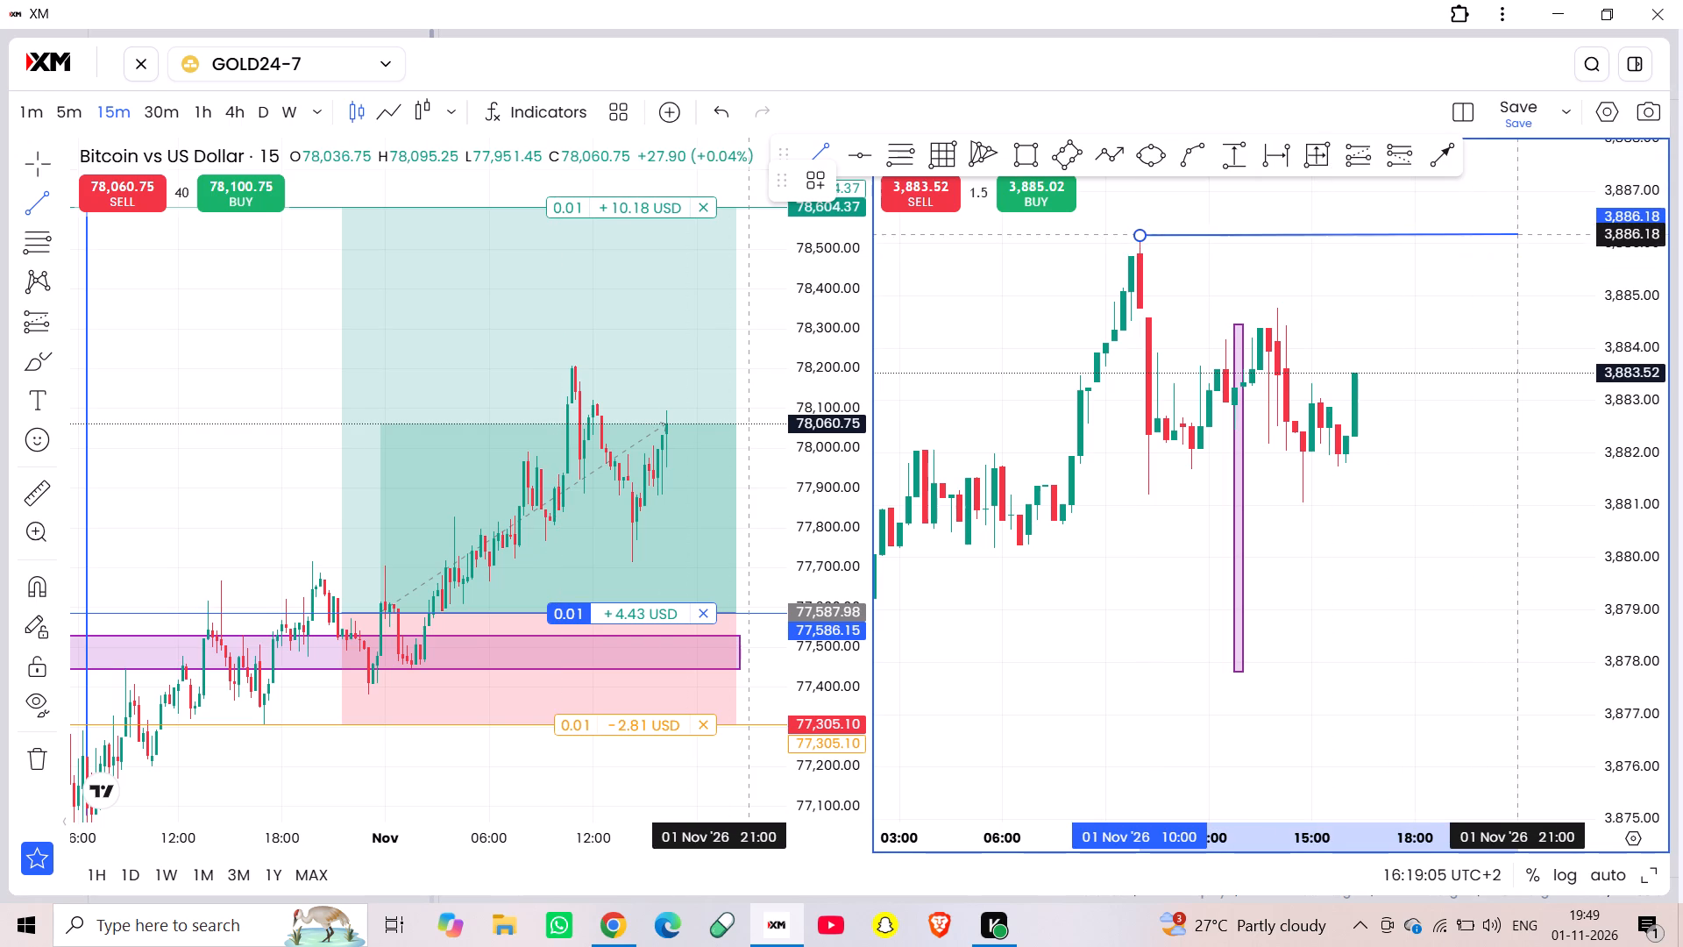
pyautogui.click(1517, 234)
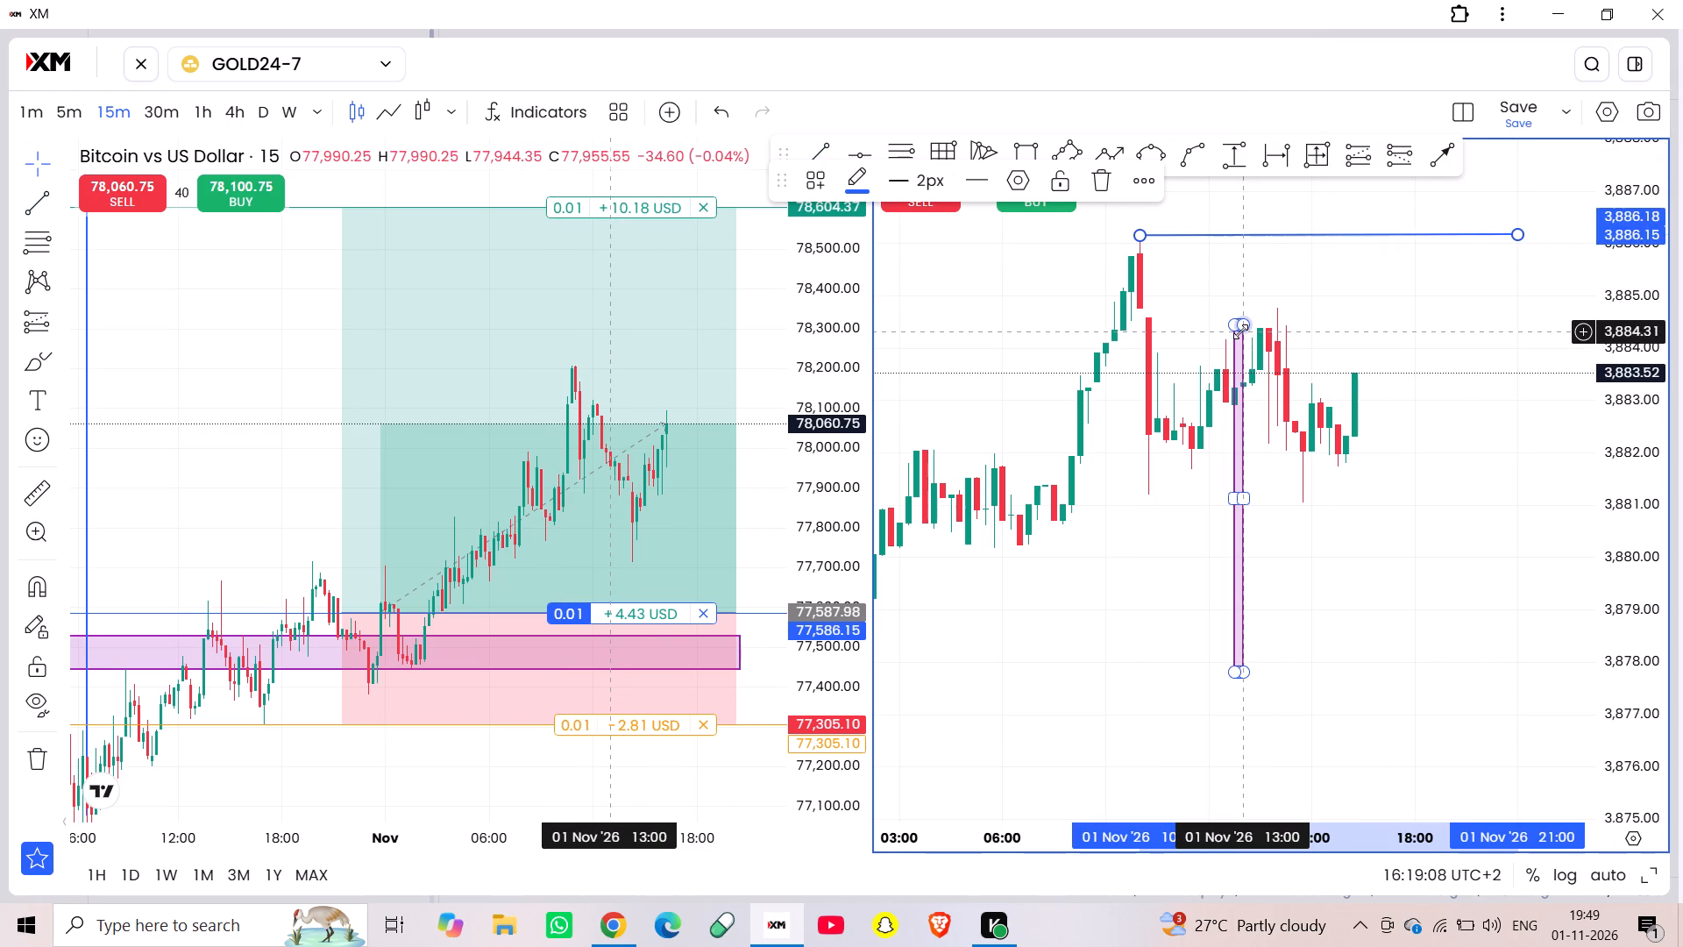
# Delete the thin purple rectangle near 13:00 on the GOLD24-7 chart.
pyautogui.click(1240, 331)
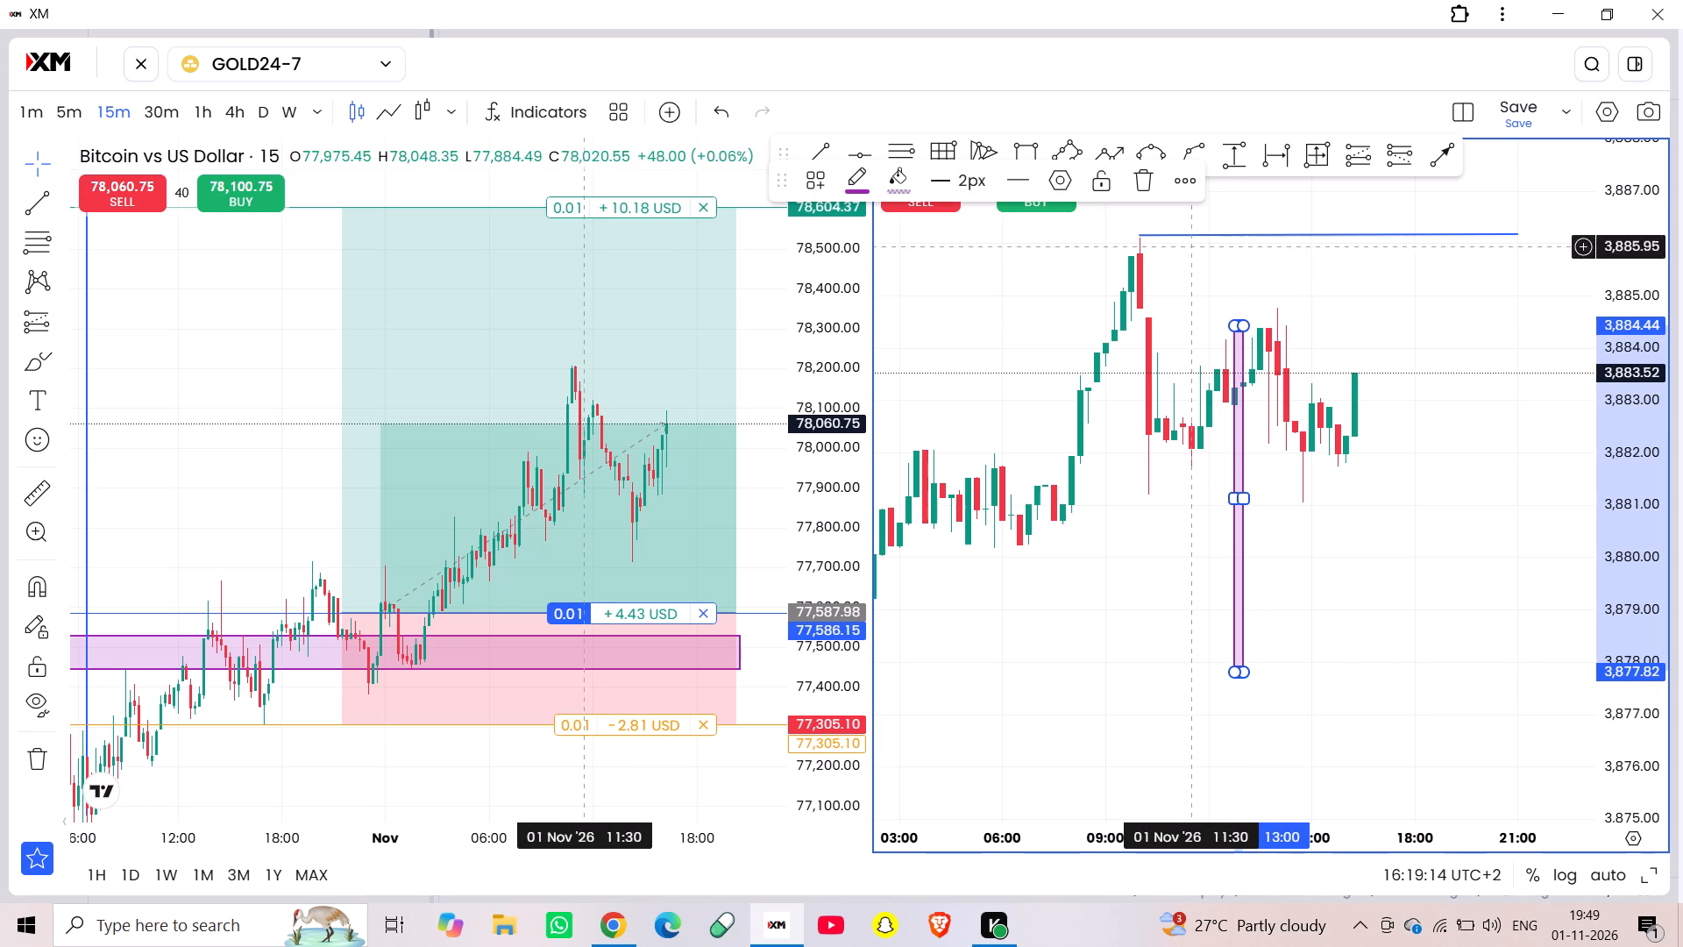
pyautogui.click(1132, 186)
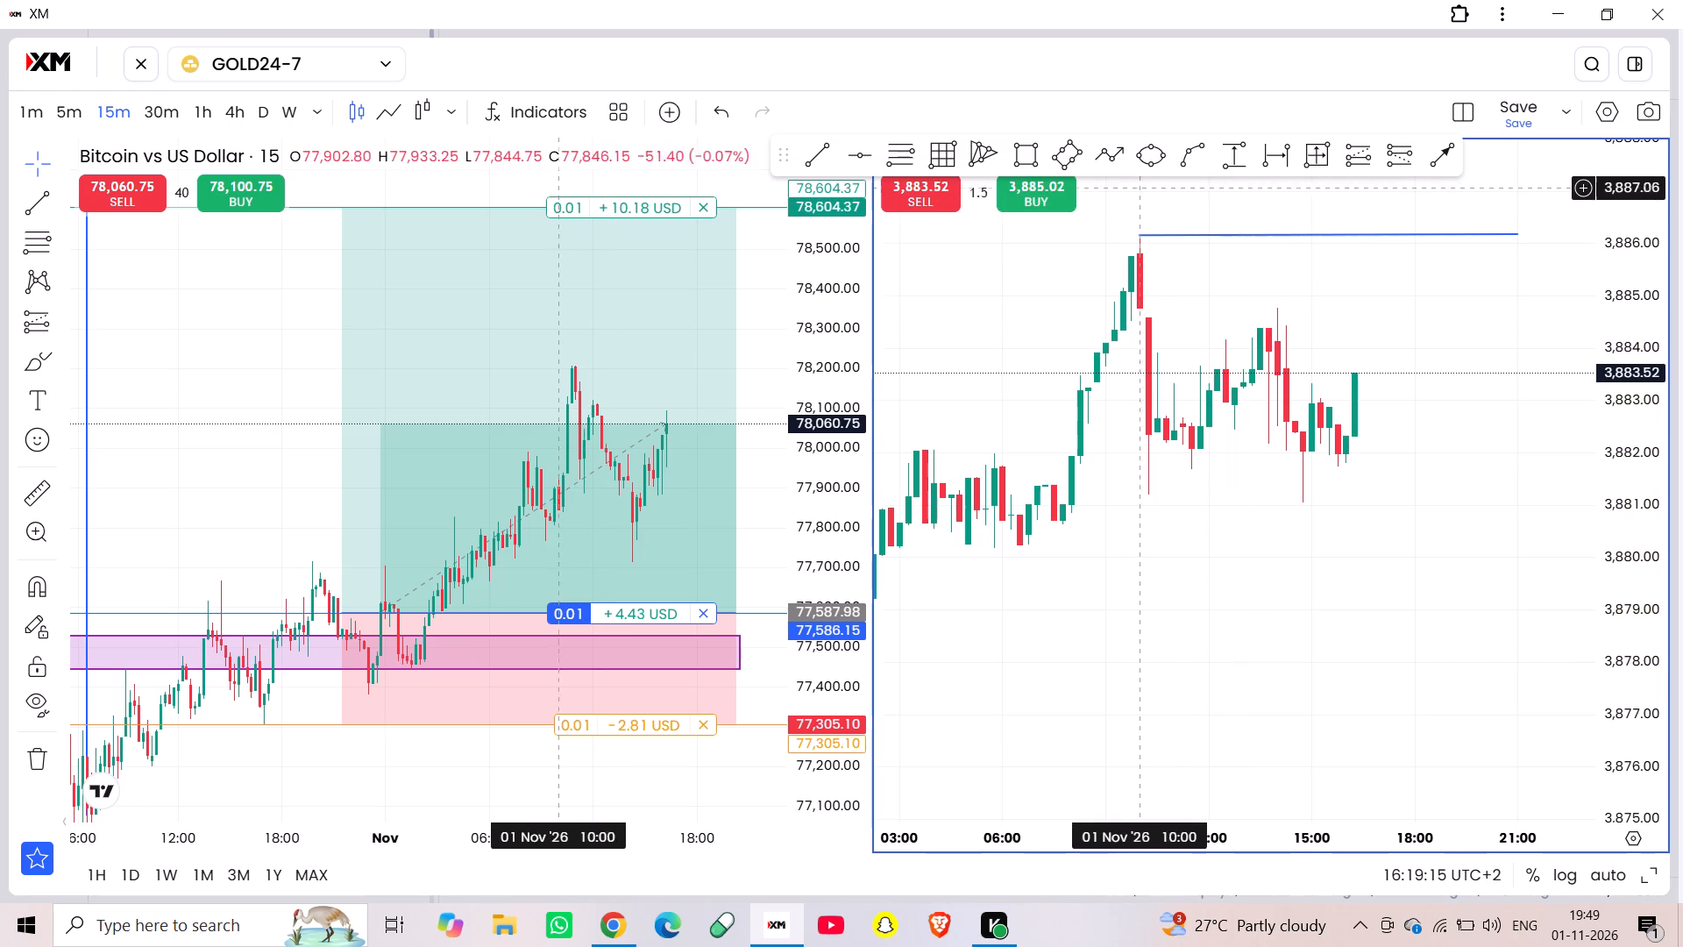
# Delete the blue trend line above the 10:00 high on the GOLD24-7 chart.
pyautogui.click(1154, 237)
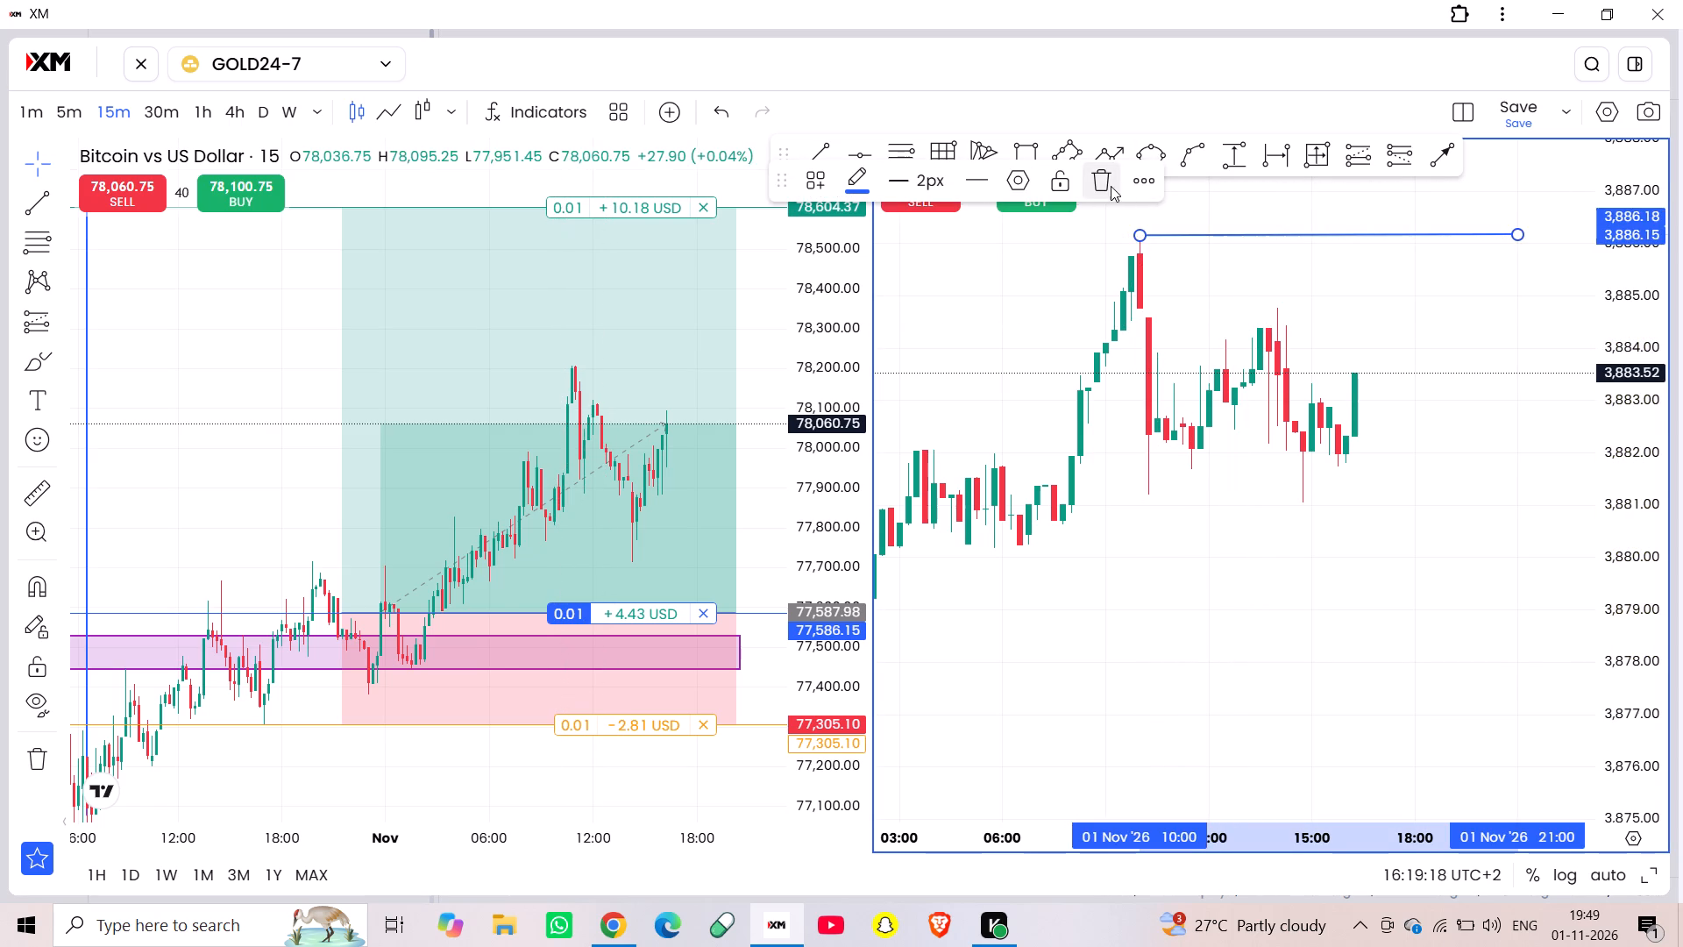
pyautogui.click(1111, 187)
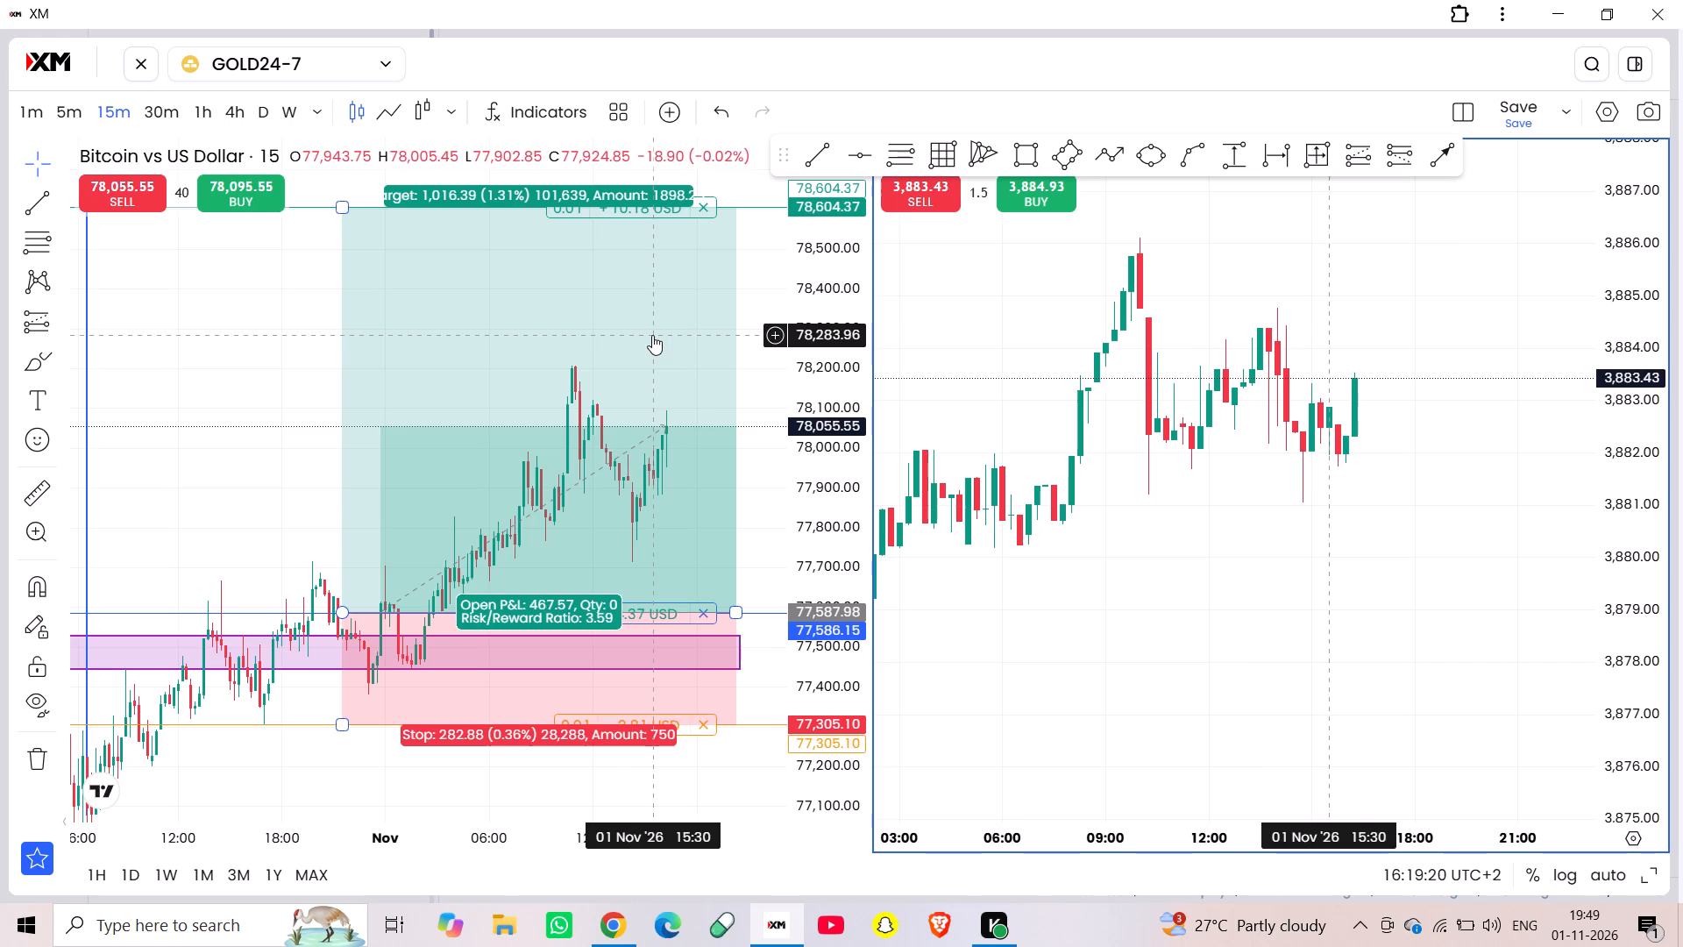
# Change the two-chart layout to a single chart showing only BTCUSD.
pyautogui.click(1466, 103)
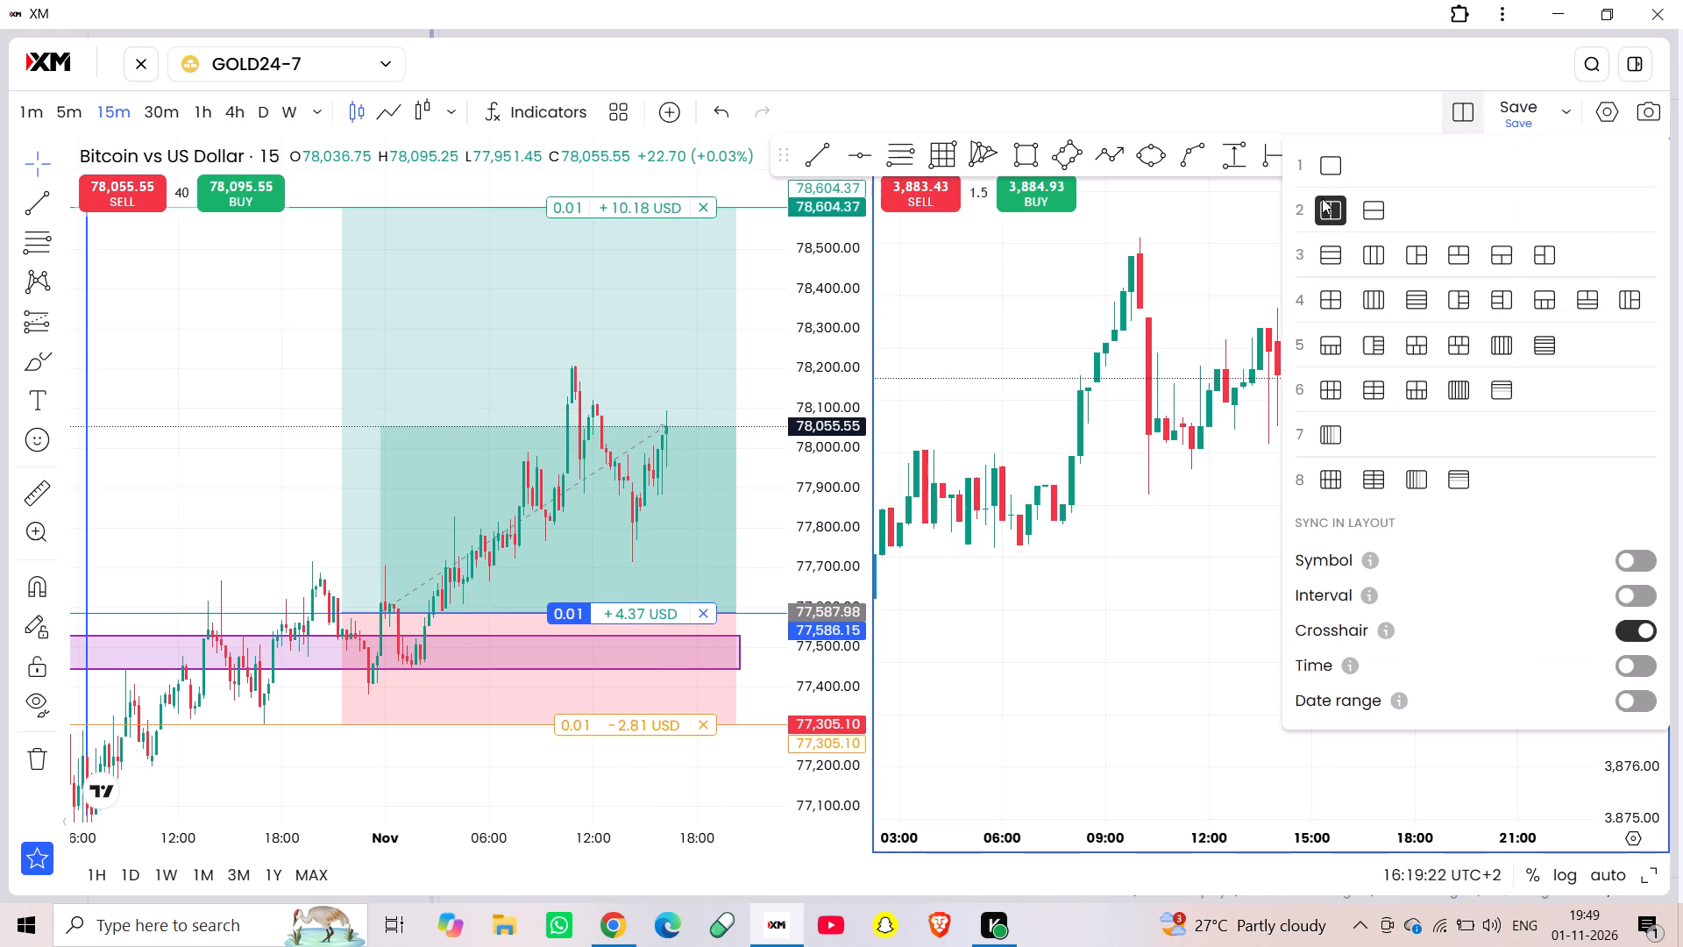
pyautogui.click(1319, 164)
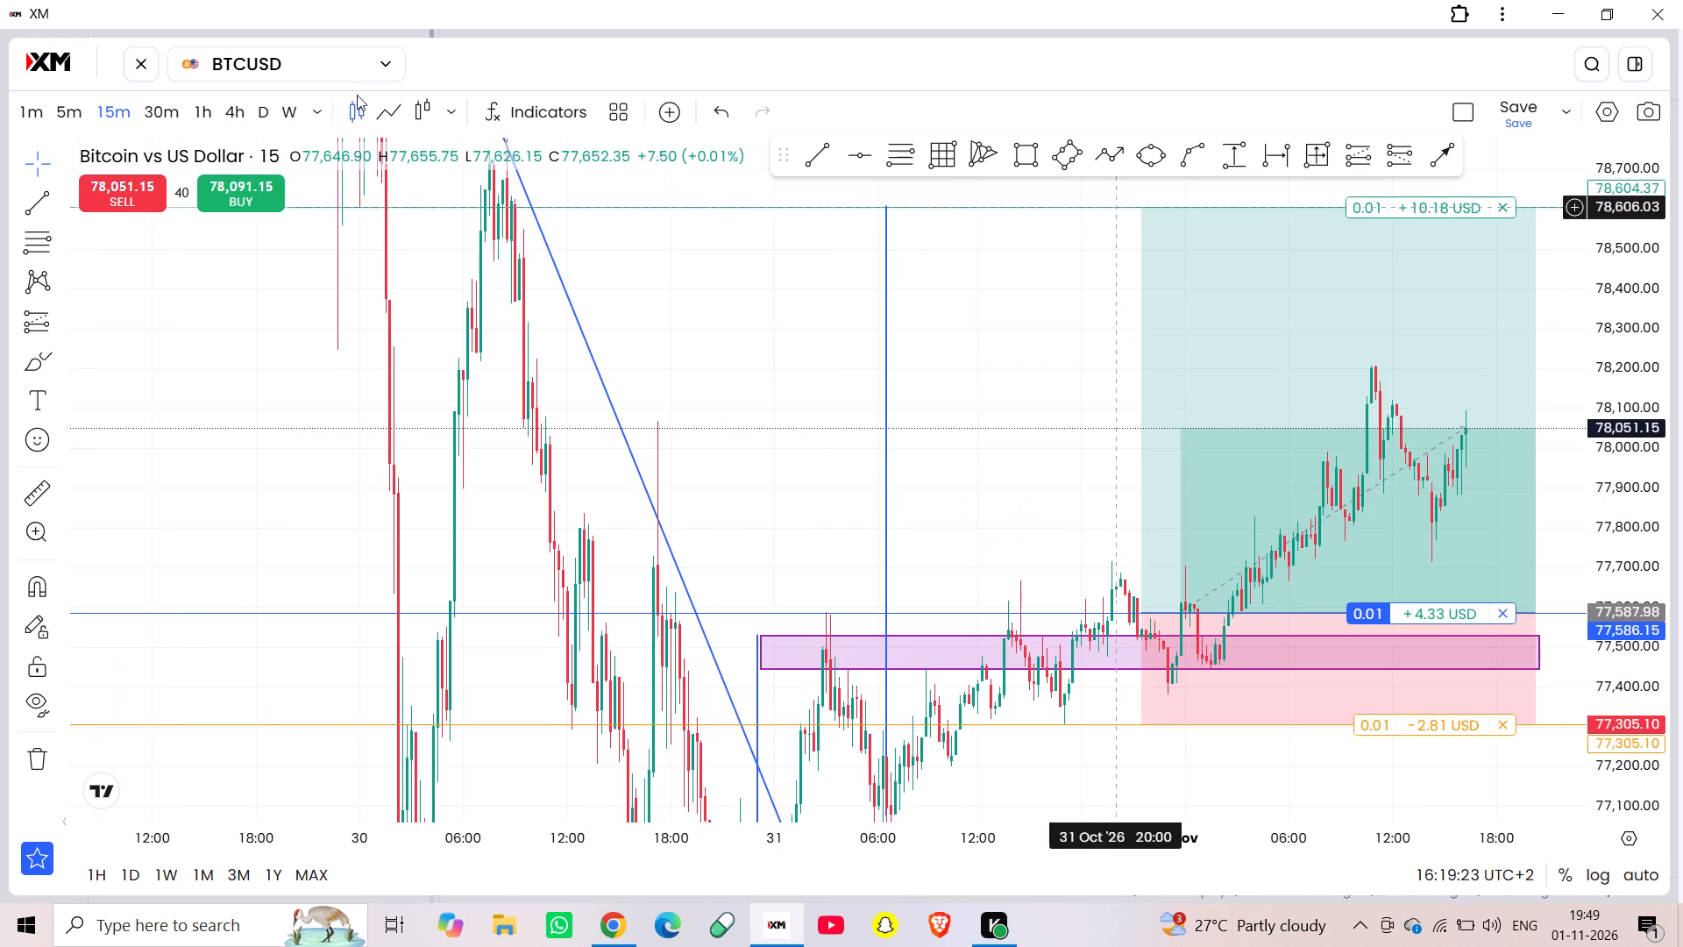
# Examine the BTCUSD 15-minute chart and its open position in the normal trading view, and return to the expanded chart.
pyautogui.click(144, 59)
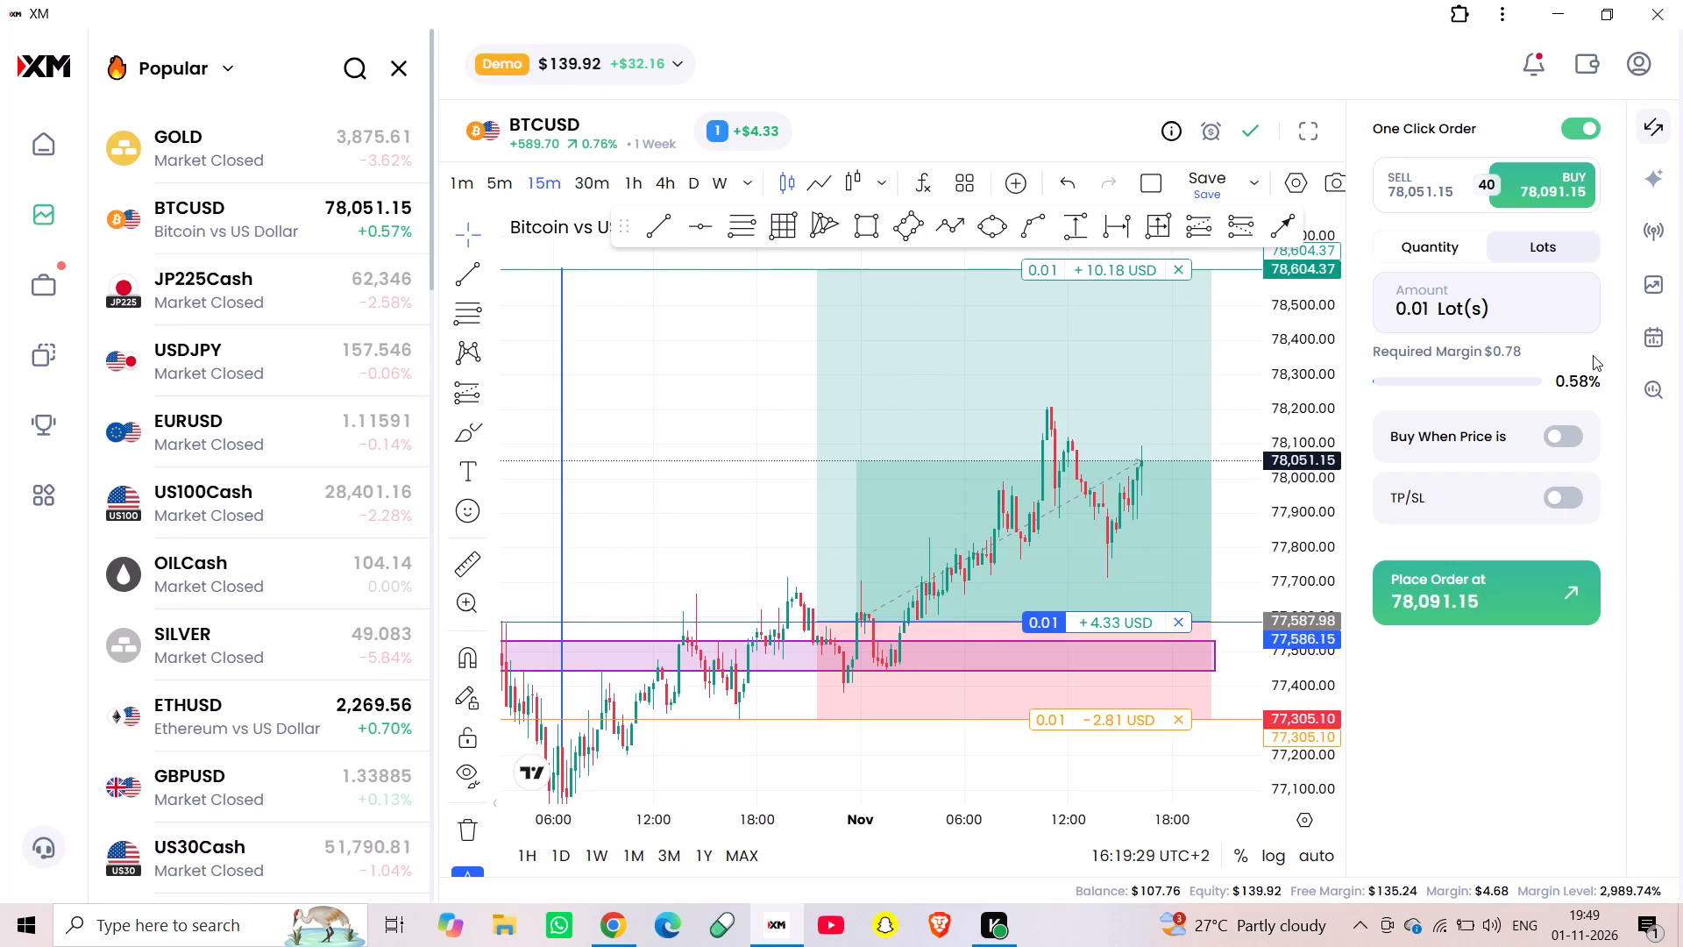
pyautogui.scroll(-2, 1320, 580)
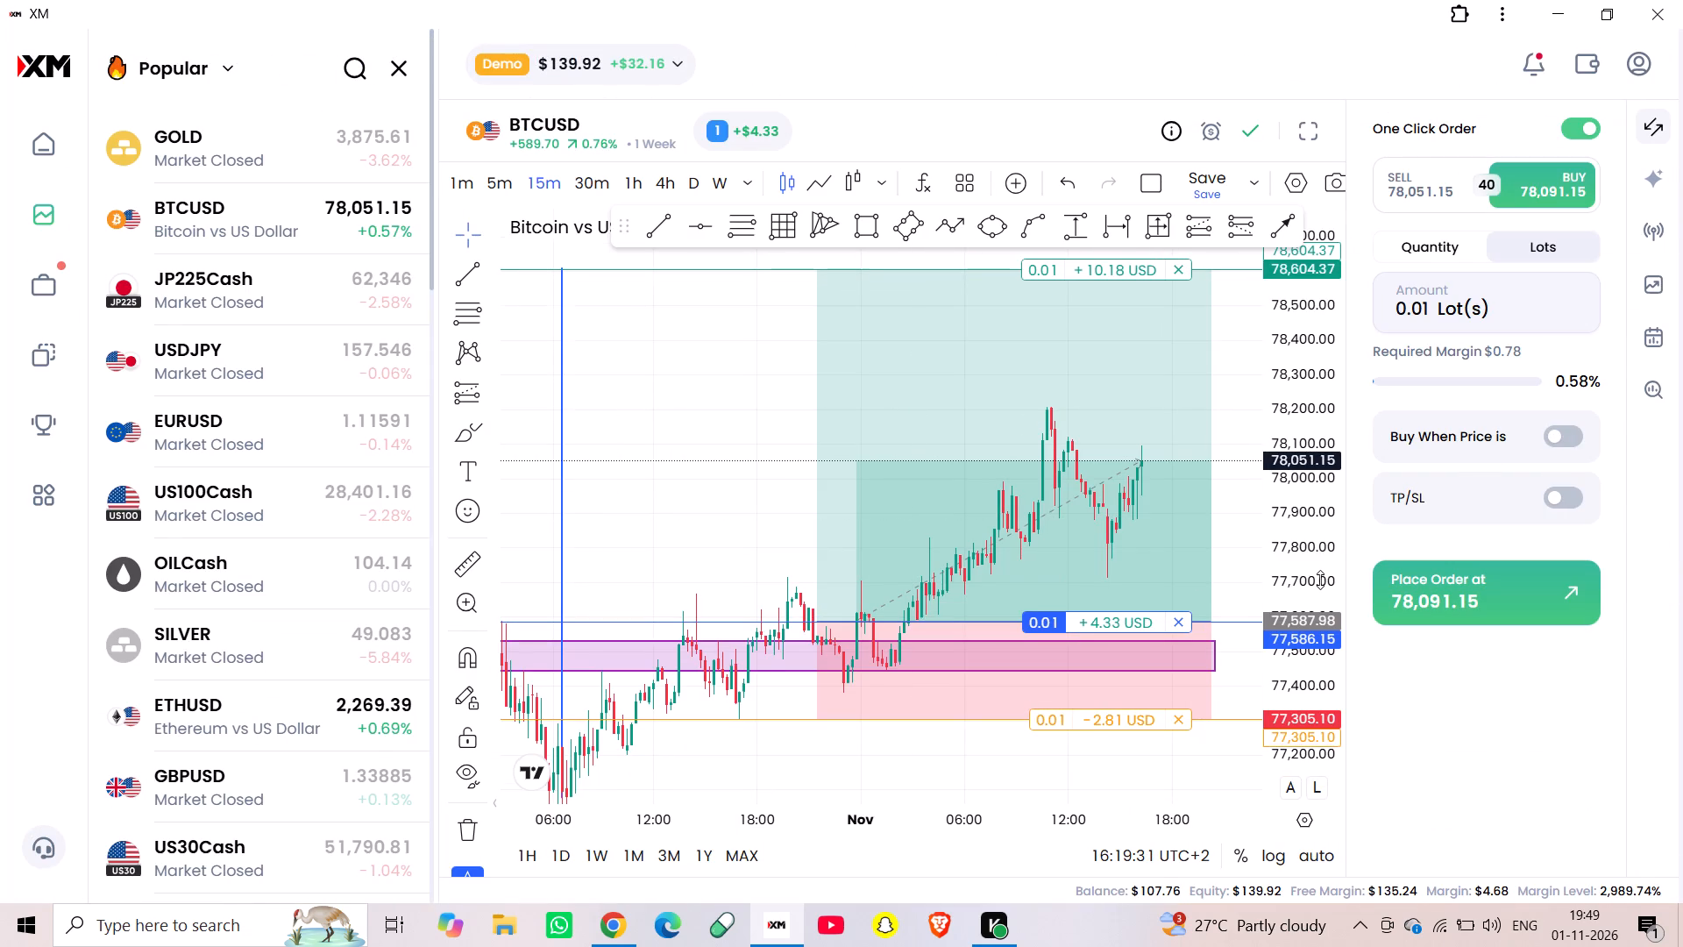
pyautogui.scroll(-4, 1320, 580)
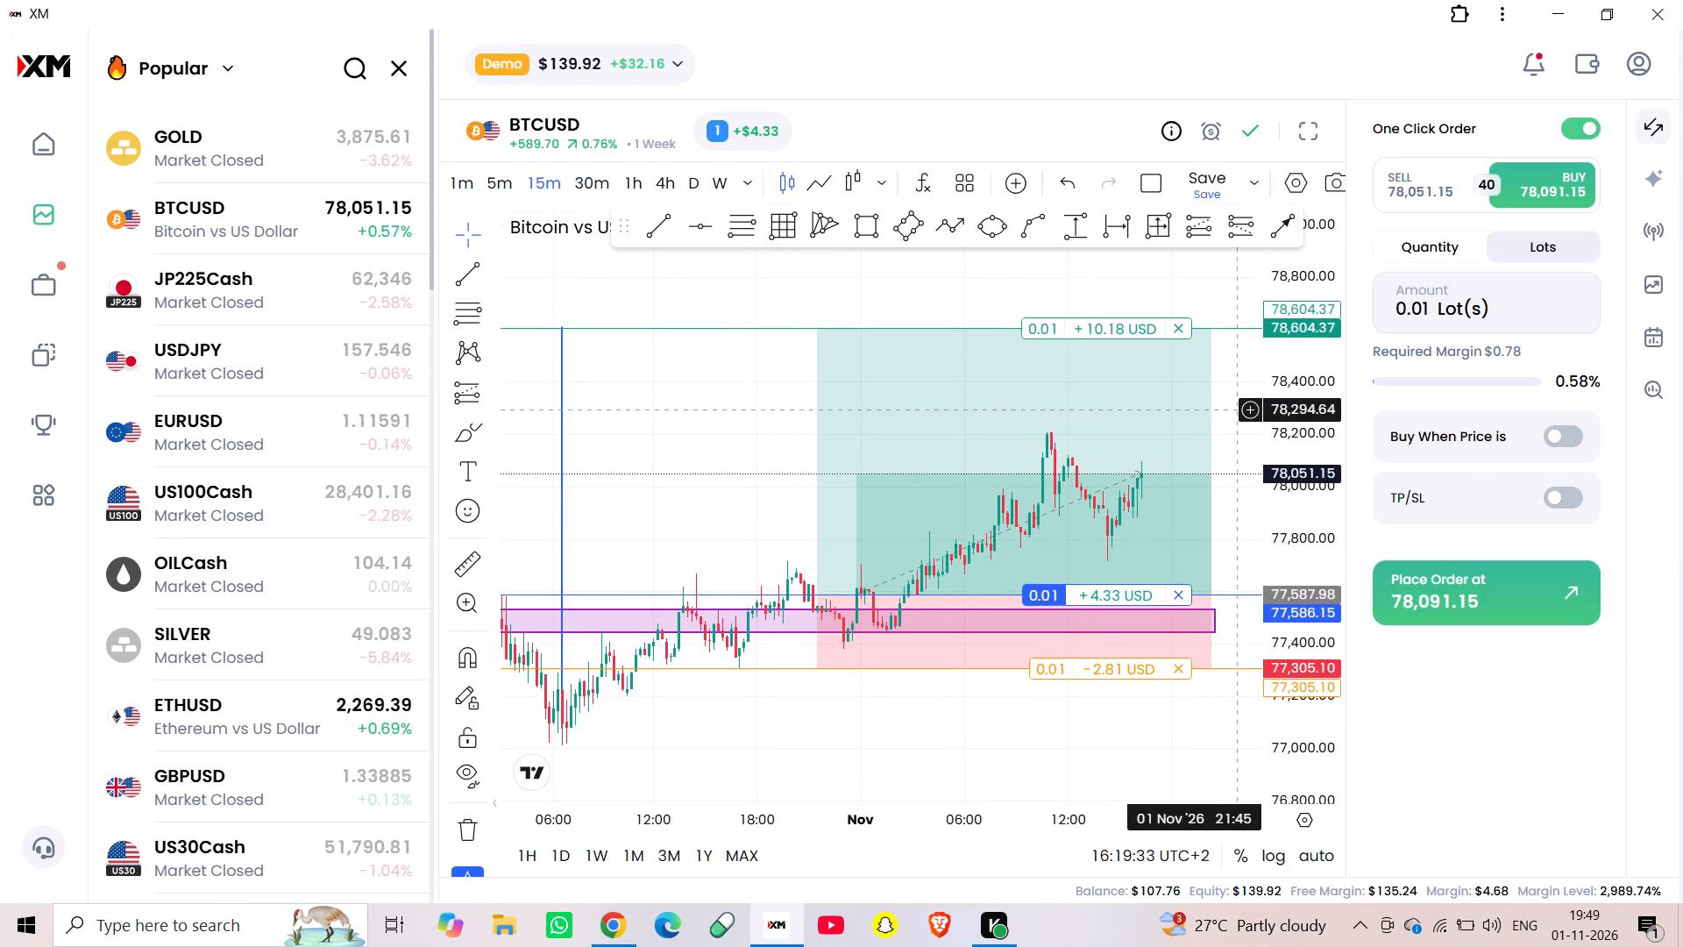
pyautogui.scroll(6, 1235, 409)
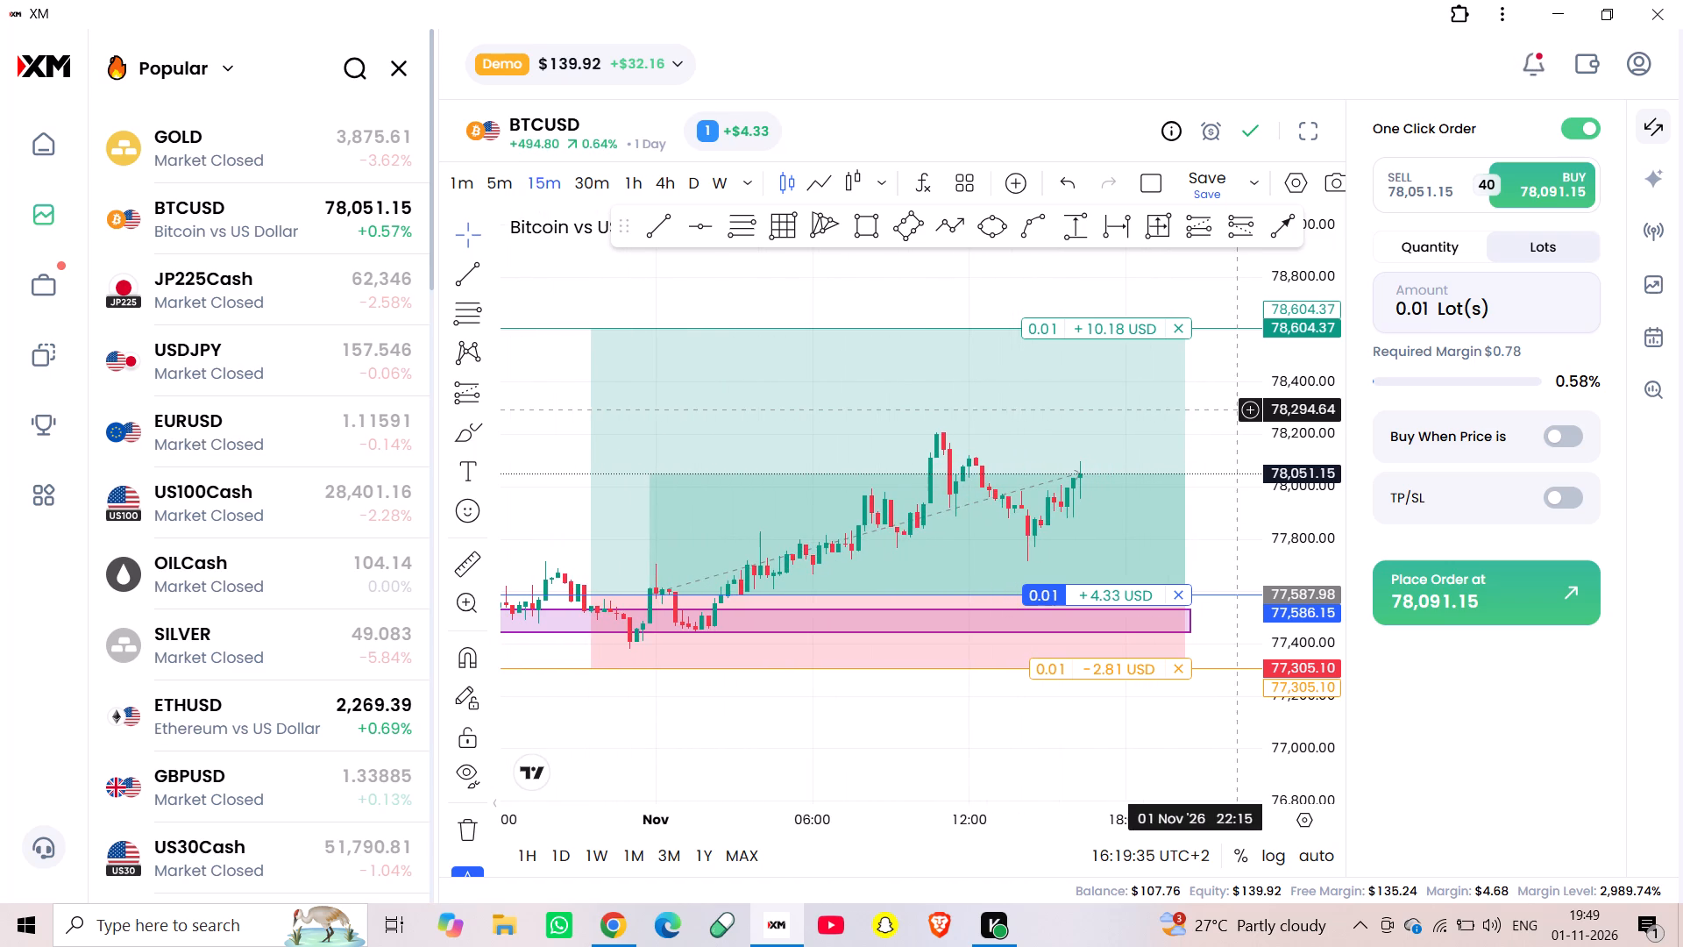
pyautogui.scroll(6, 1291, 626)
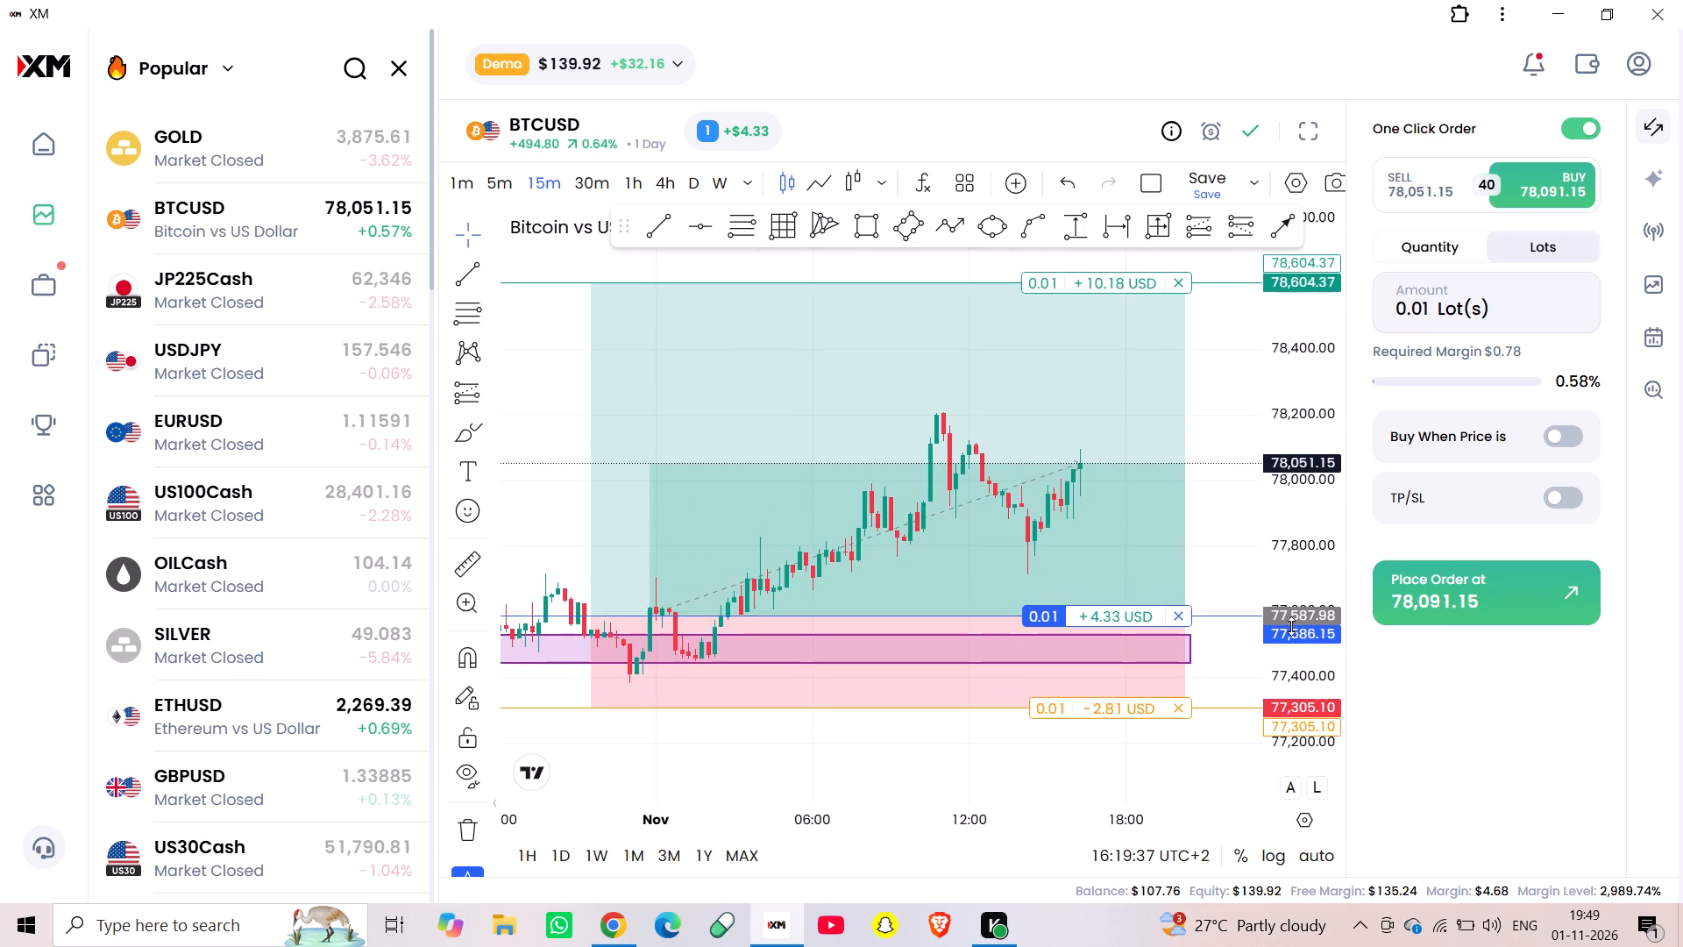
pyautogui.scroll(1, 1291, 626)
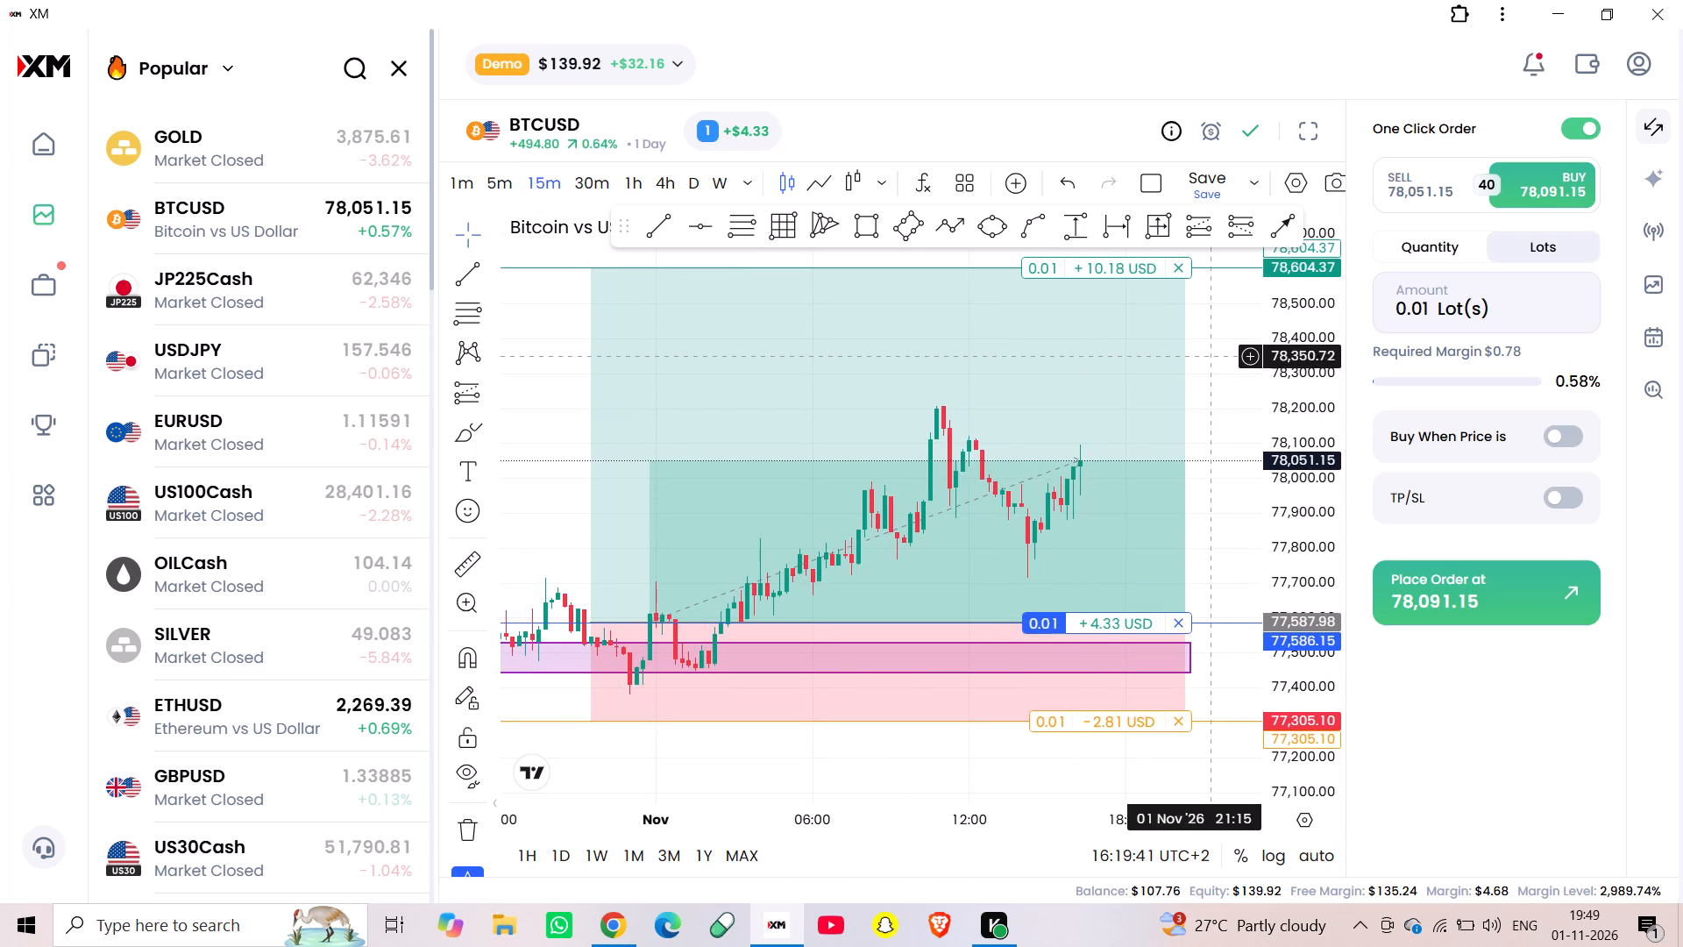
pyautogui.moveTo(1211, 366); pyautogui.dragTo(1213, 388)
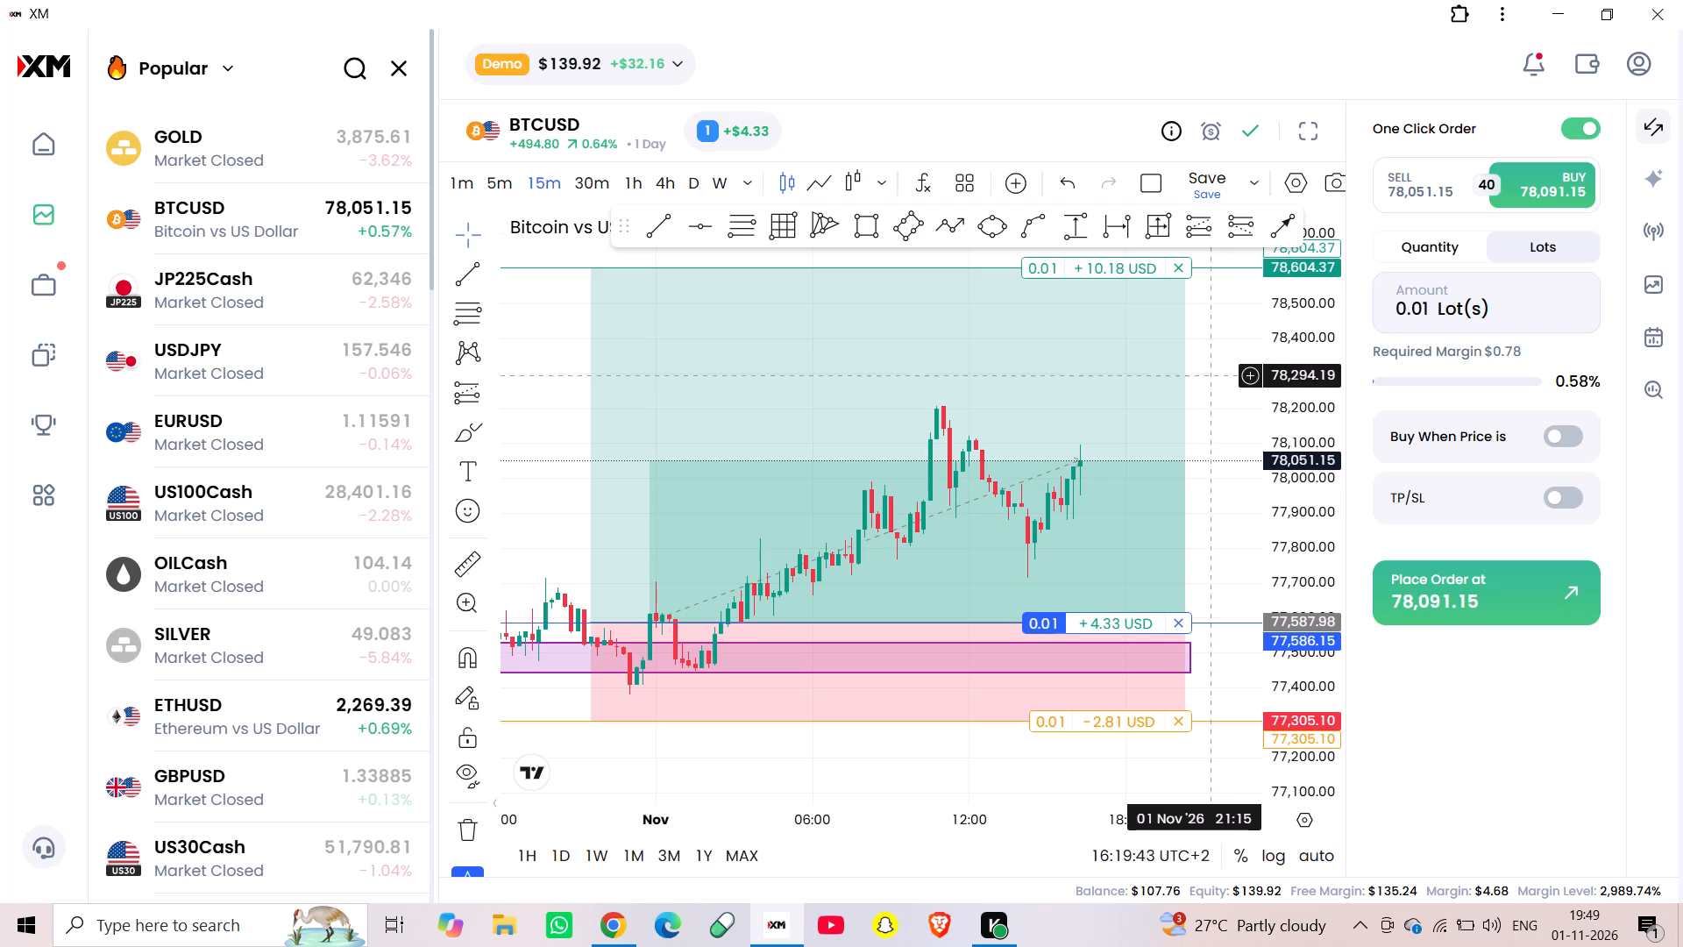
pyautogui.moveTo(1213, 388); pyautogui.dragTo(1206, 409)
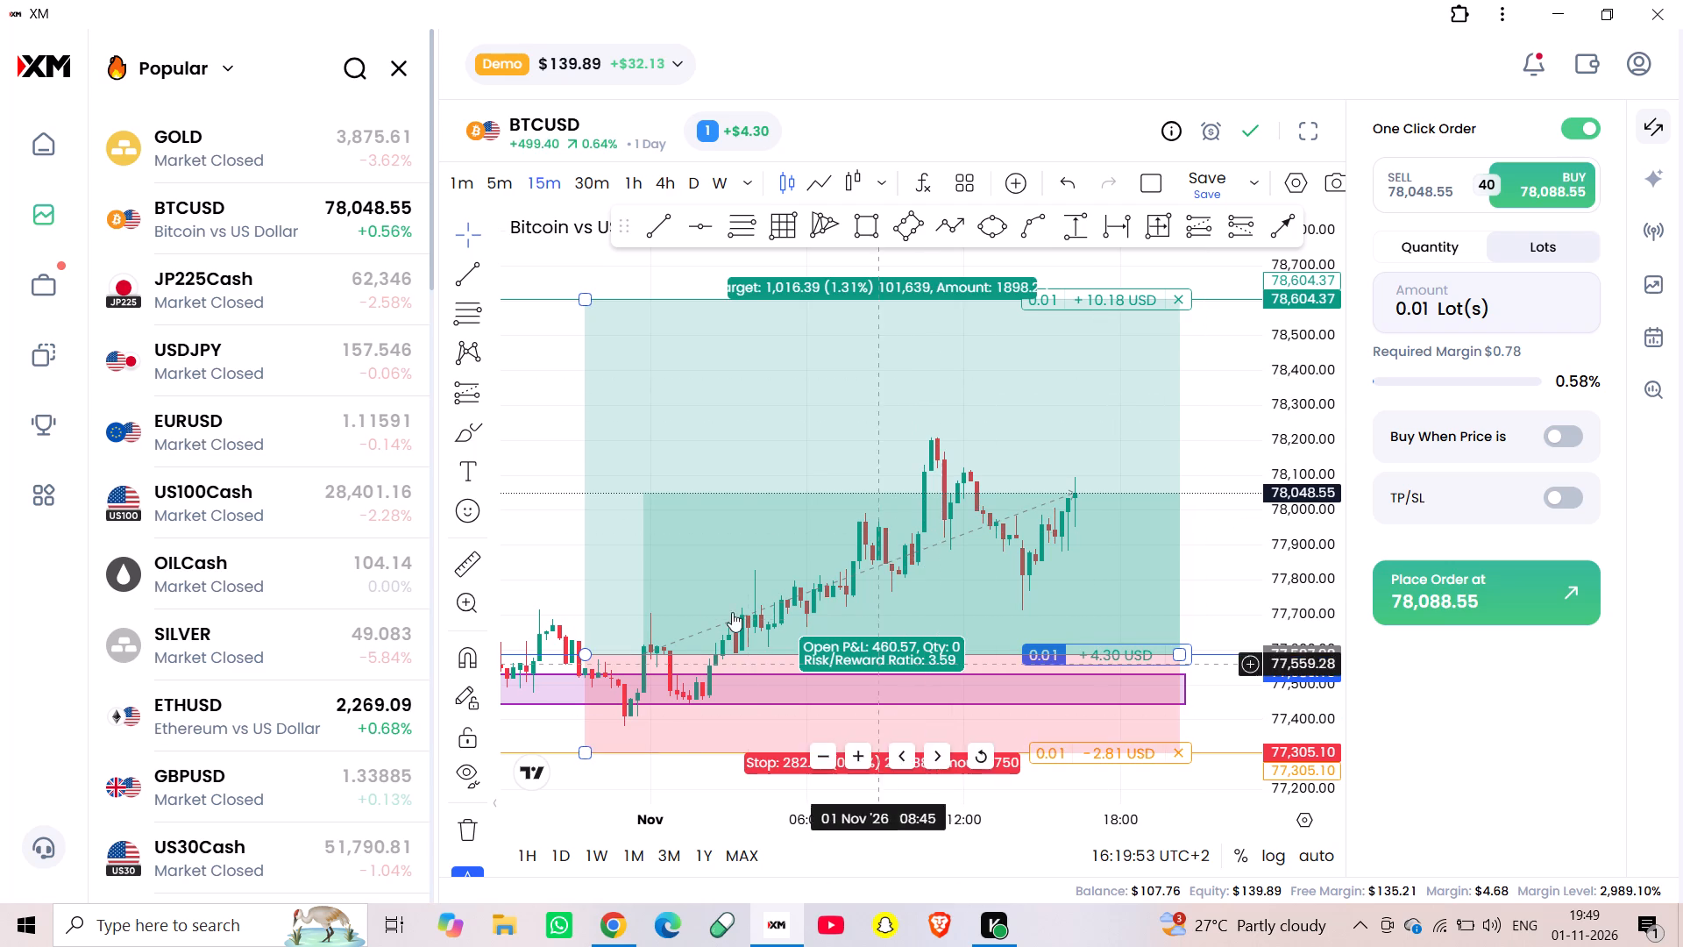
pyautogui.click(1309, 134)
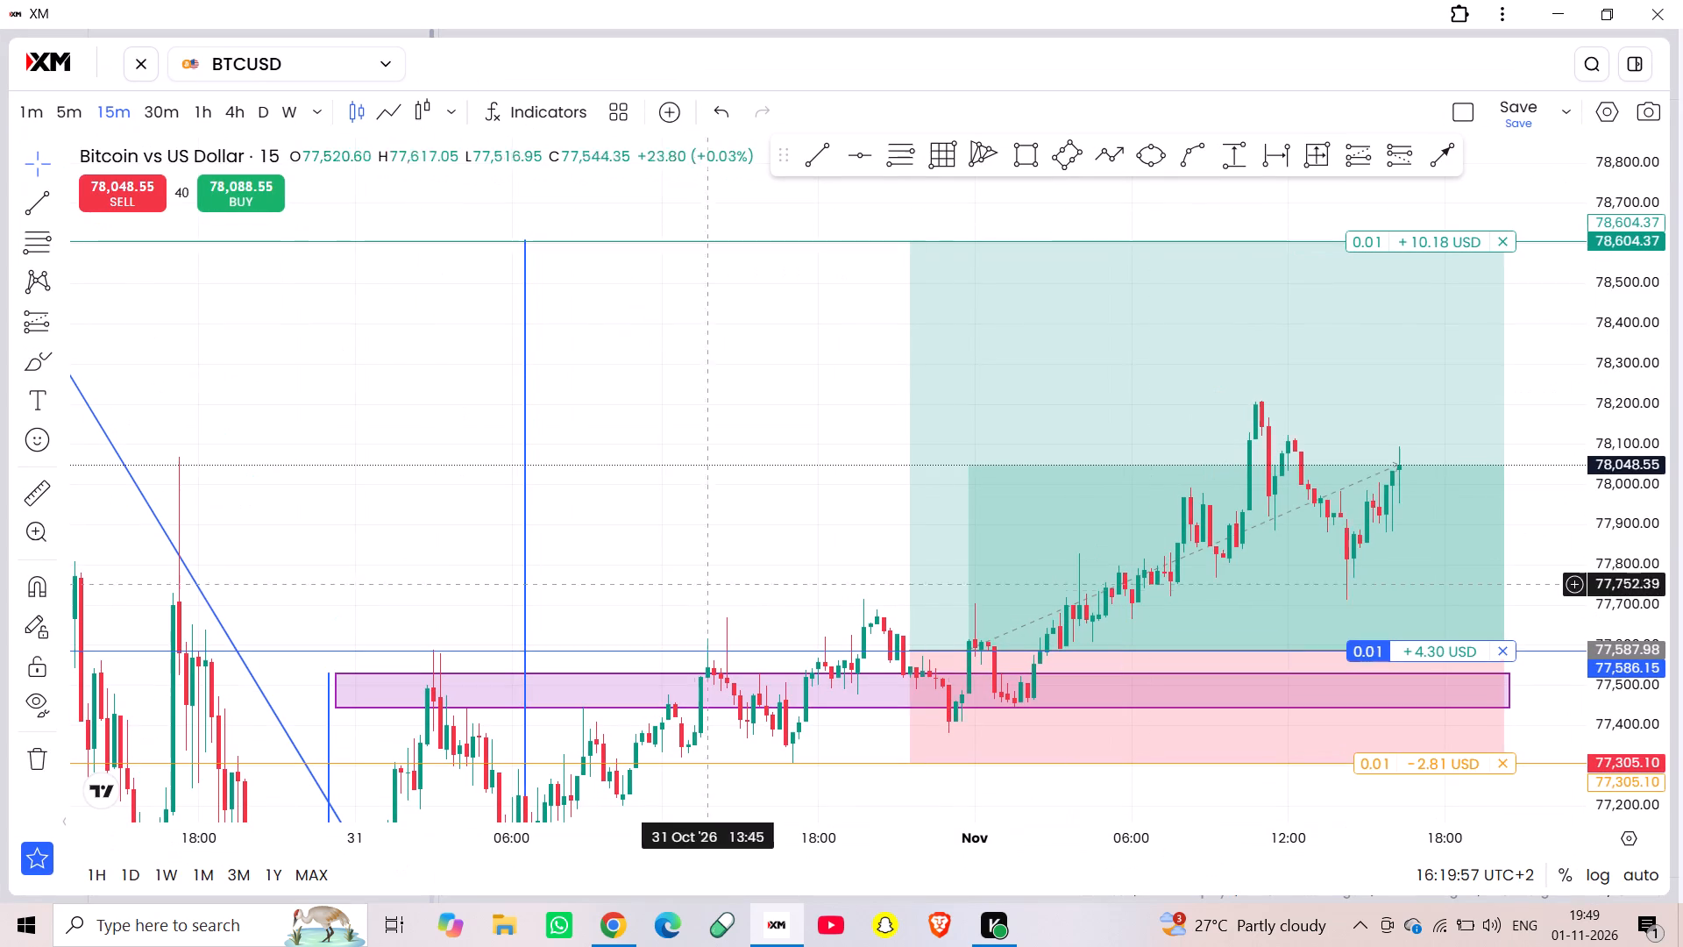
# Shift the purple rectangle on the BTCUSD chart slightly earlier and lower, spanning 30 Oct 22:45 to 1 Nov 20:00 at about 77,435–77,521.
pyautogui.moveTo(657, 609); pyautogui.dragTo(352, 531)
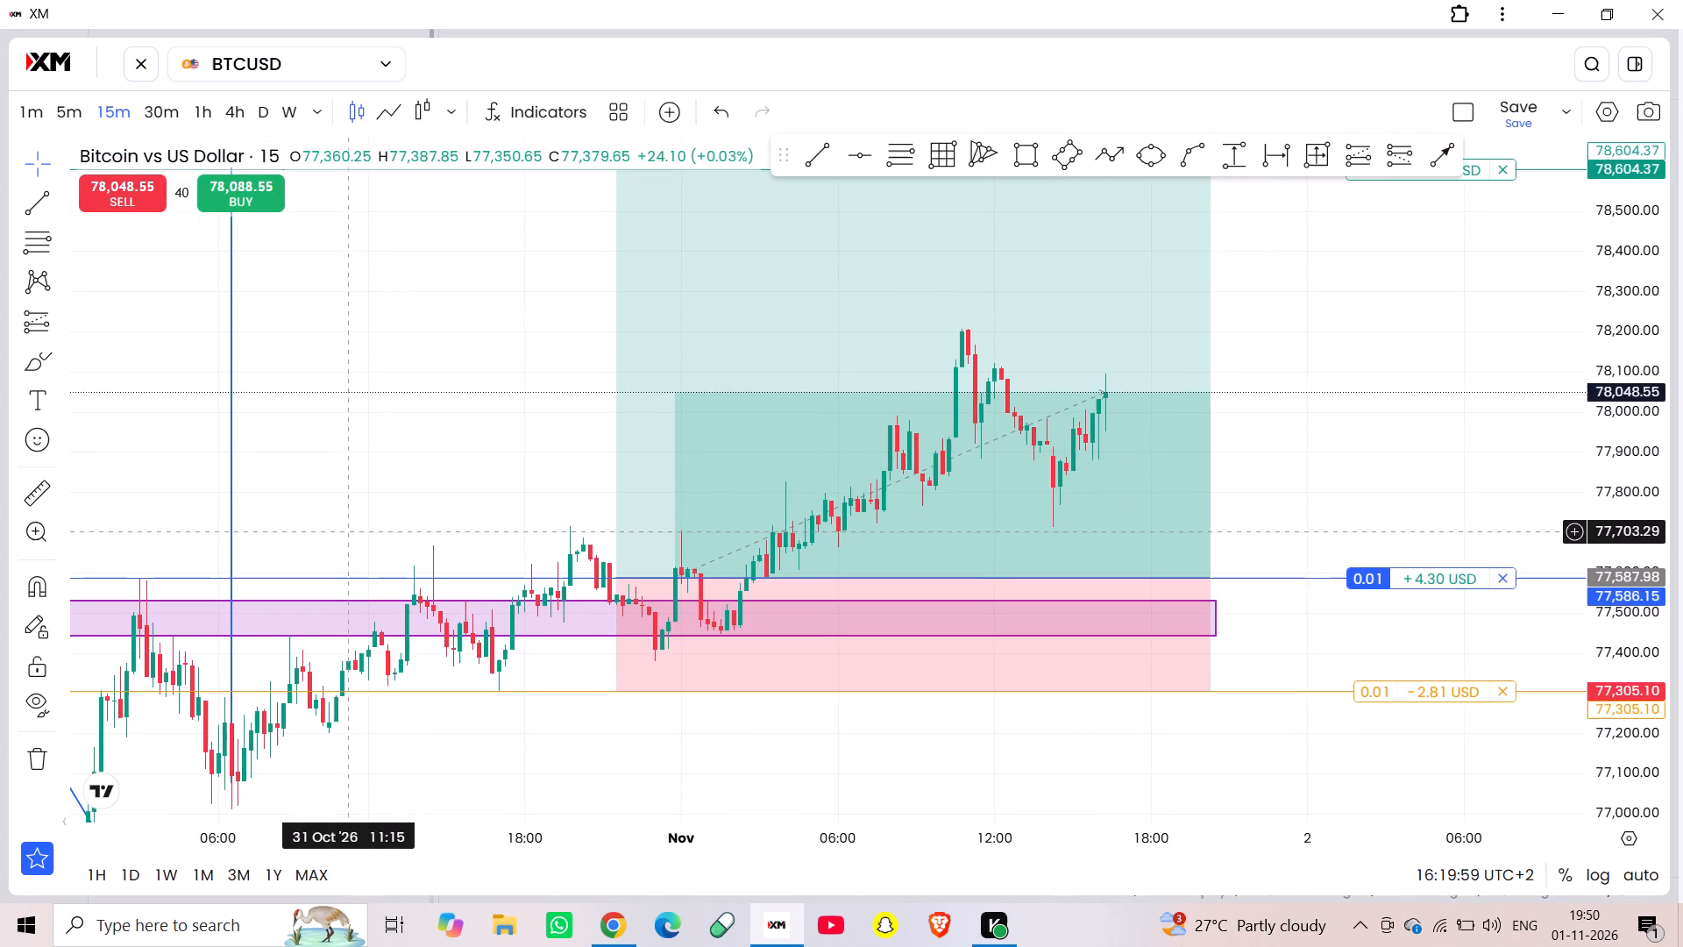
pyautogui.click(404, 455)
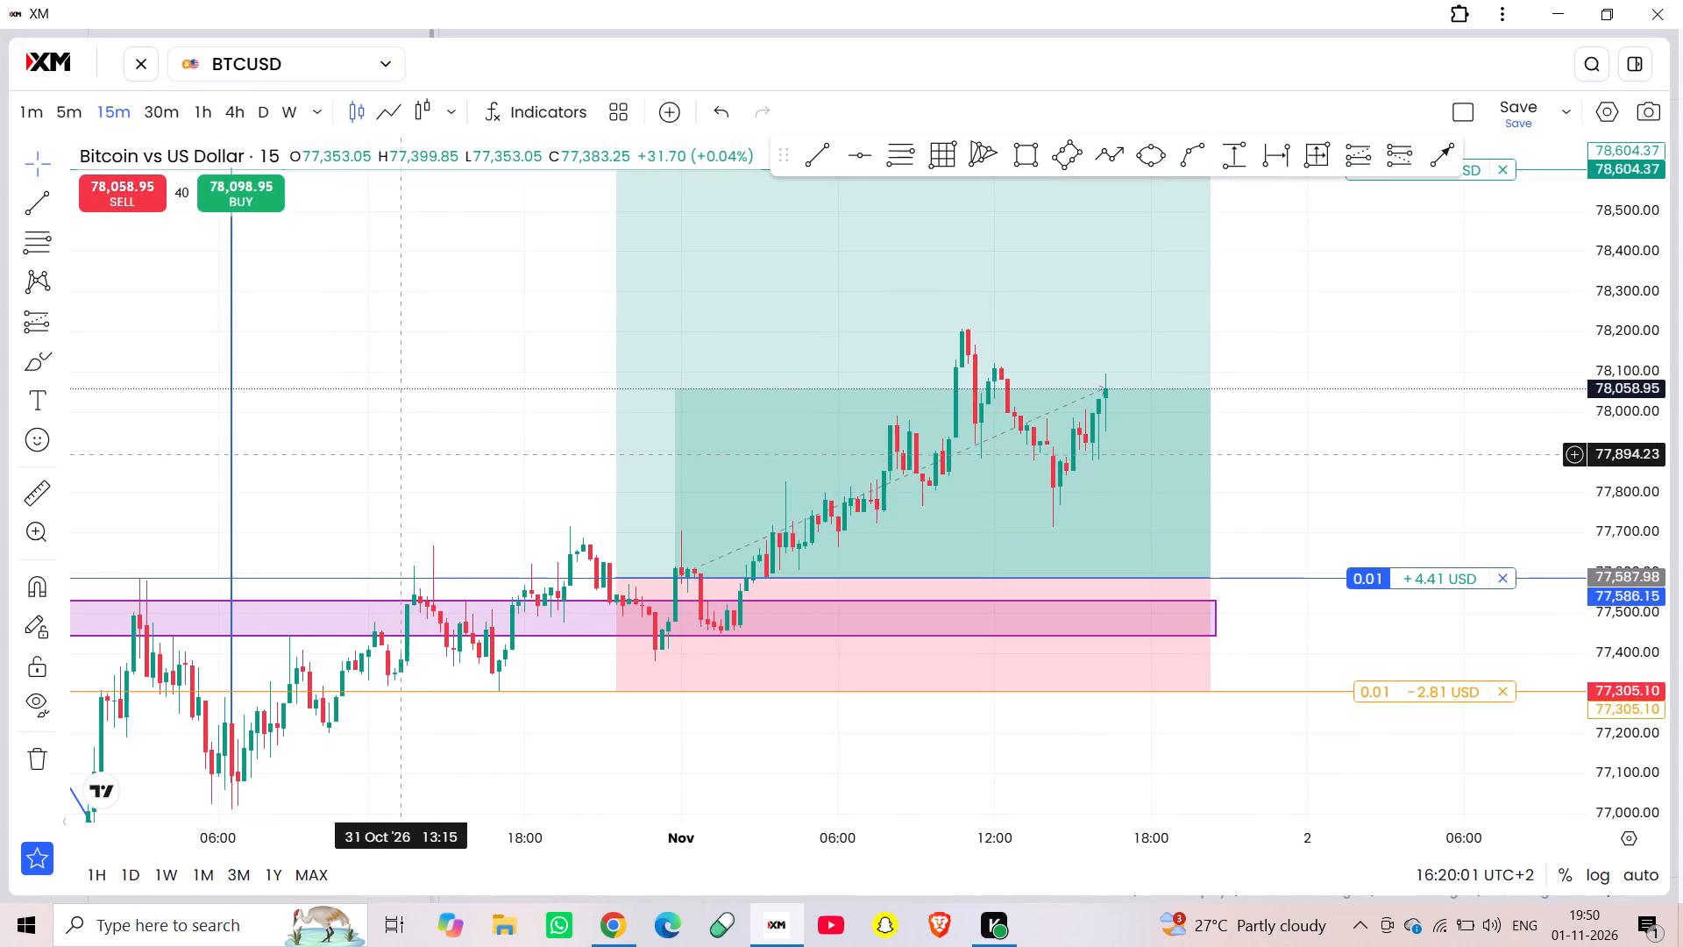
pyautogui.moveTo(404, 455); pyautogui.dragTo(465, 438)
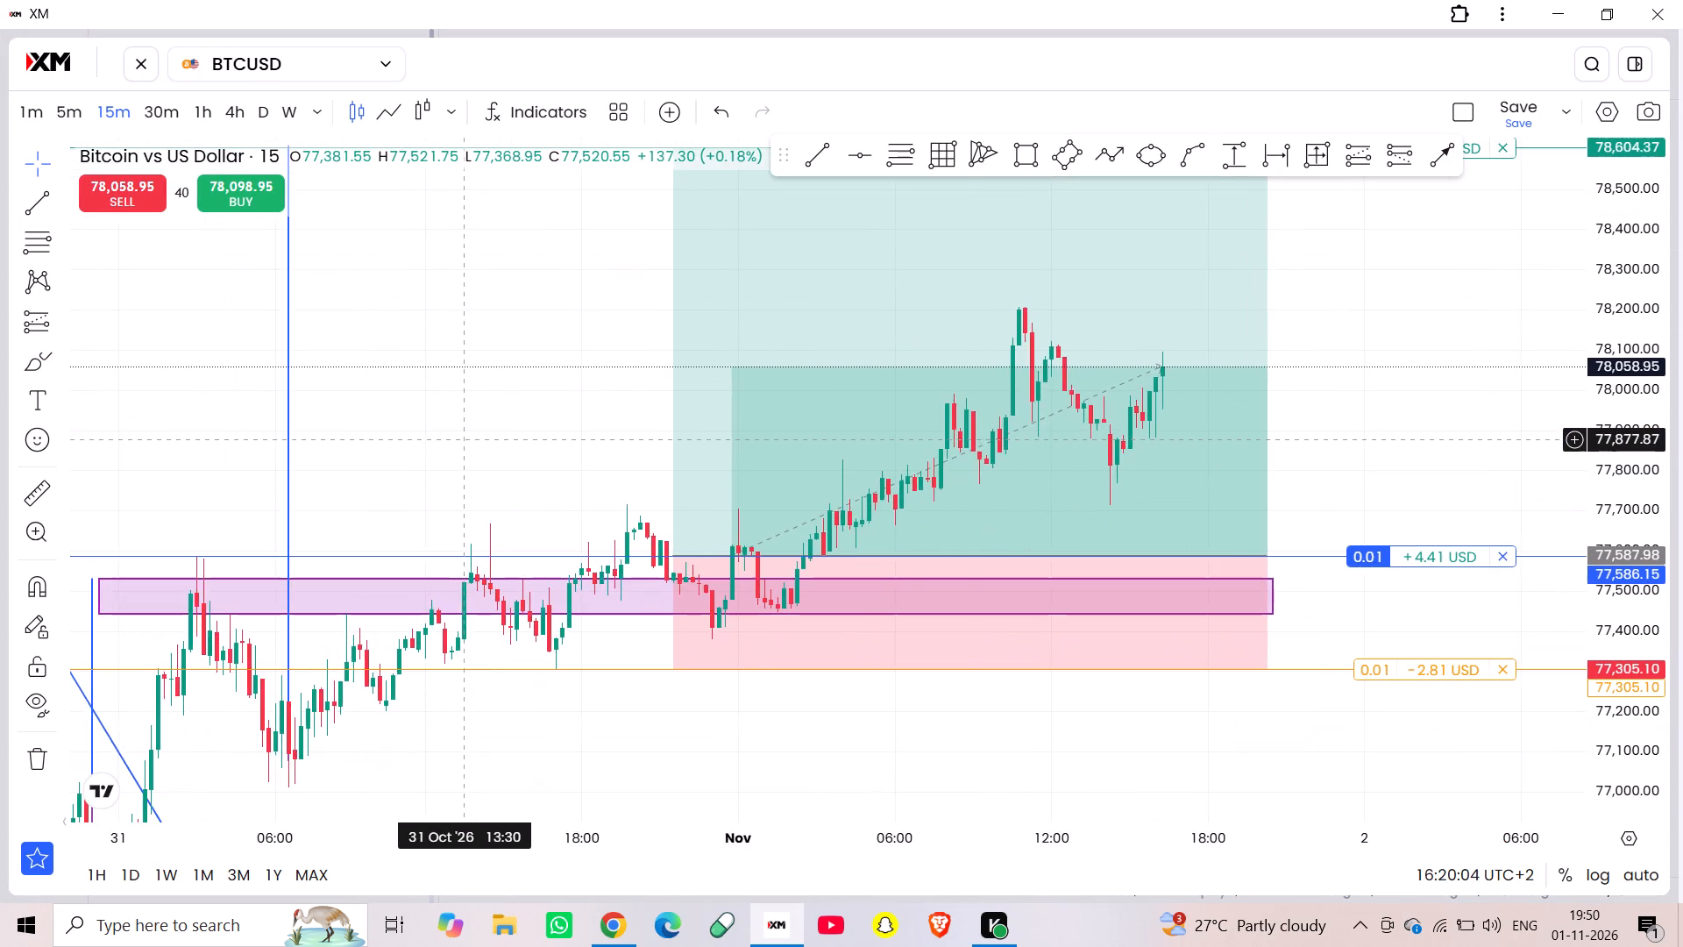
pyautogui.hscroll(1, 465, 438)
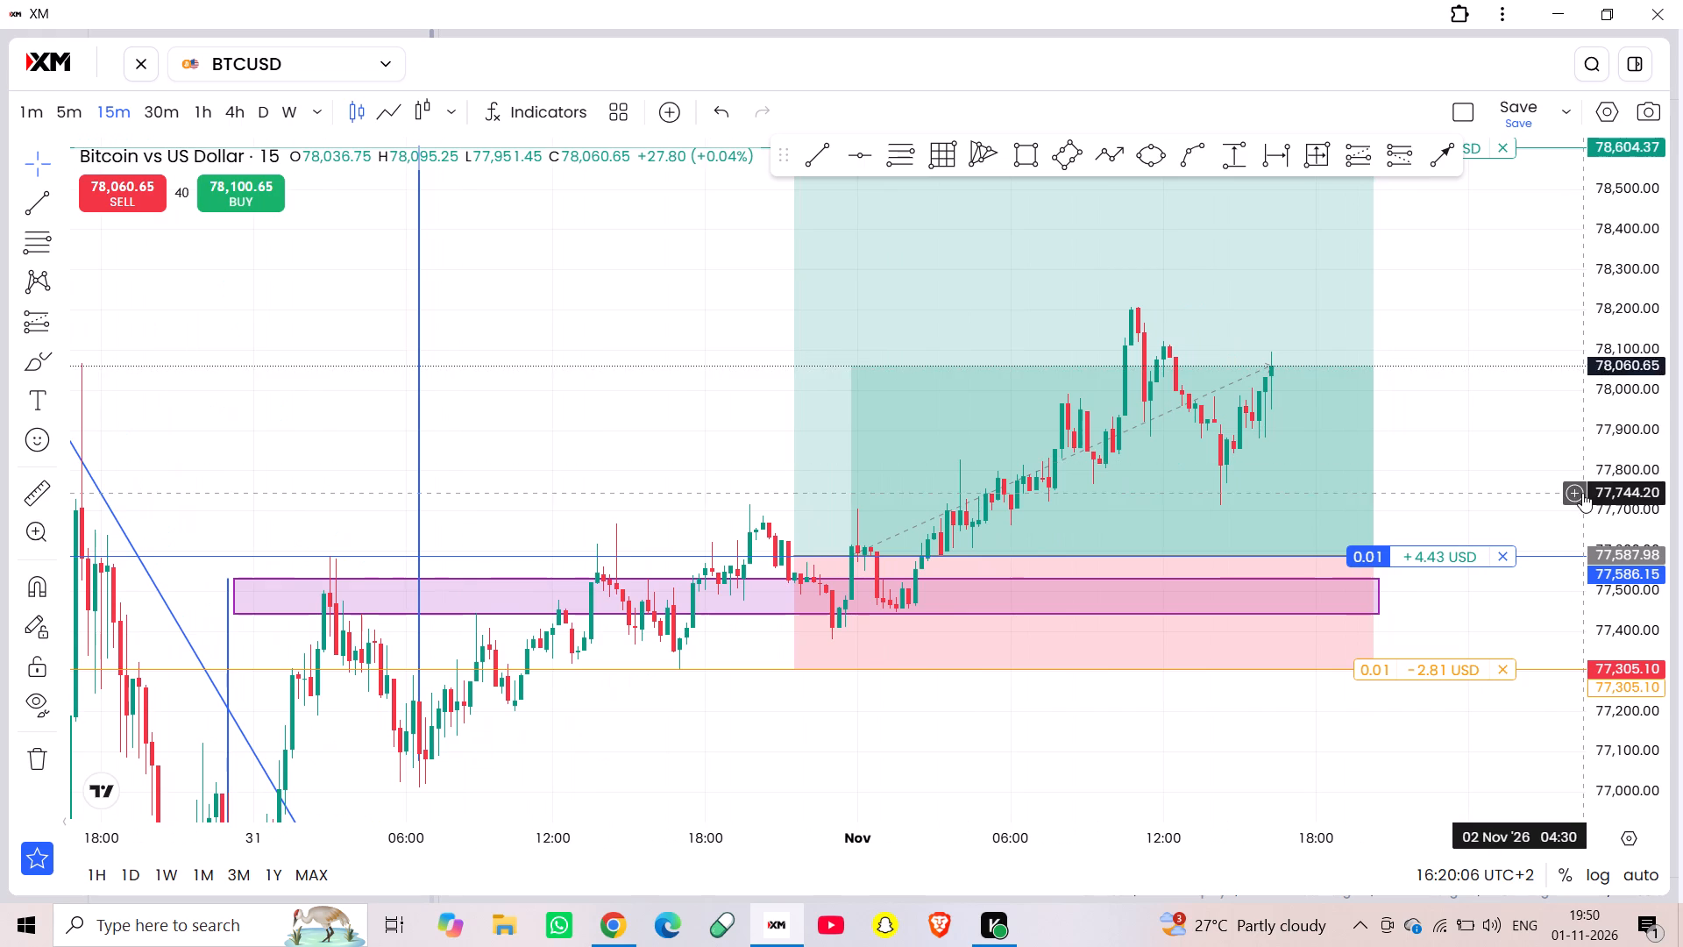
pyautogui.scroll(-12, 1634, 597)
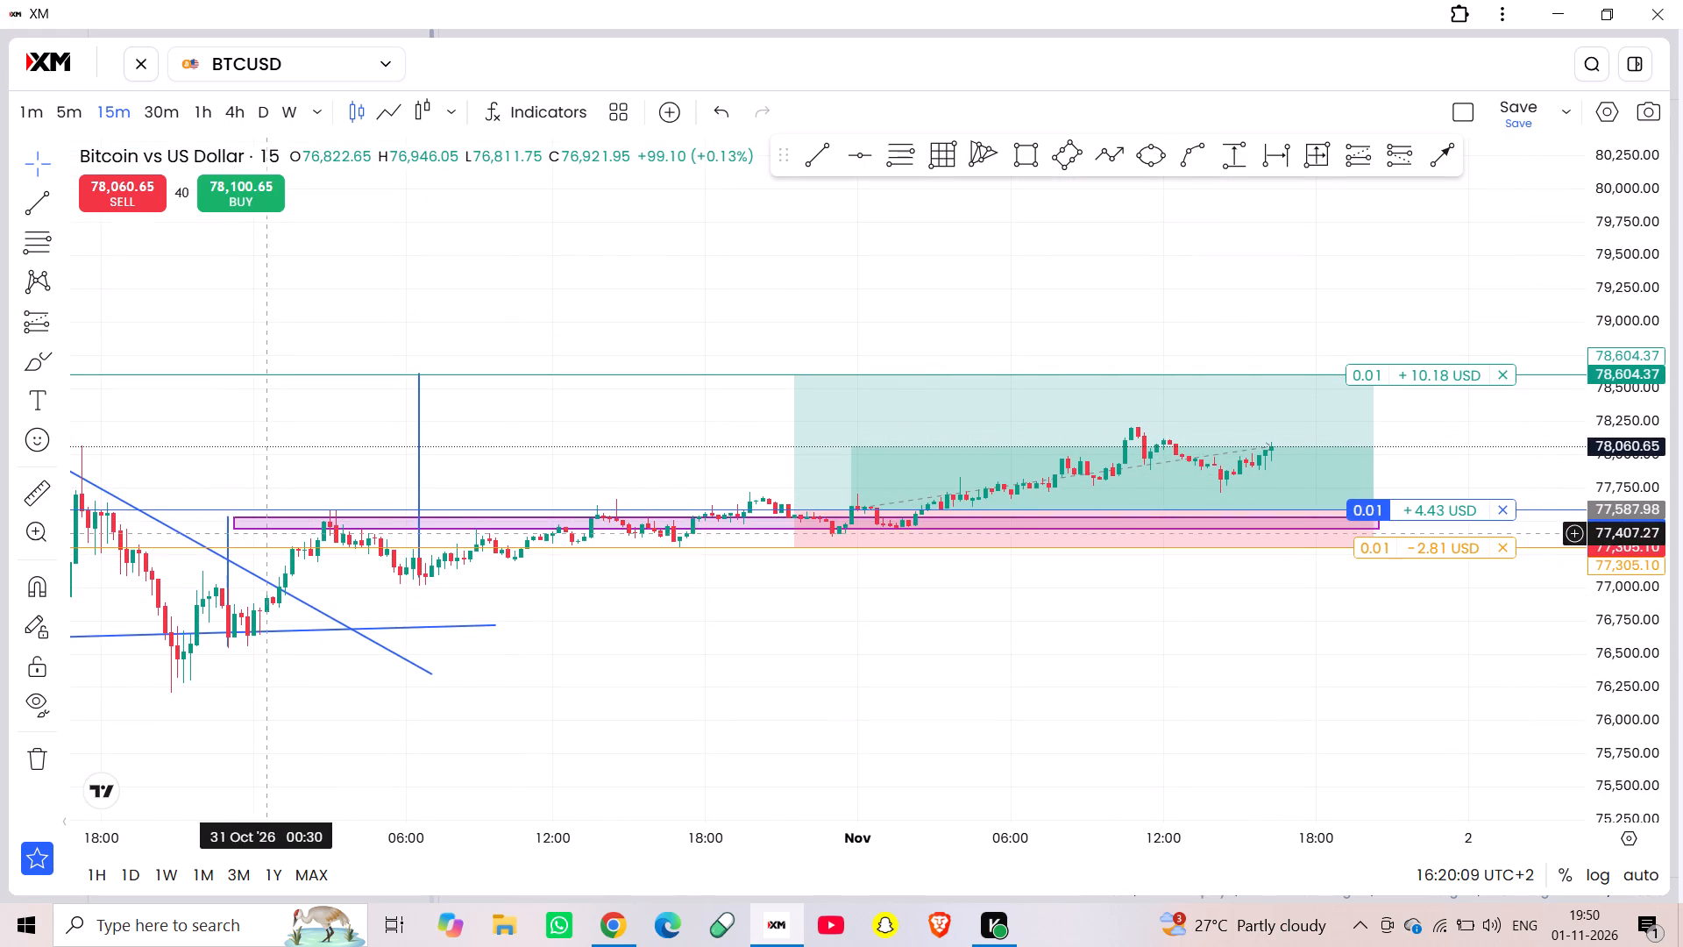
pyautogui.moveTo(269, 530); pyautogui.dragTo(250, 533)
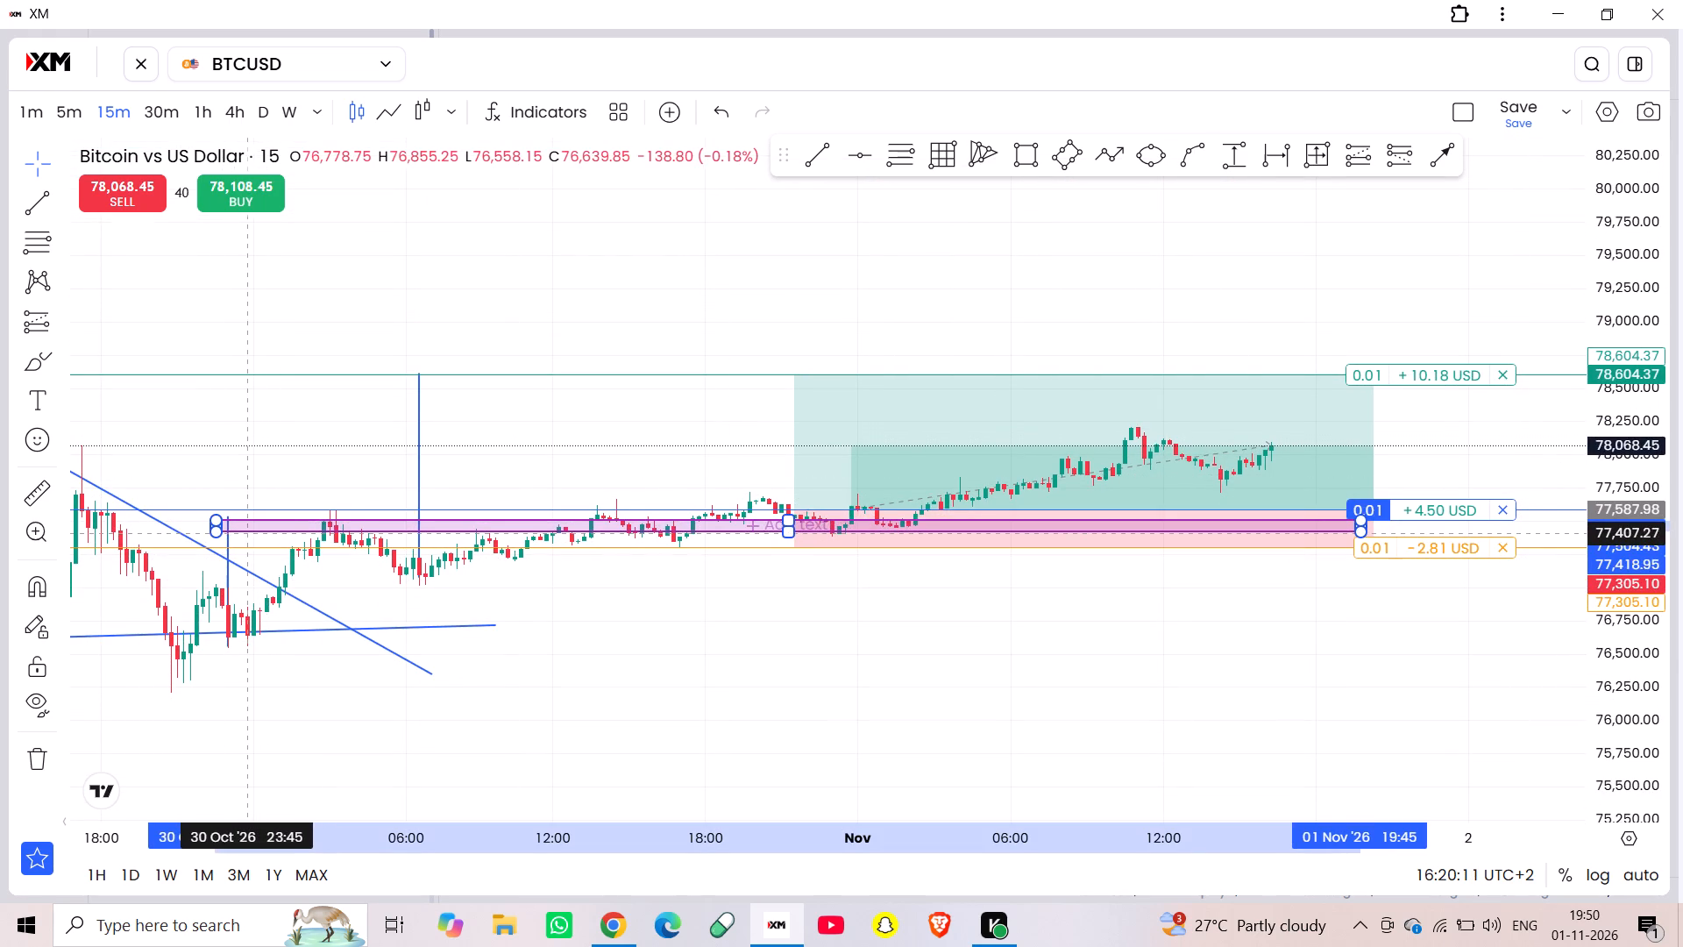
pyautogui.moveTo(250, 533); pyautogui.dragTo(255, 531)
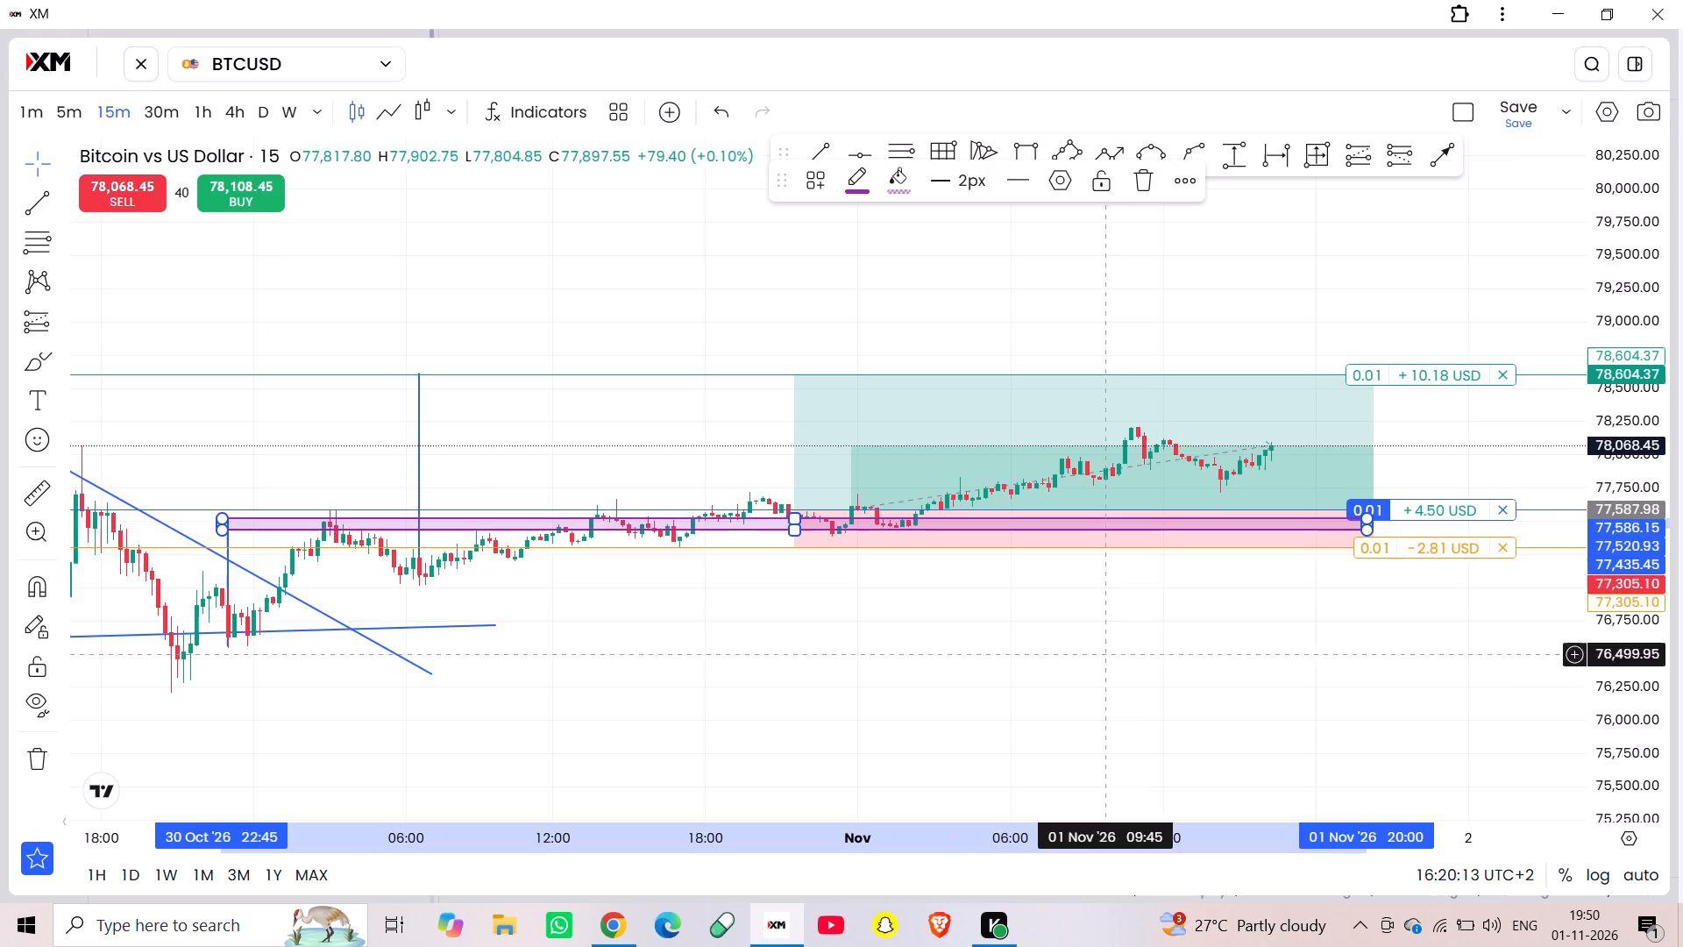
# Examine the BTCUSD candles against the long position's target zone, the purple rectangle and the vertical line at 31 Oct 06:30.
pyautogui.scroll(11, 1608, 662)
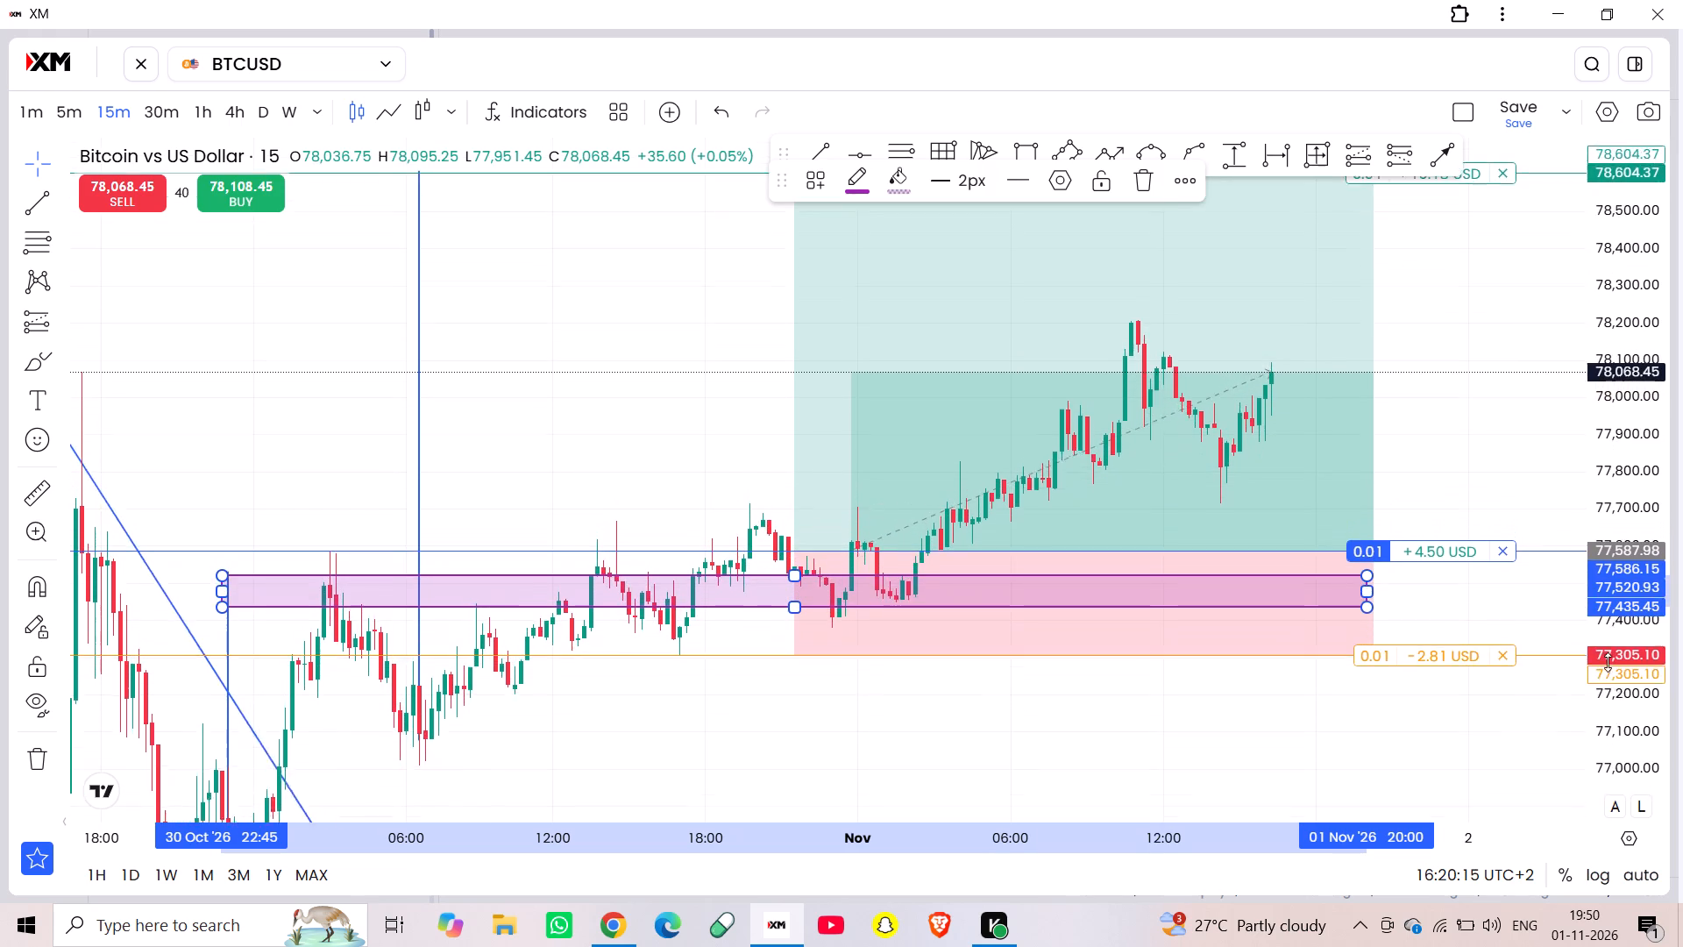
pyautogui.moveTo(509, 380); pyautogui.dragTo(354, 529)
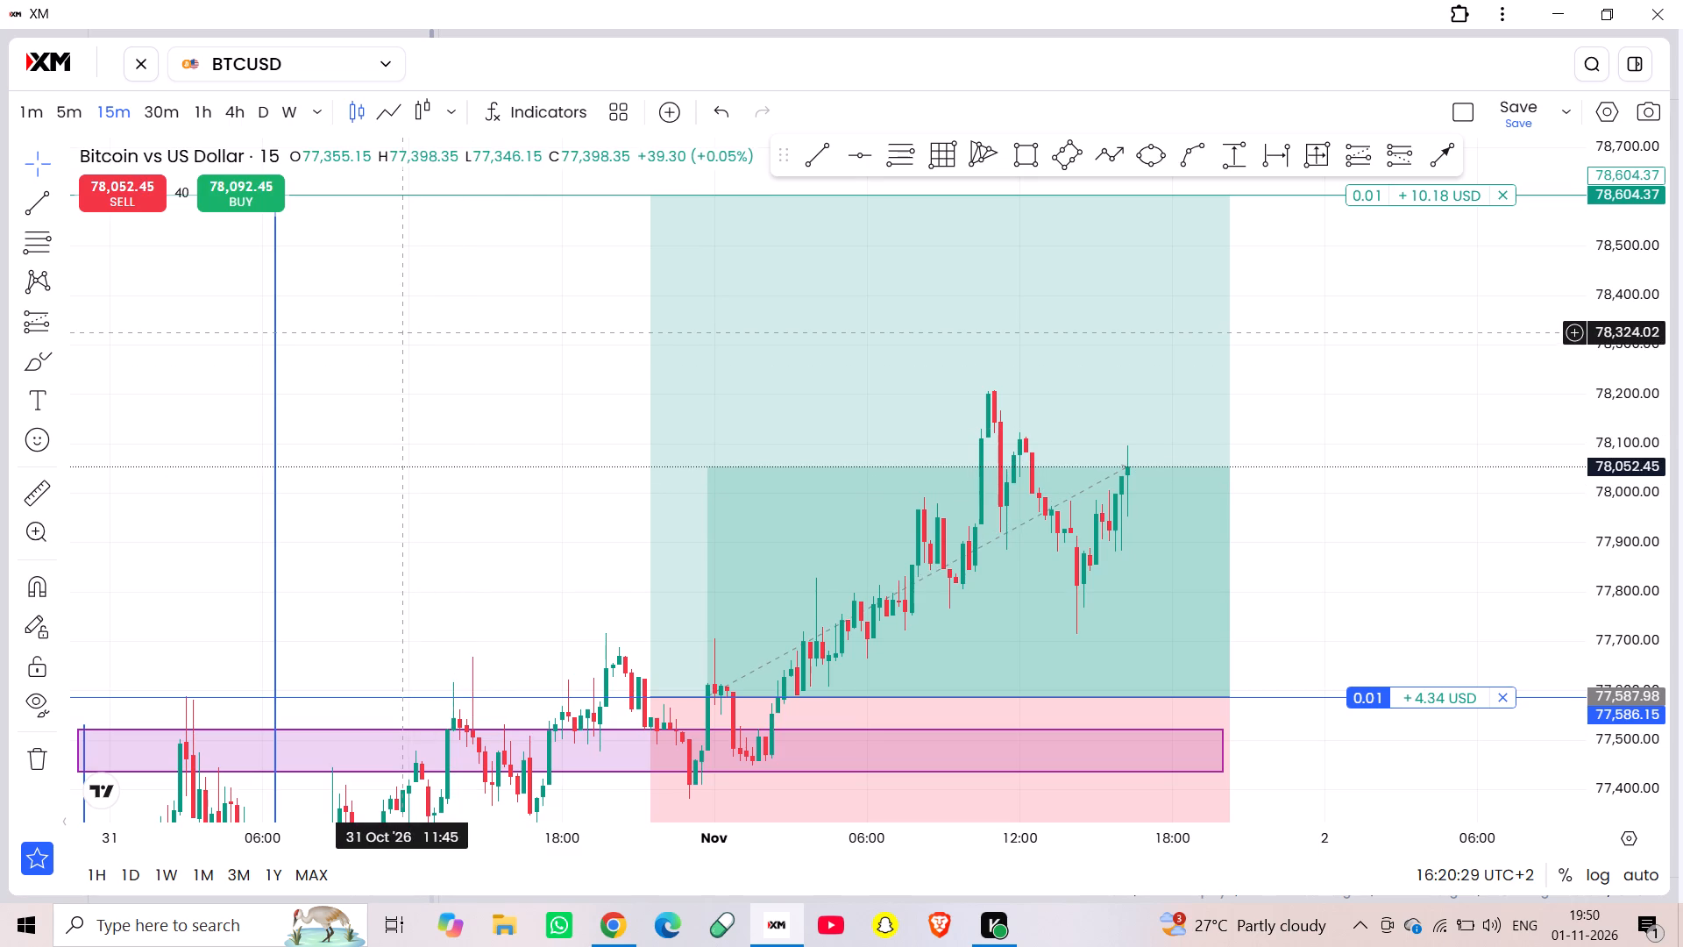
pyautogui.moveTo(402, 332); pyautogui.dragTo(423, 368)
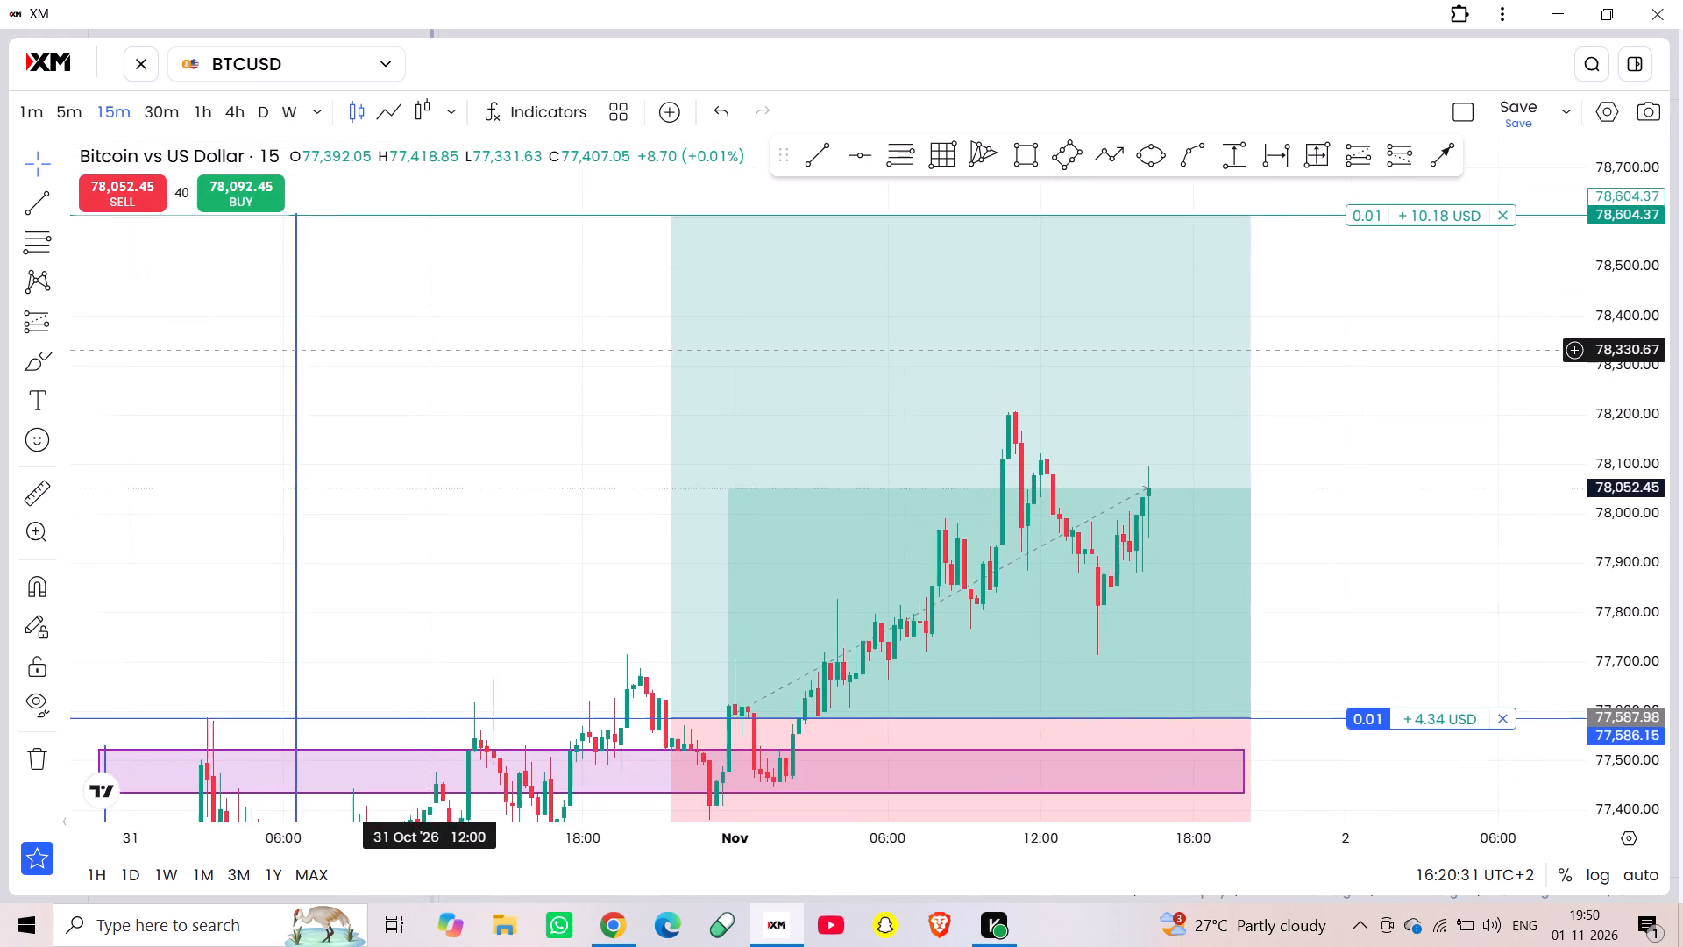
pyautogui.moveTo(423, 368); pyautogui.dragTo(423, 364)
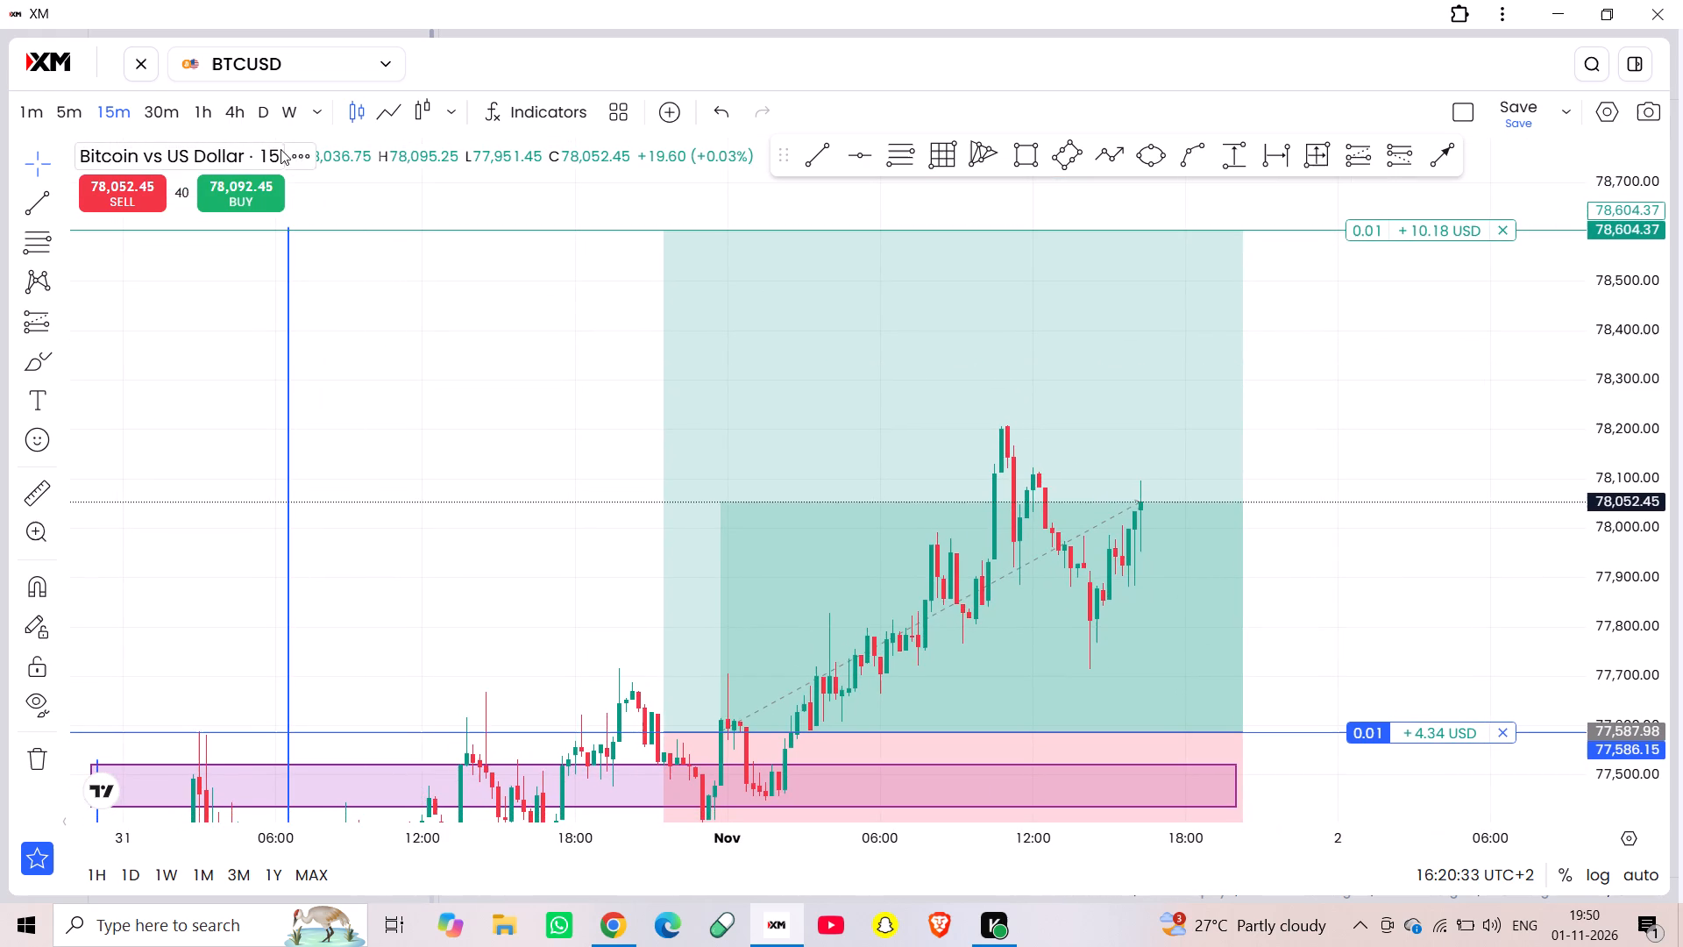
pyautogui.click(341, 227)
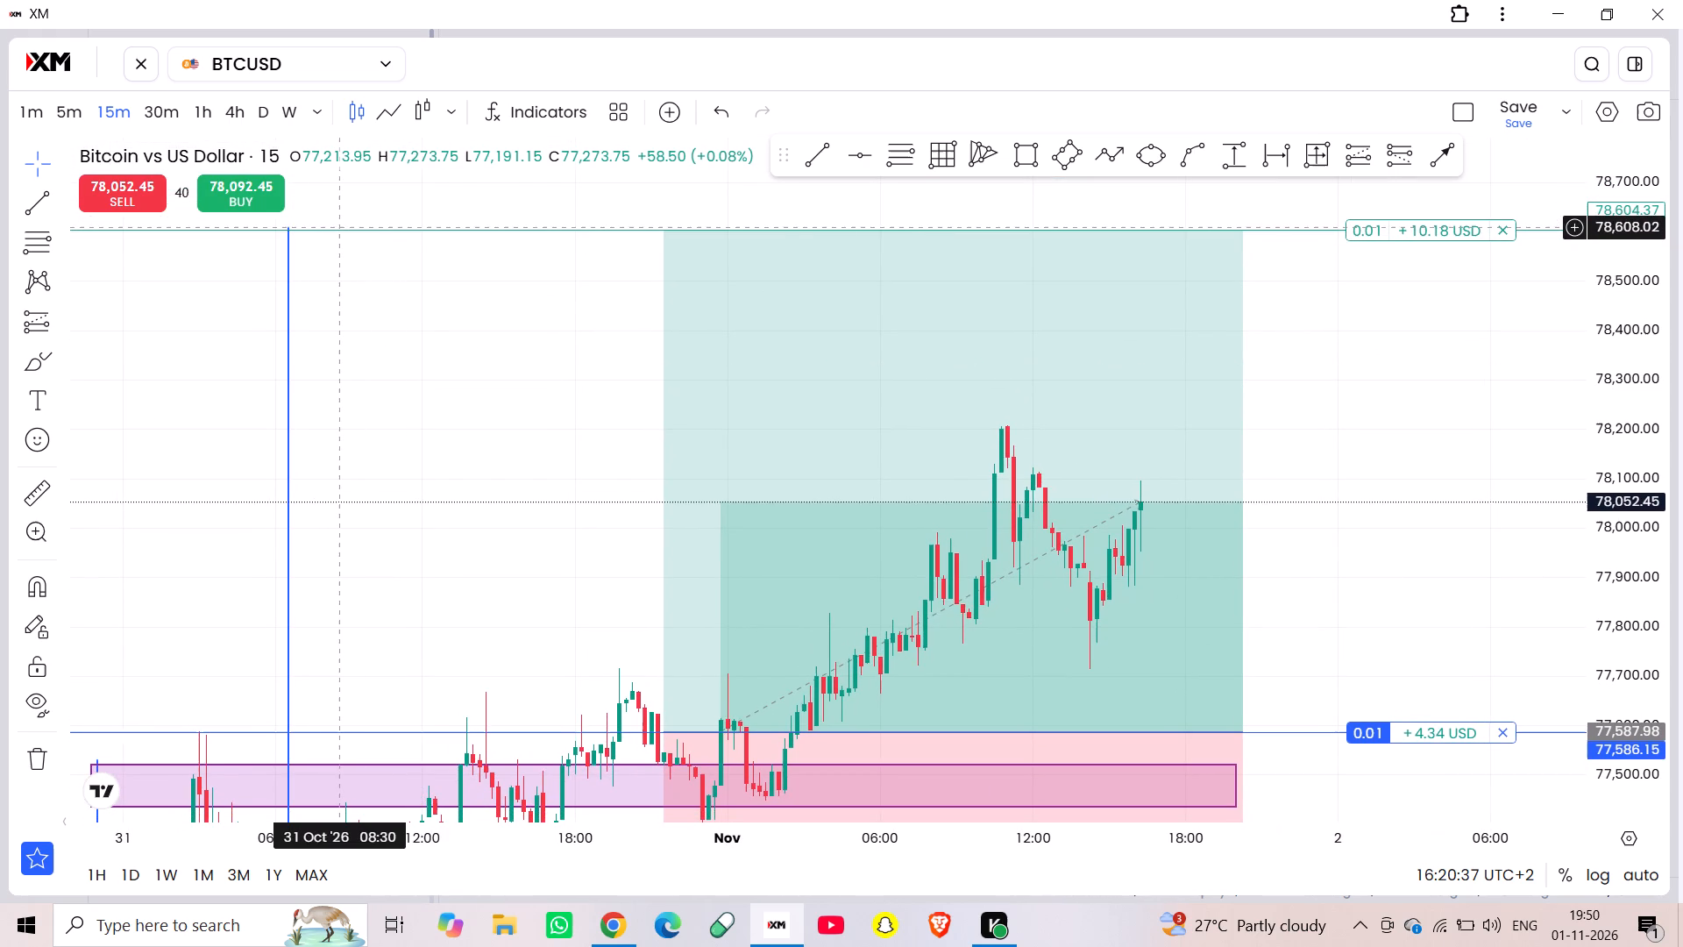
pyautogui.click(322, 191)
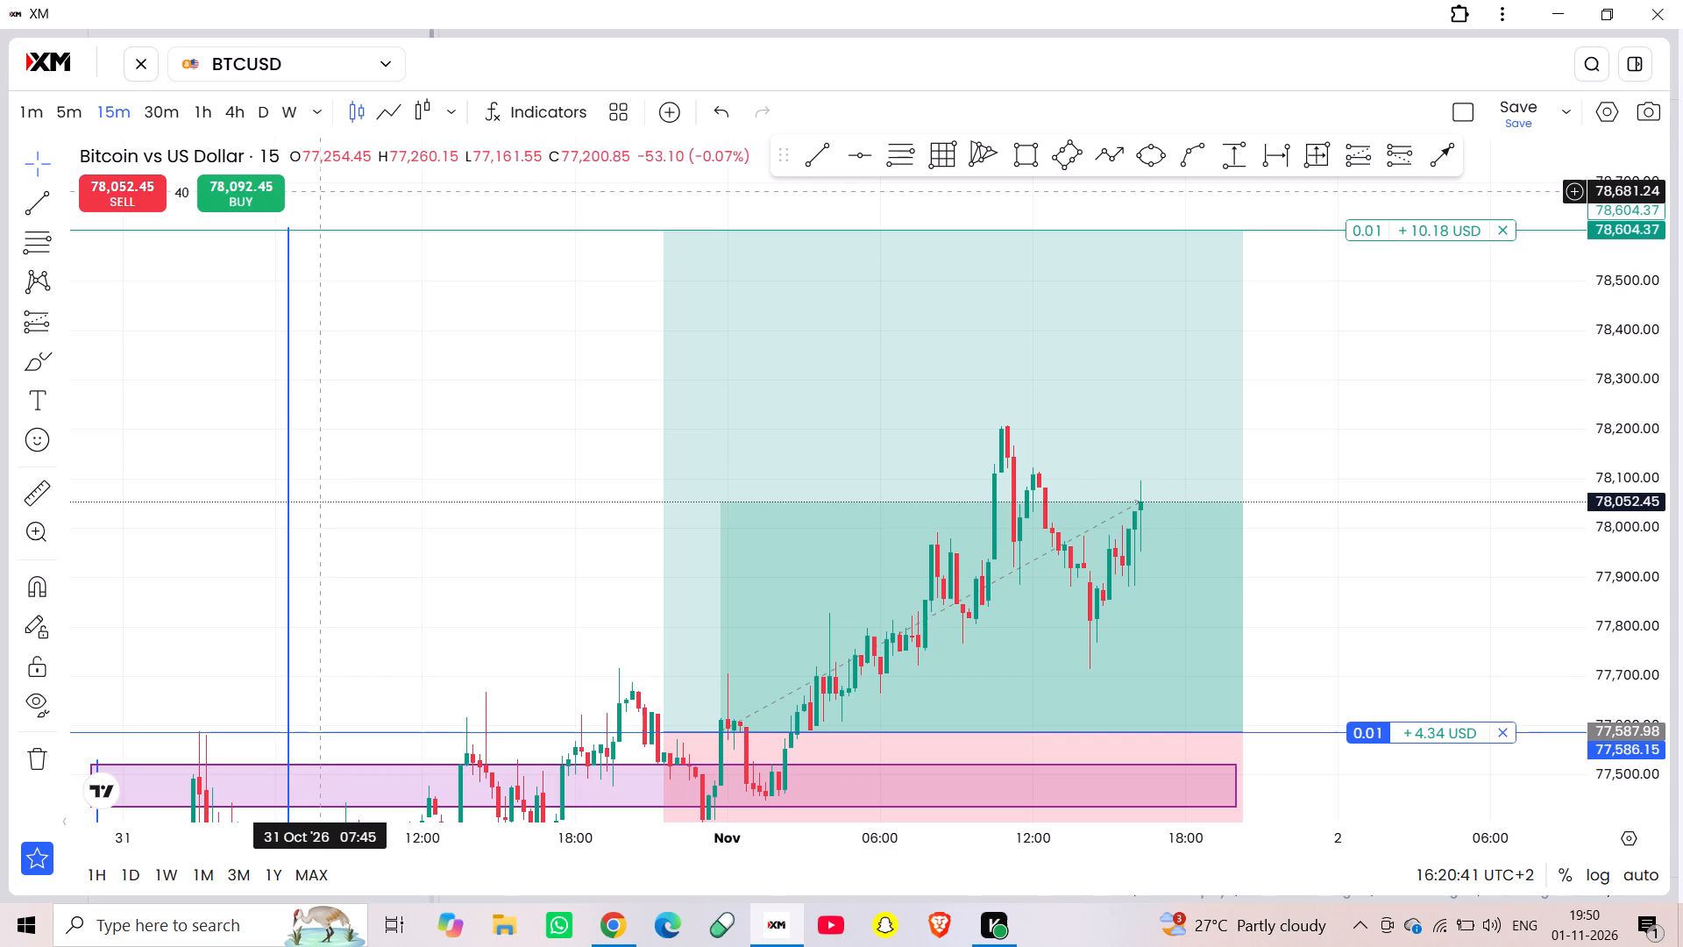
pyautogui.click(288, 223)
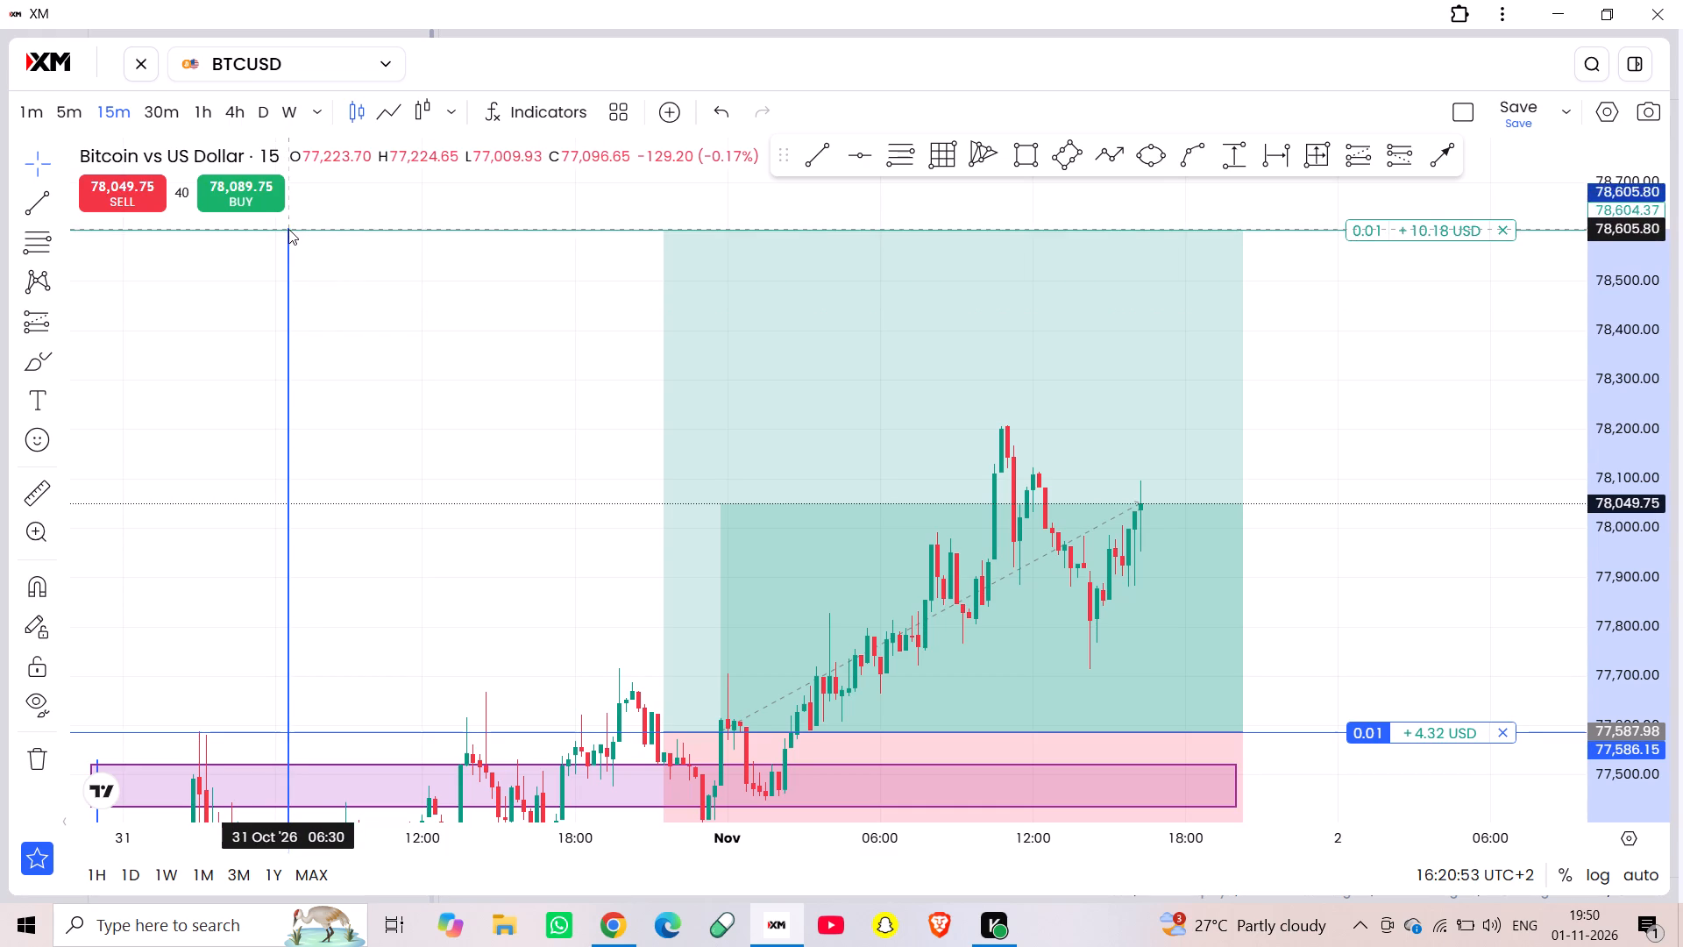
pyautogui.click(483, 382)
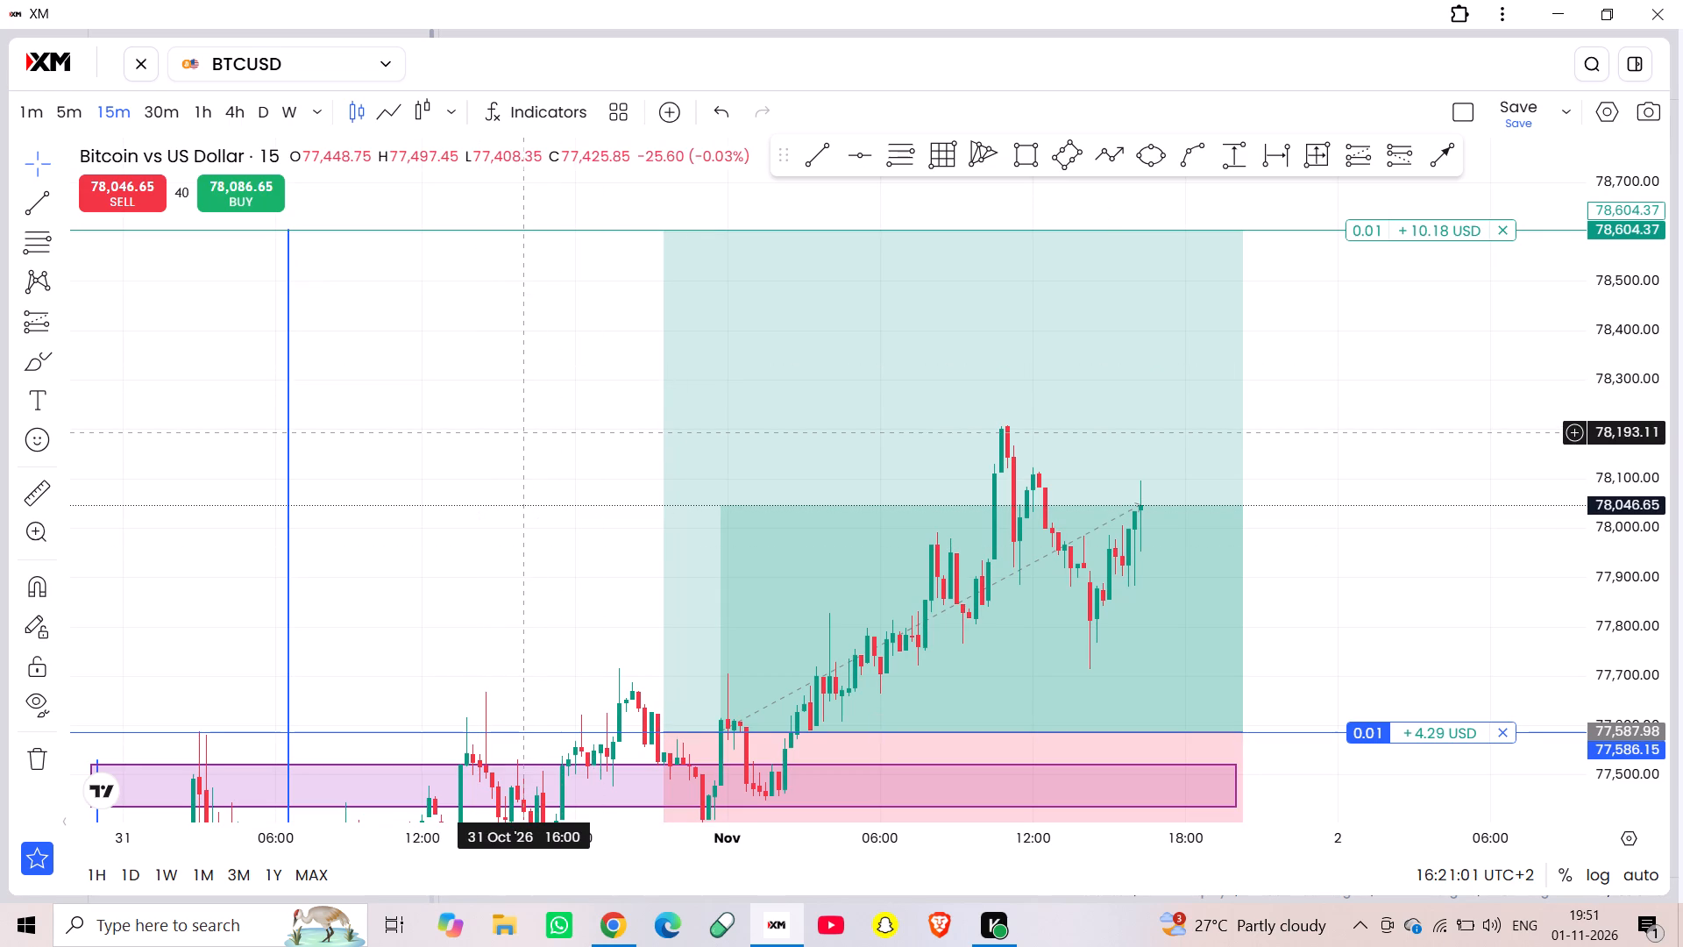
pyautogui.tripleClick(404, 359)
pyautogui.doubleClick(404, 359)
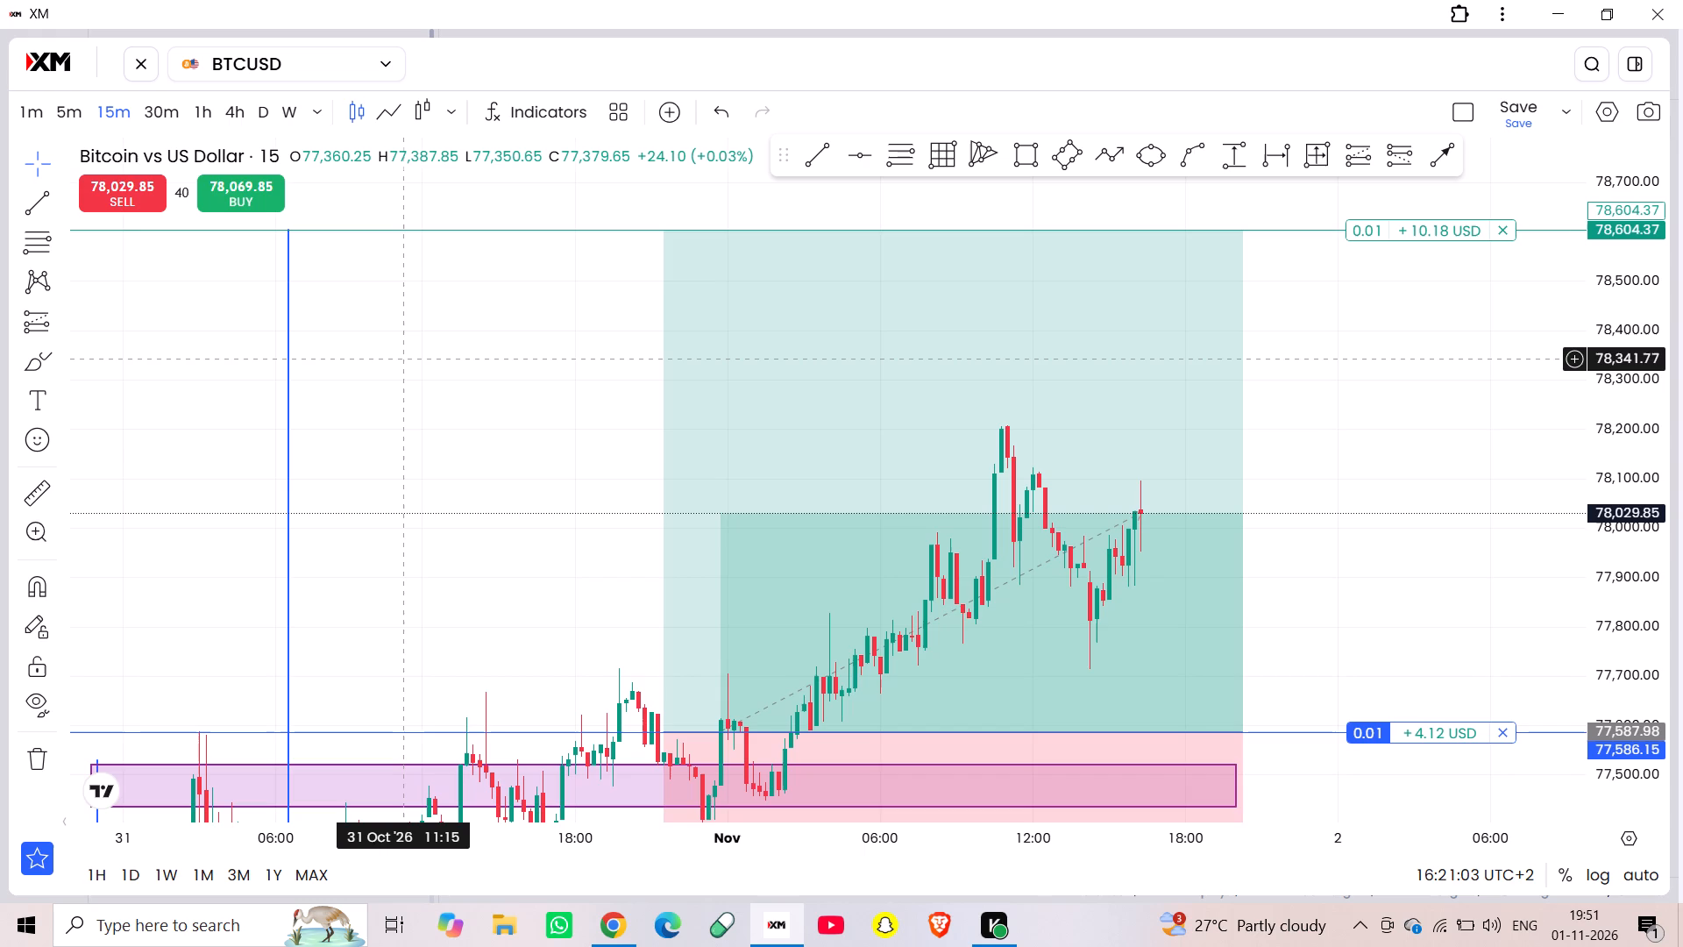
# Draw a rising trend line under the lows from 31 Oct 23:00 at about 77,403 to 1 Nov 18:15 at about 78,140.
pyautogui.click(404, 359)
pyautogui.moveTo(457, 434); pyautogui.dragTo(387, 351)
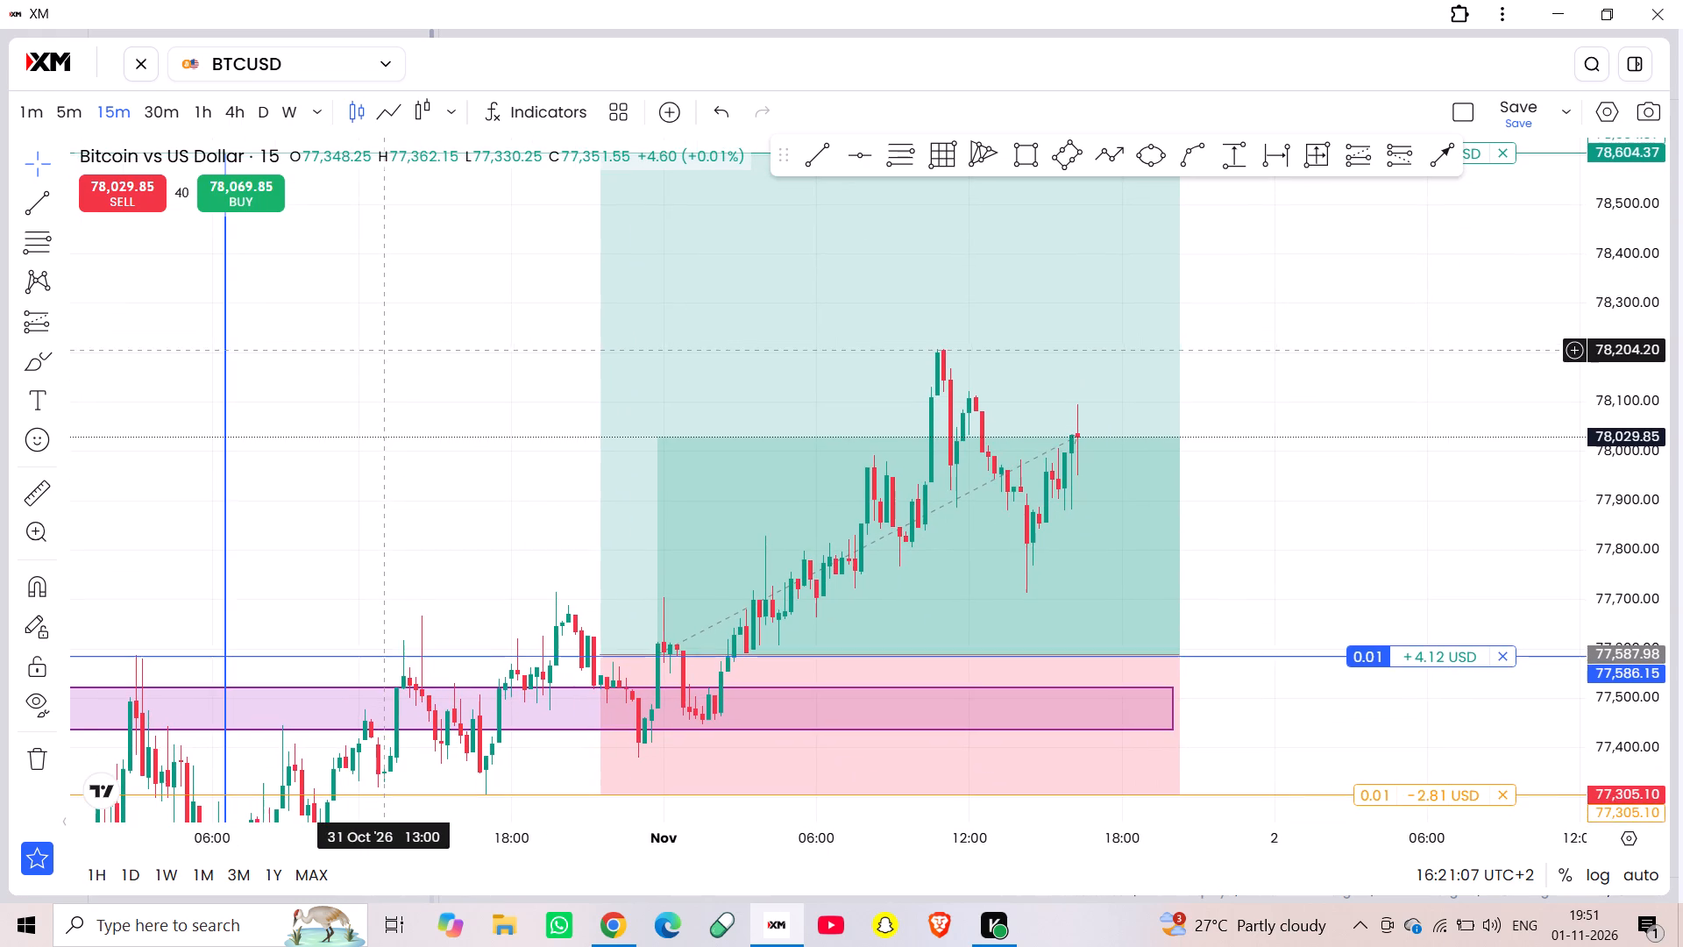
pyautogui.moveTo(387, 351); pyautogui.dragTo(387, 350)
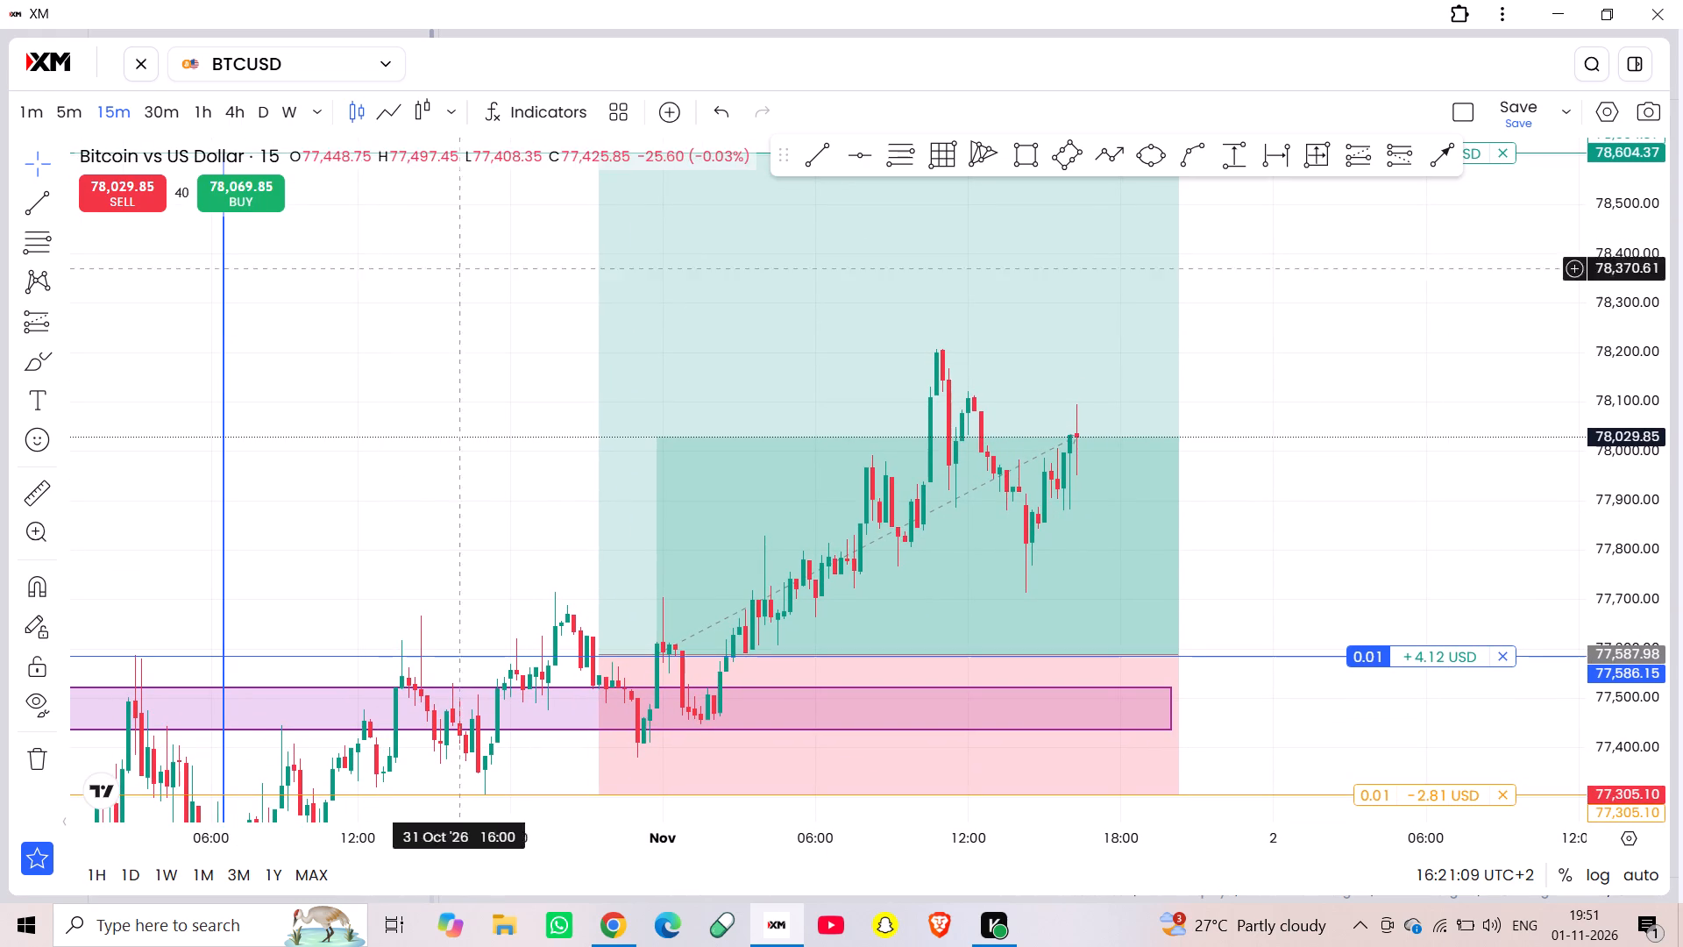
pyautogui.click(813, 146)
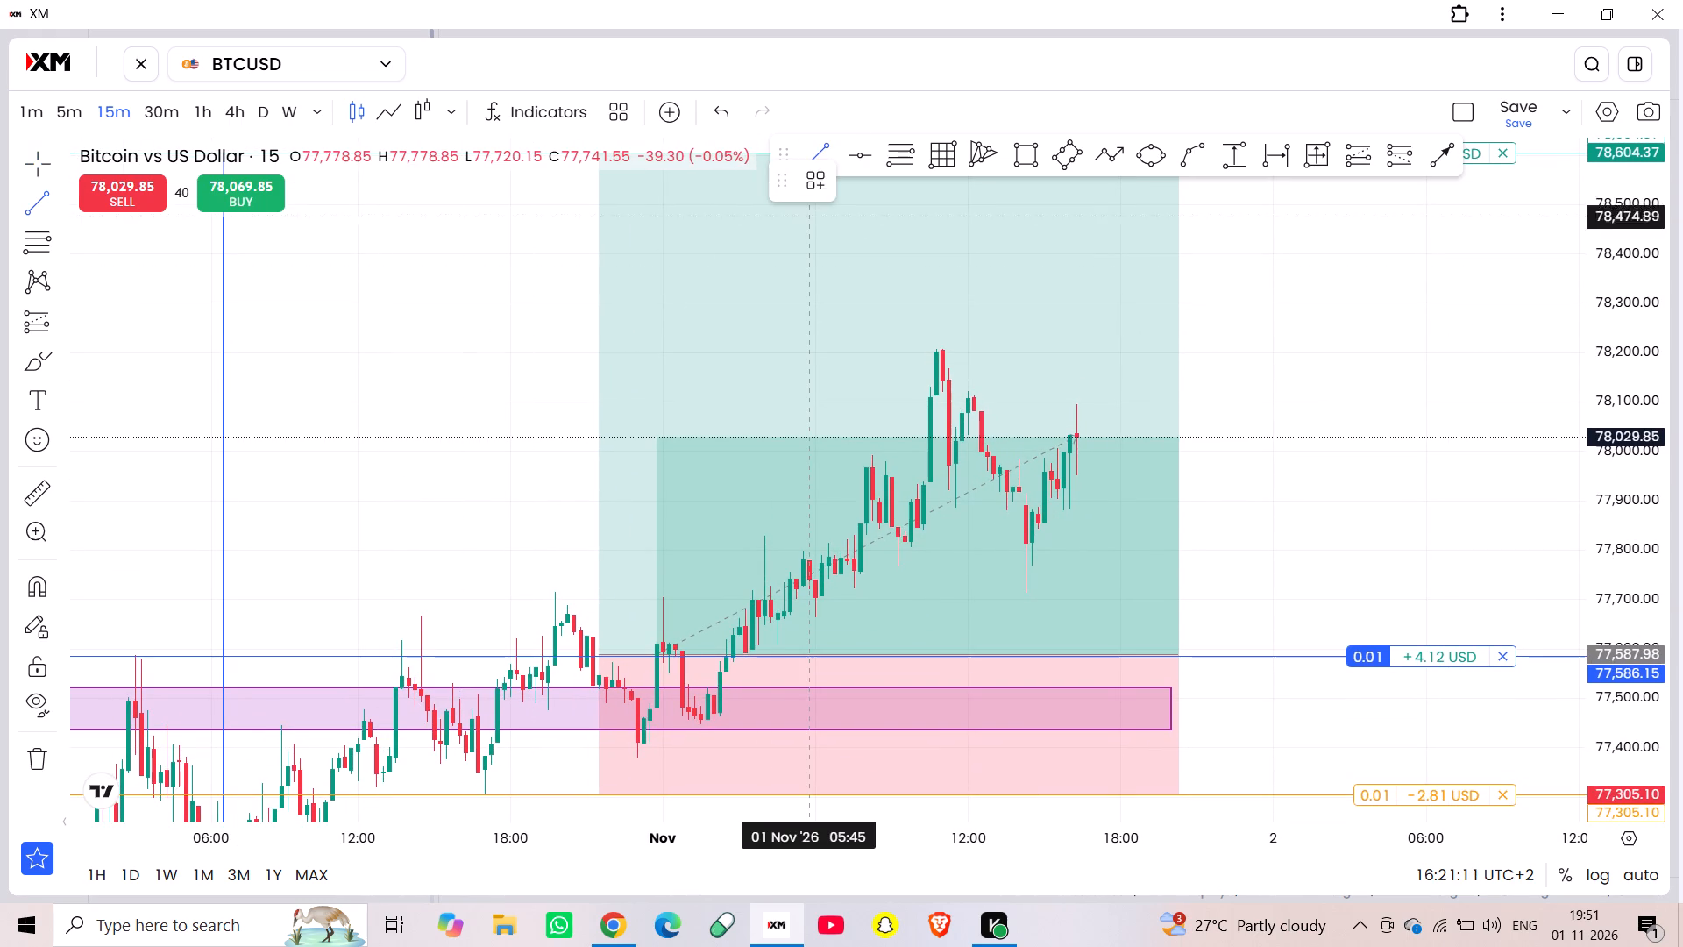
pyautogui.click(639, 745)
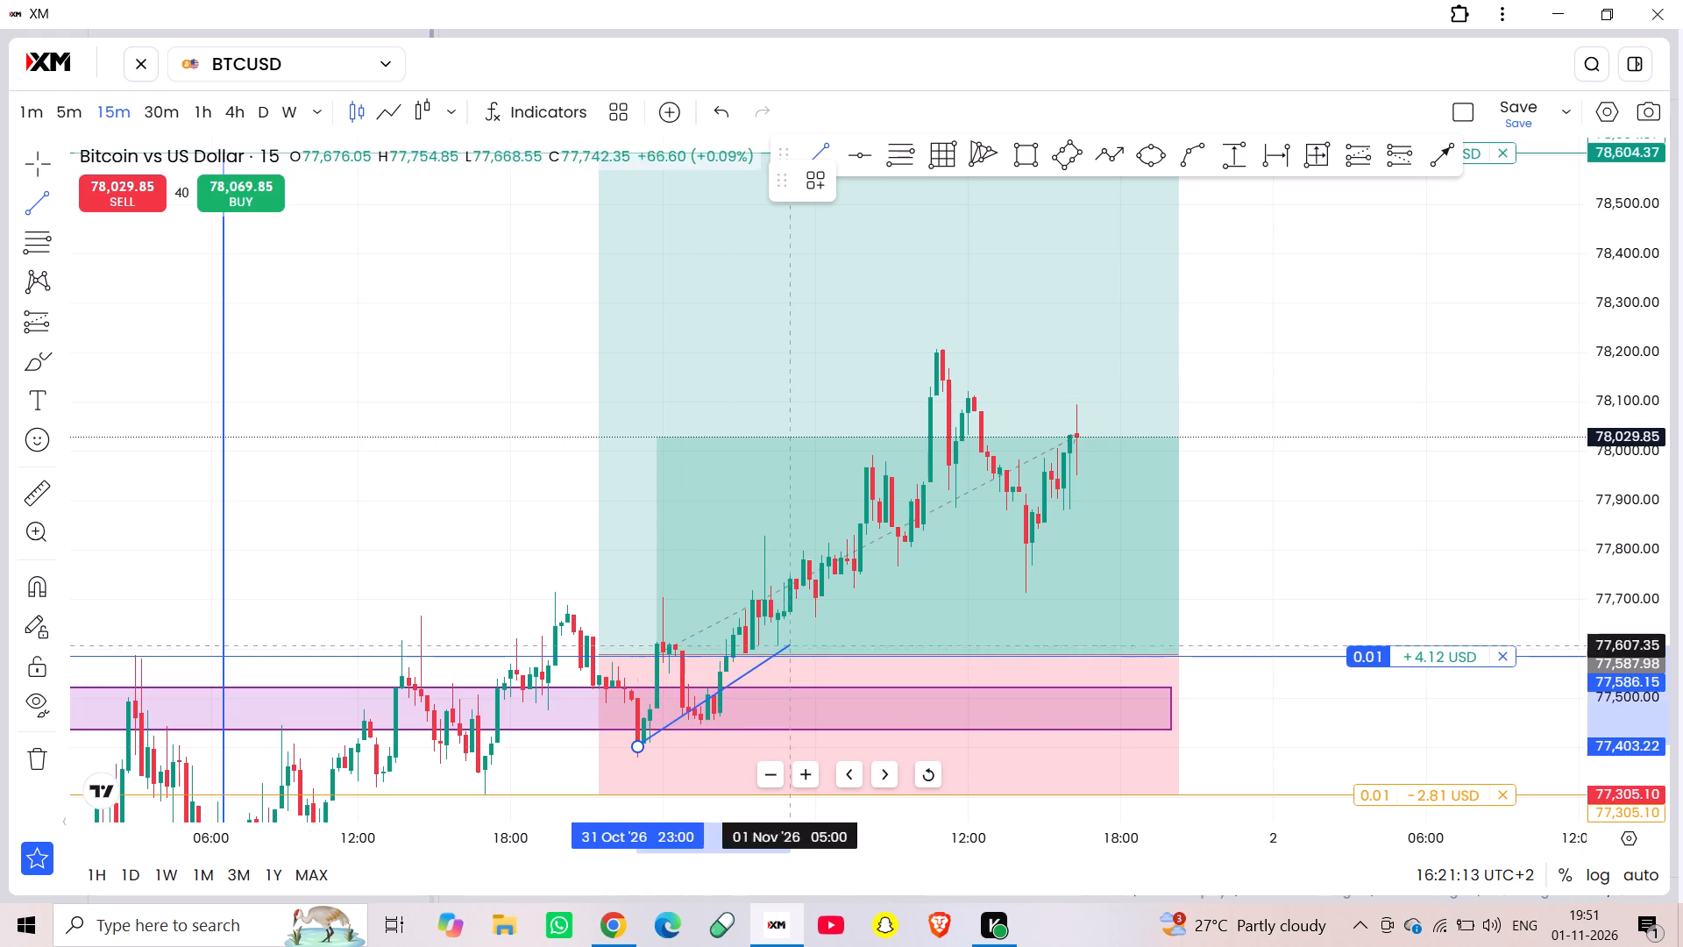
pyautogui.click(1130, 381)
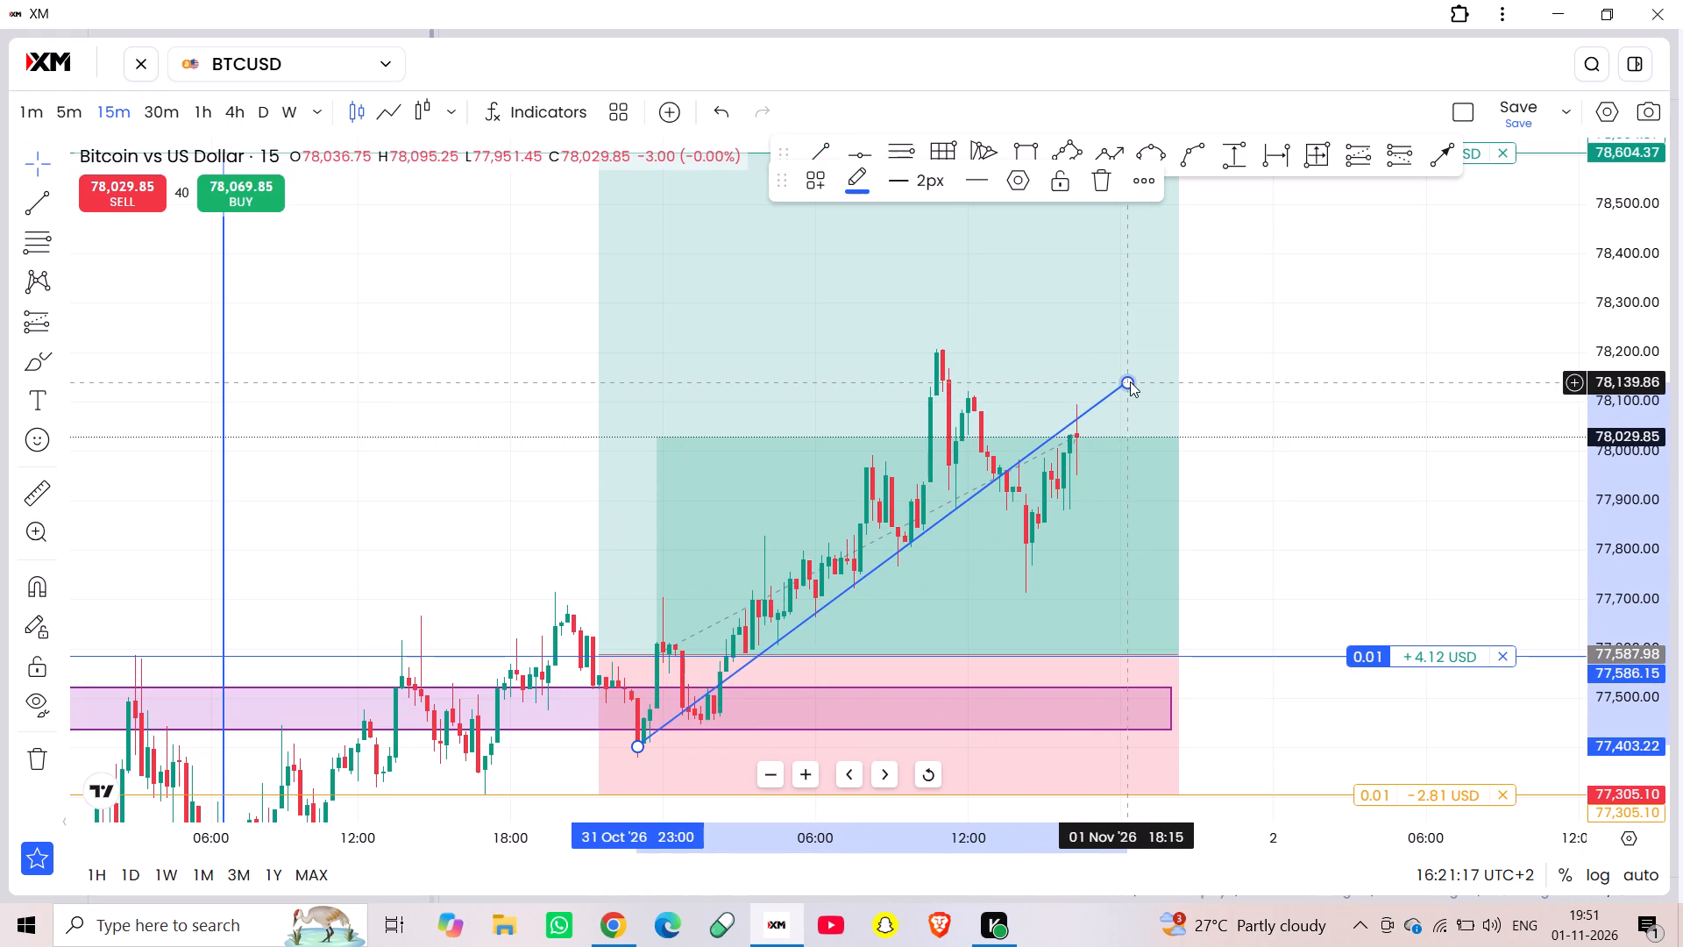
pyautogui.click(501, 484)
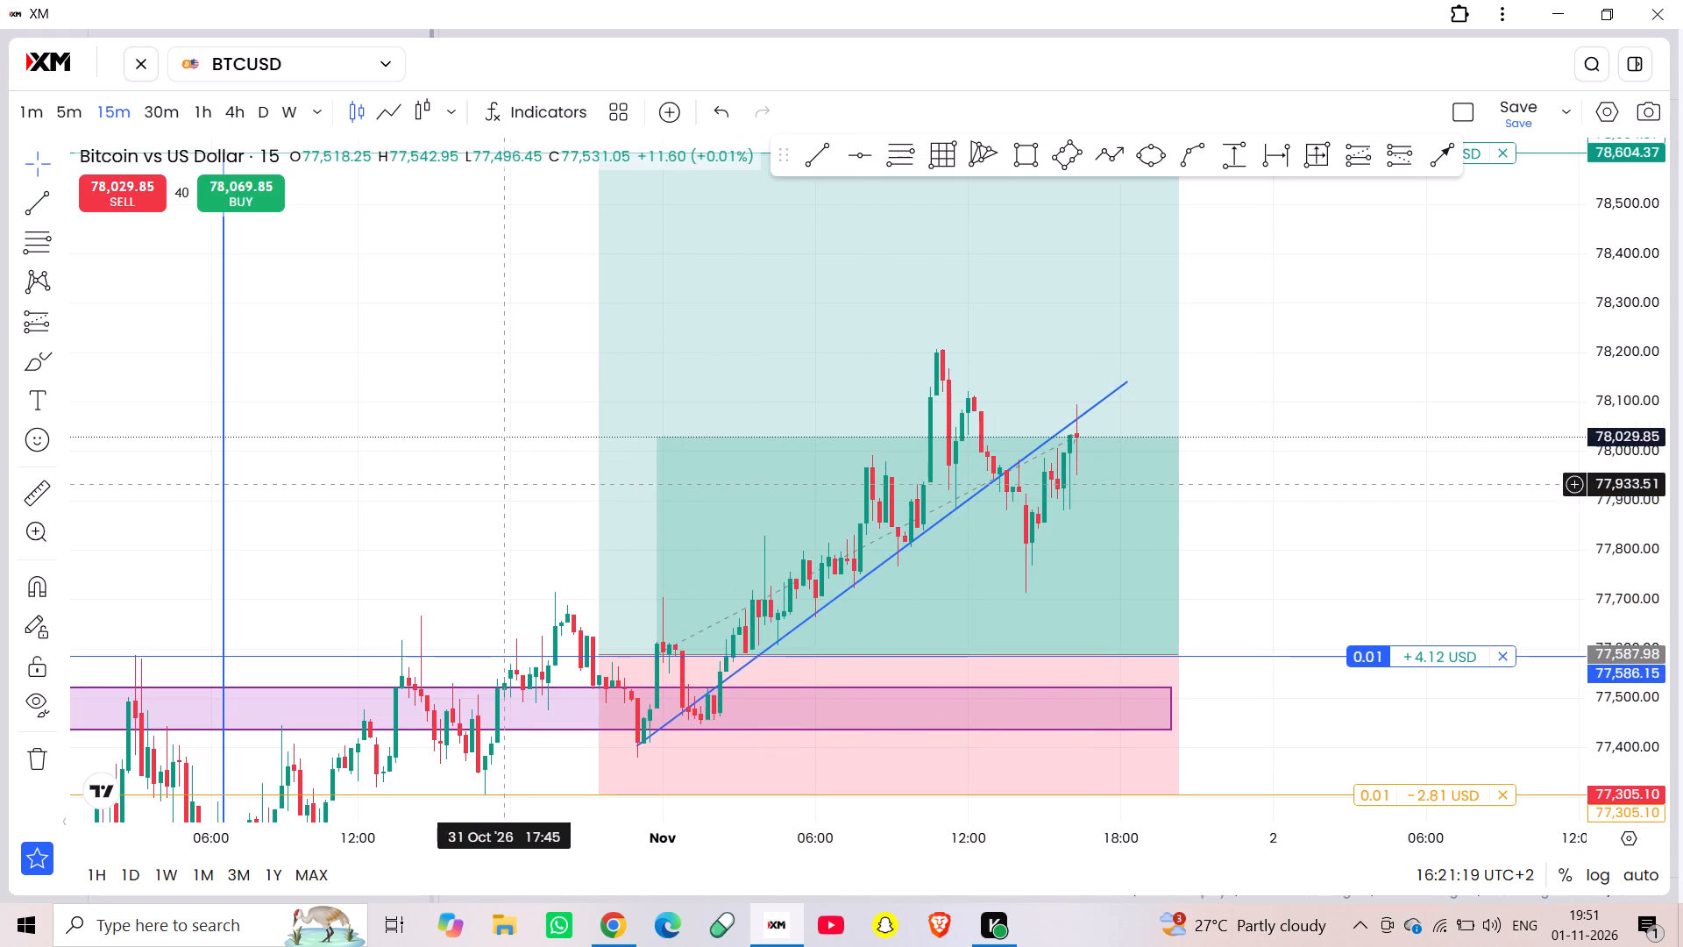
# Draw a second rising trend line along the highs from 31 Oct 23:45 at about 77,614 to 1 Nov 14:30 at about 78,249.
pyautogui.click(30, 203)
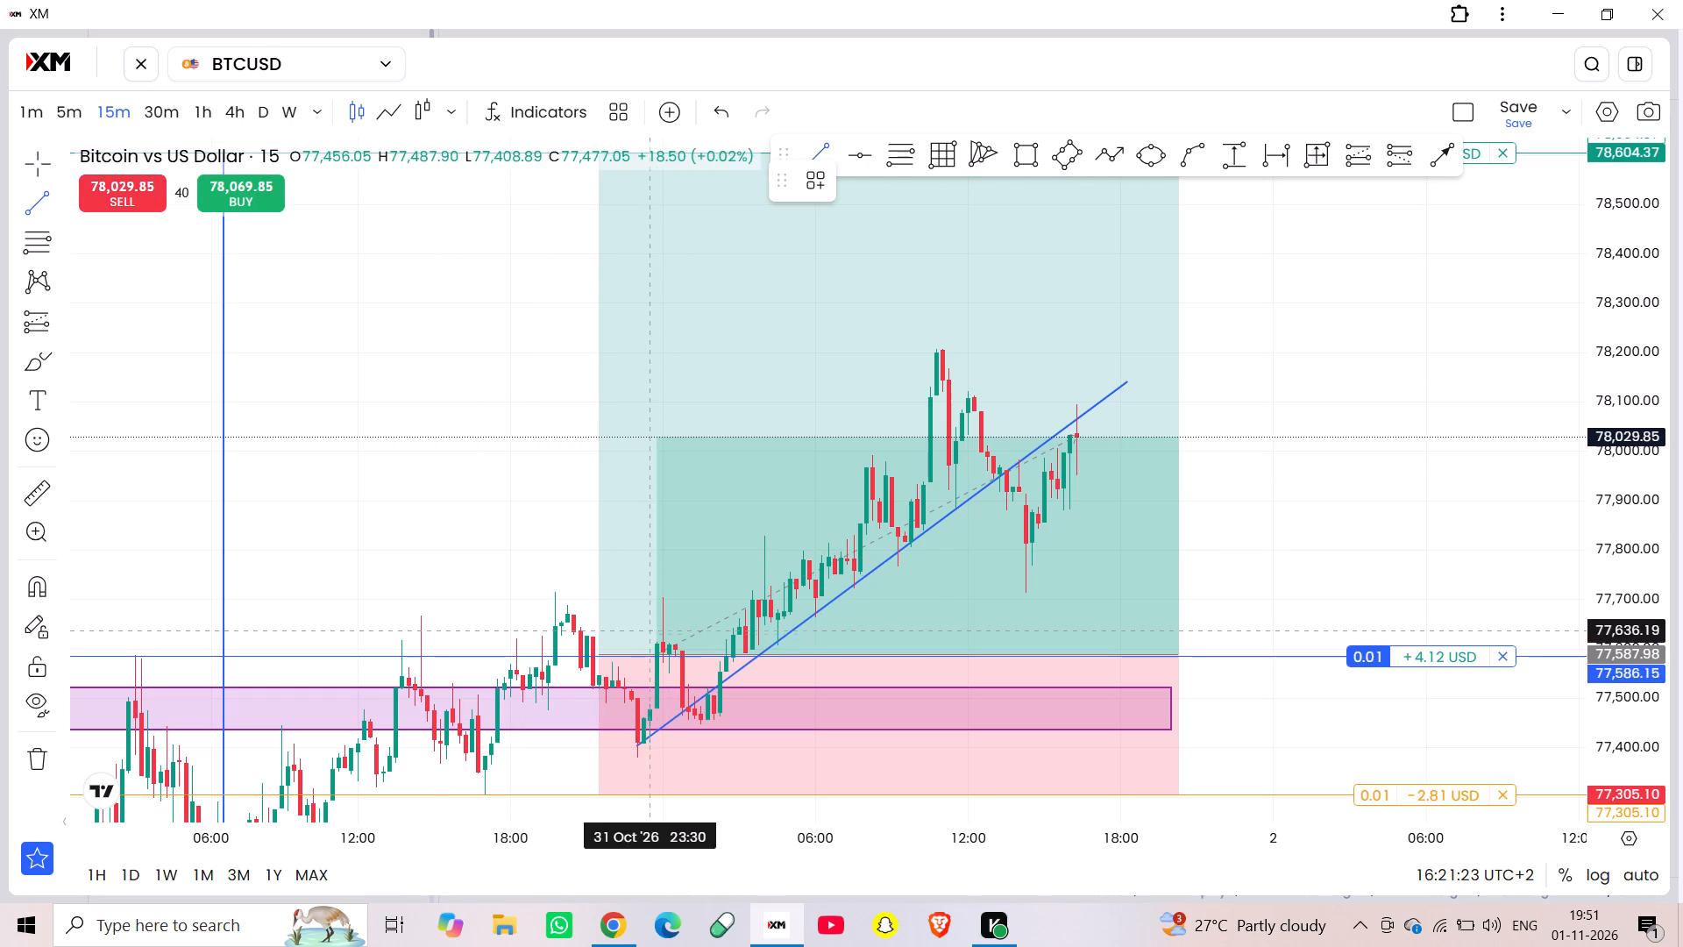
pyautogui.click(656, 642)
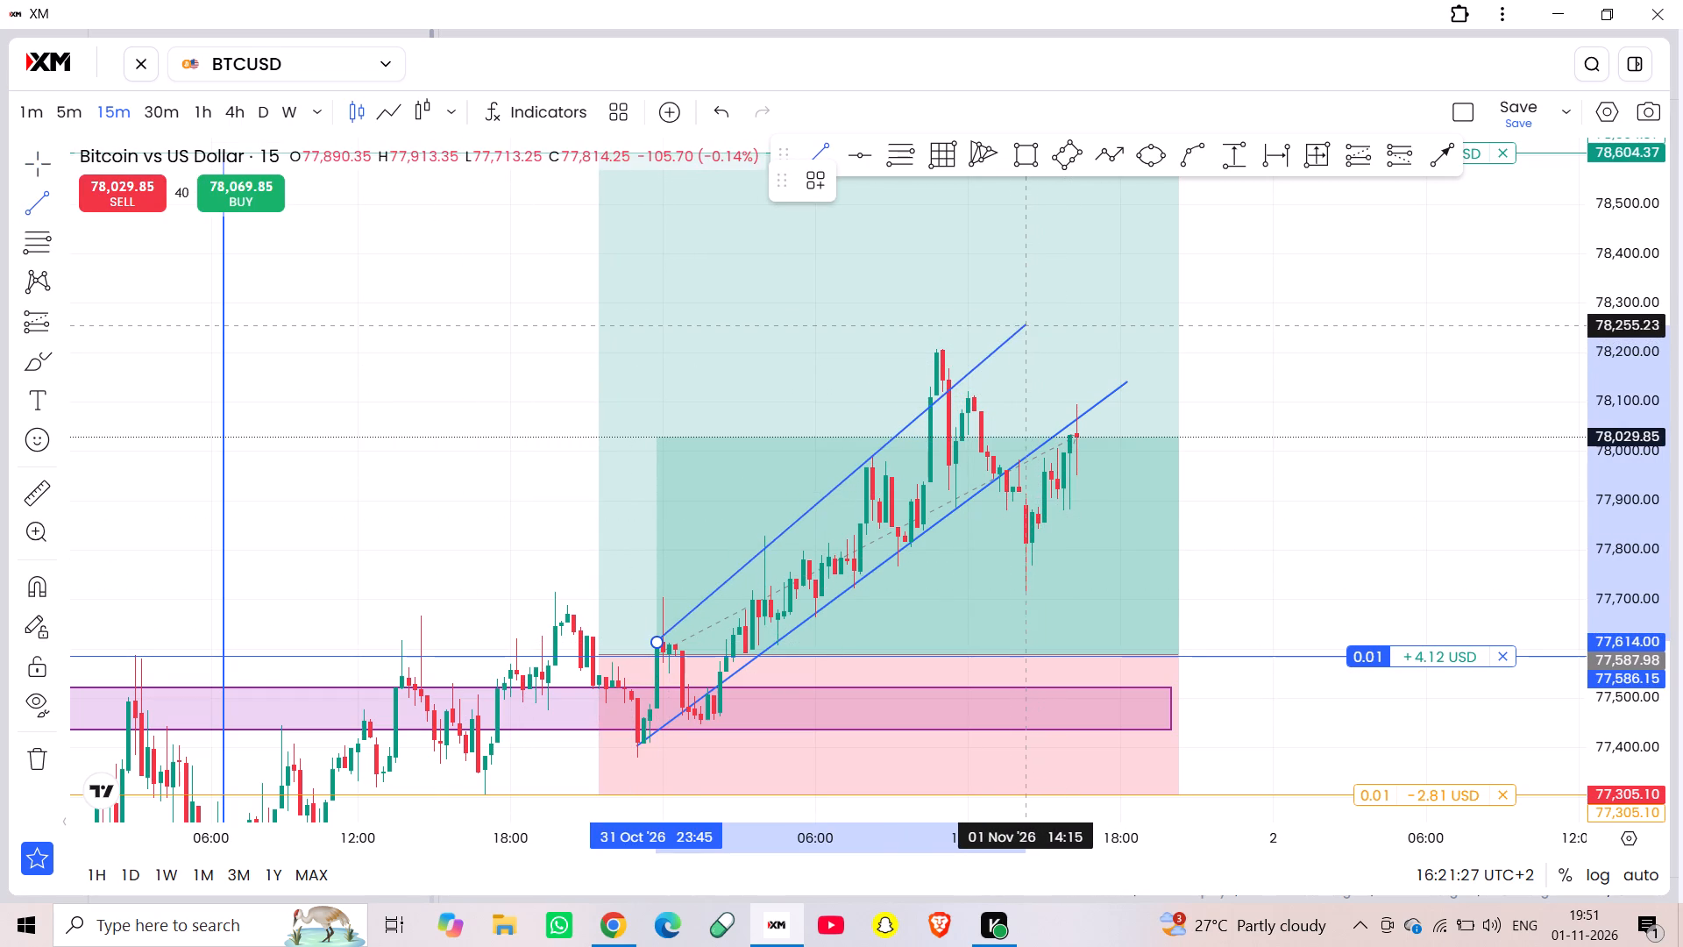
pyautogui.click(1033, 328)
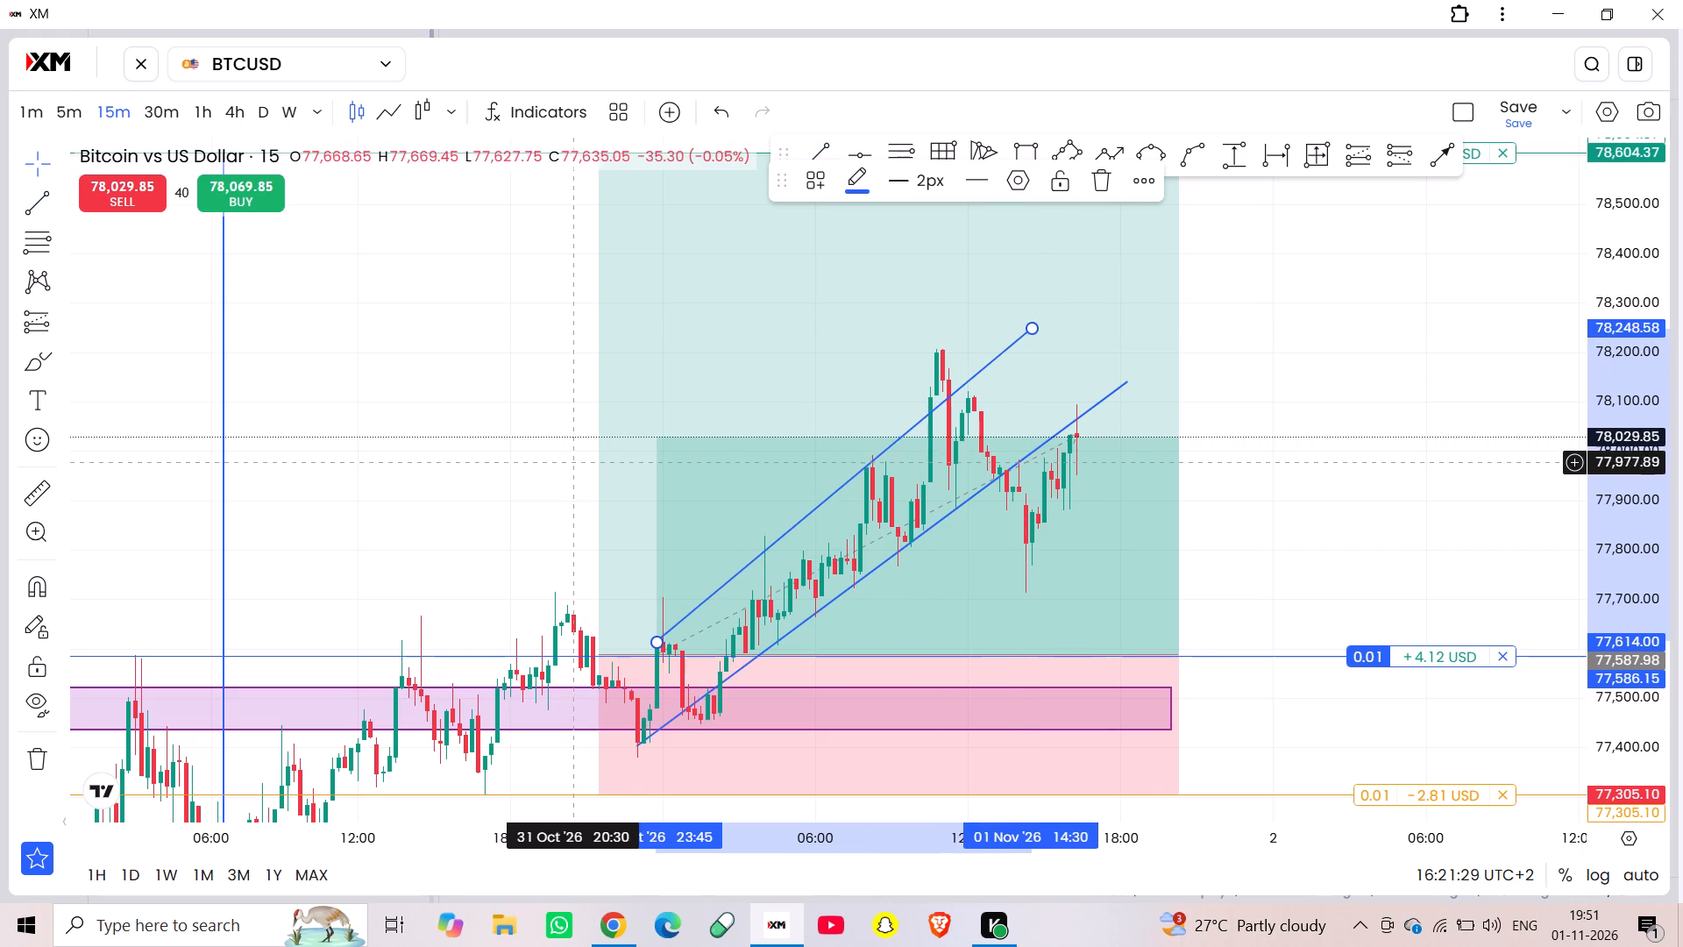
pyautogui.click(479, 480)
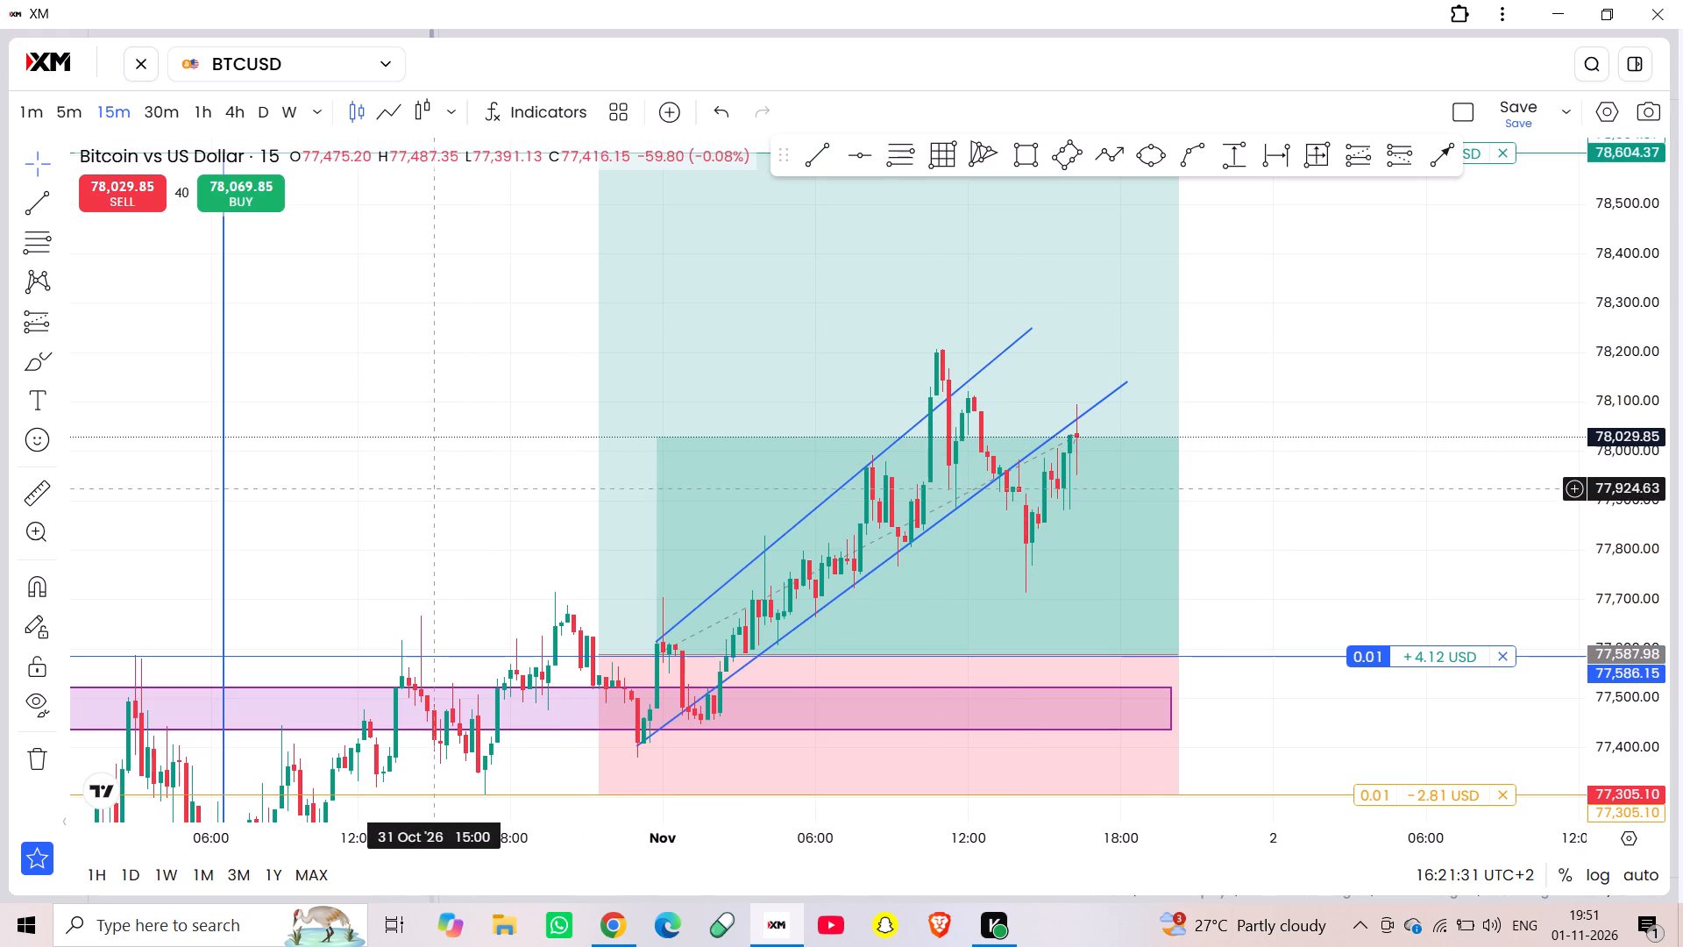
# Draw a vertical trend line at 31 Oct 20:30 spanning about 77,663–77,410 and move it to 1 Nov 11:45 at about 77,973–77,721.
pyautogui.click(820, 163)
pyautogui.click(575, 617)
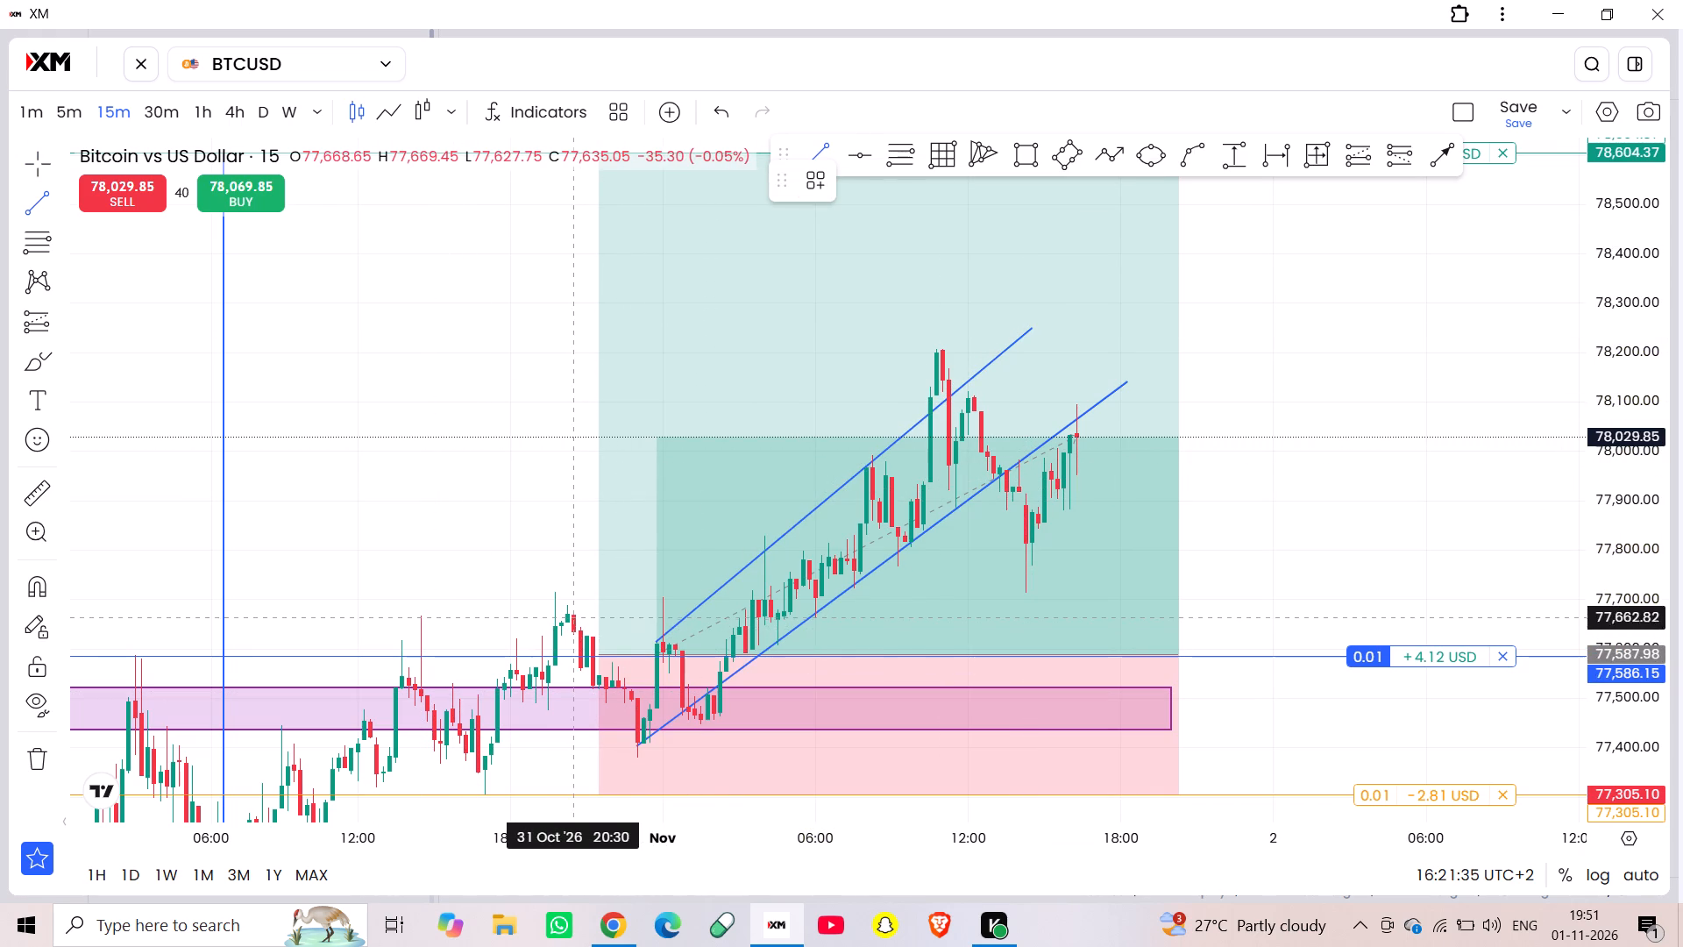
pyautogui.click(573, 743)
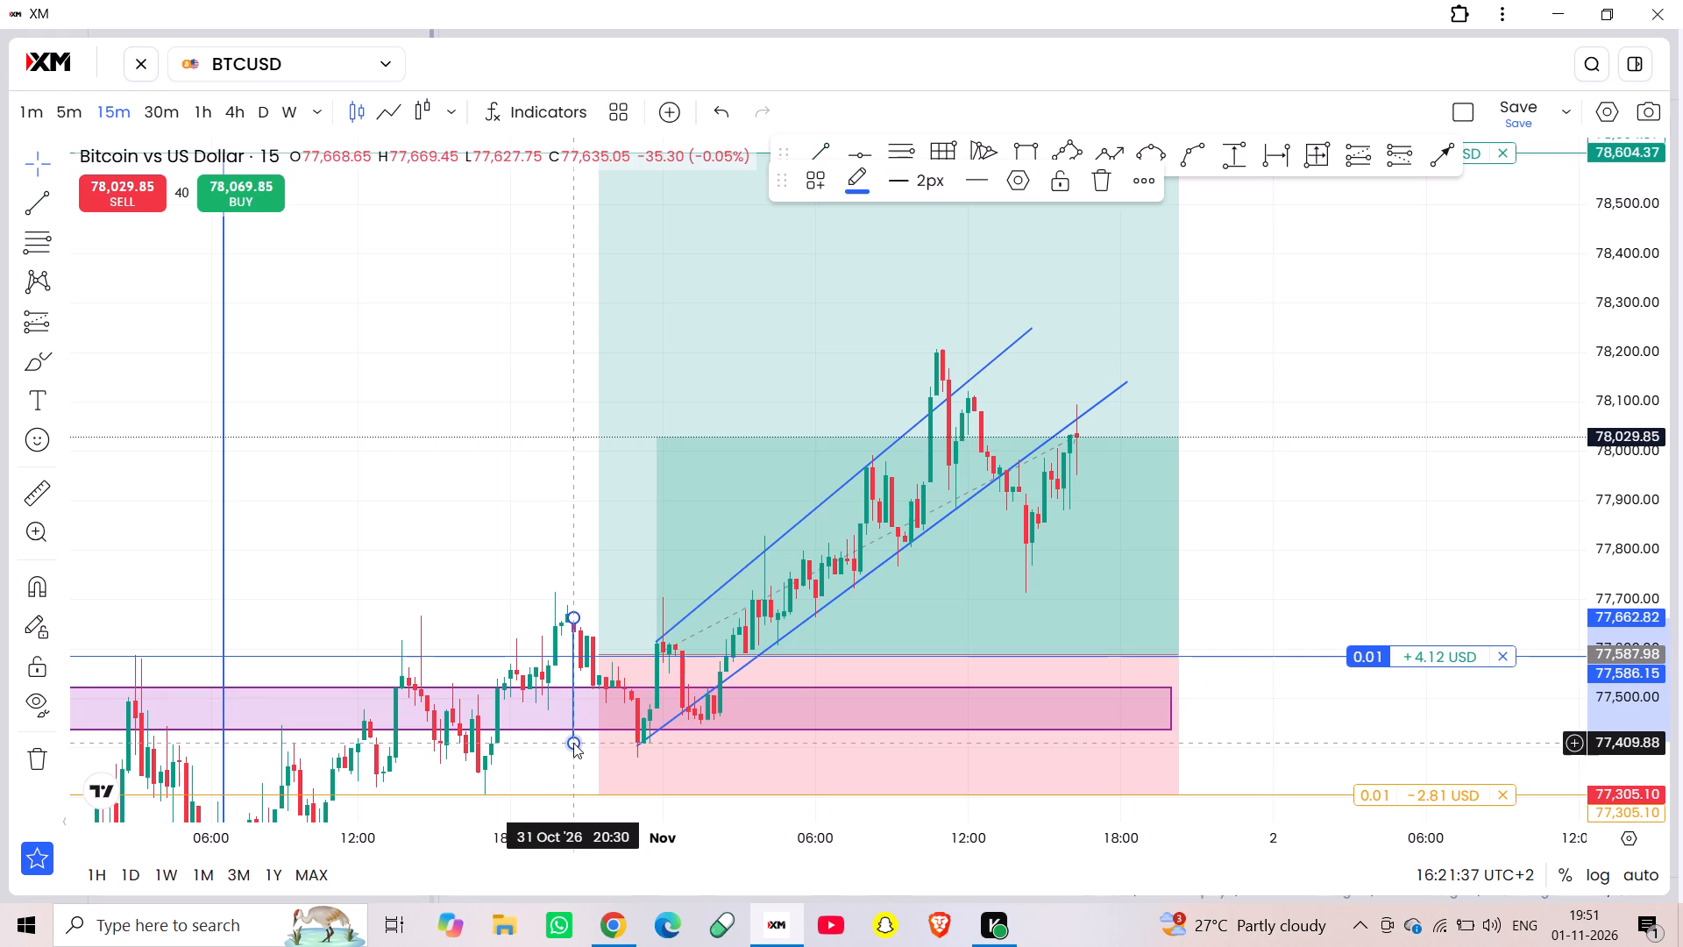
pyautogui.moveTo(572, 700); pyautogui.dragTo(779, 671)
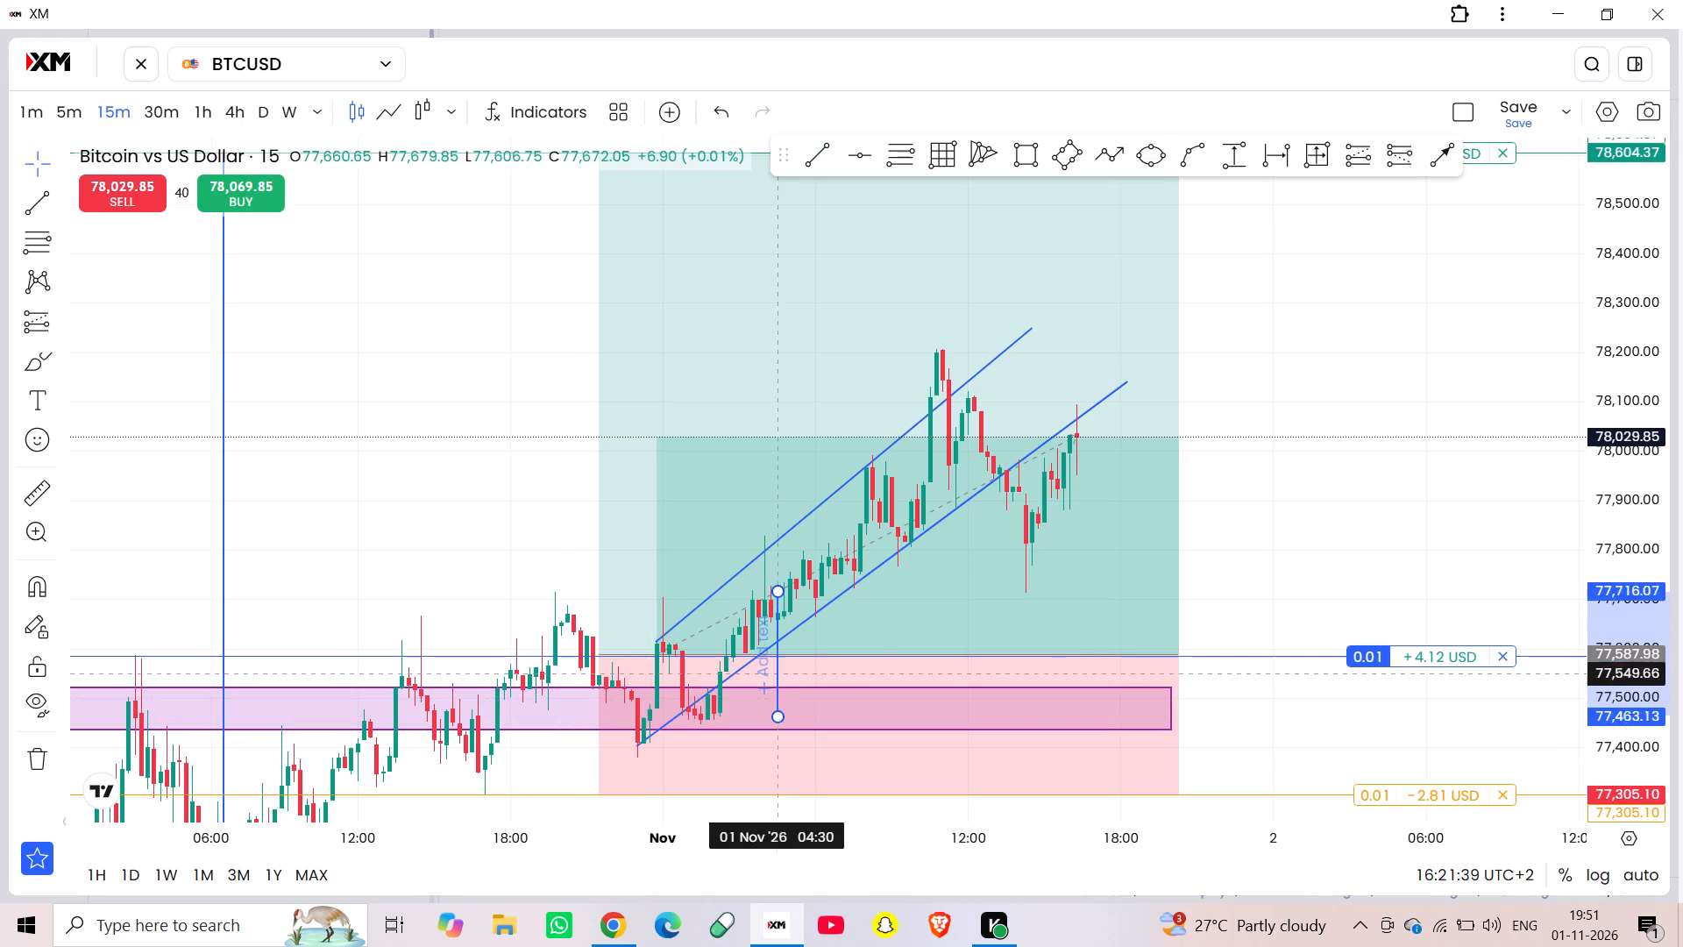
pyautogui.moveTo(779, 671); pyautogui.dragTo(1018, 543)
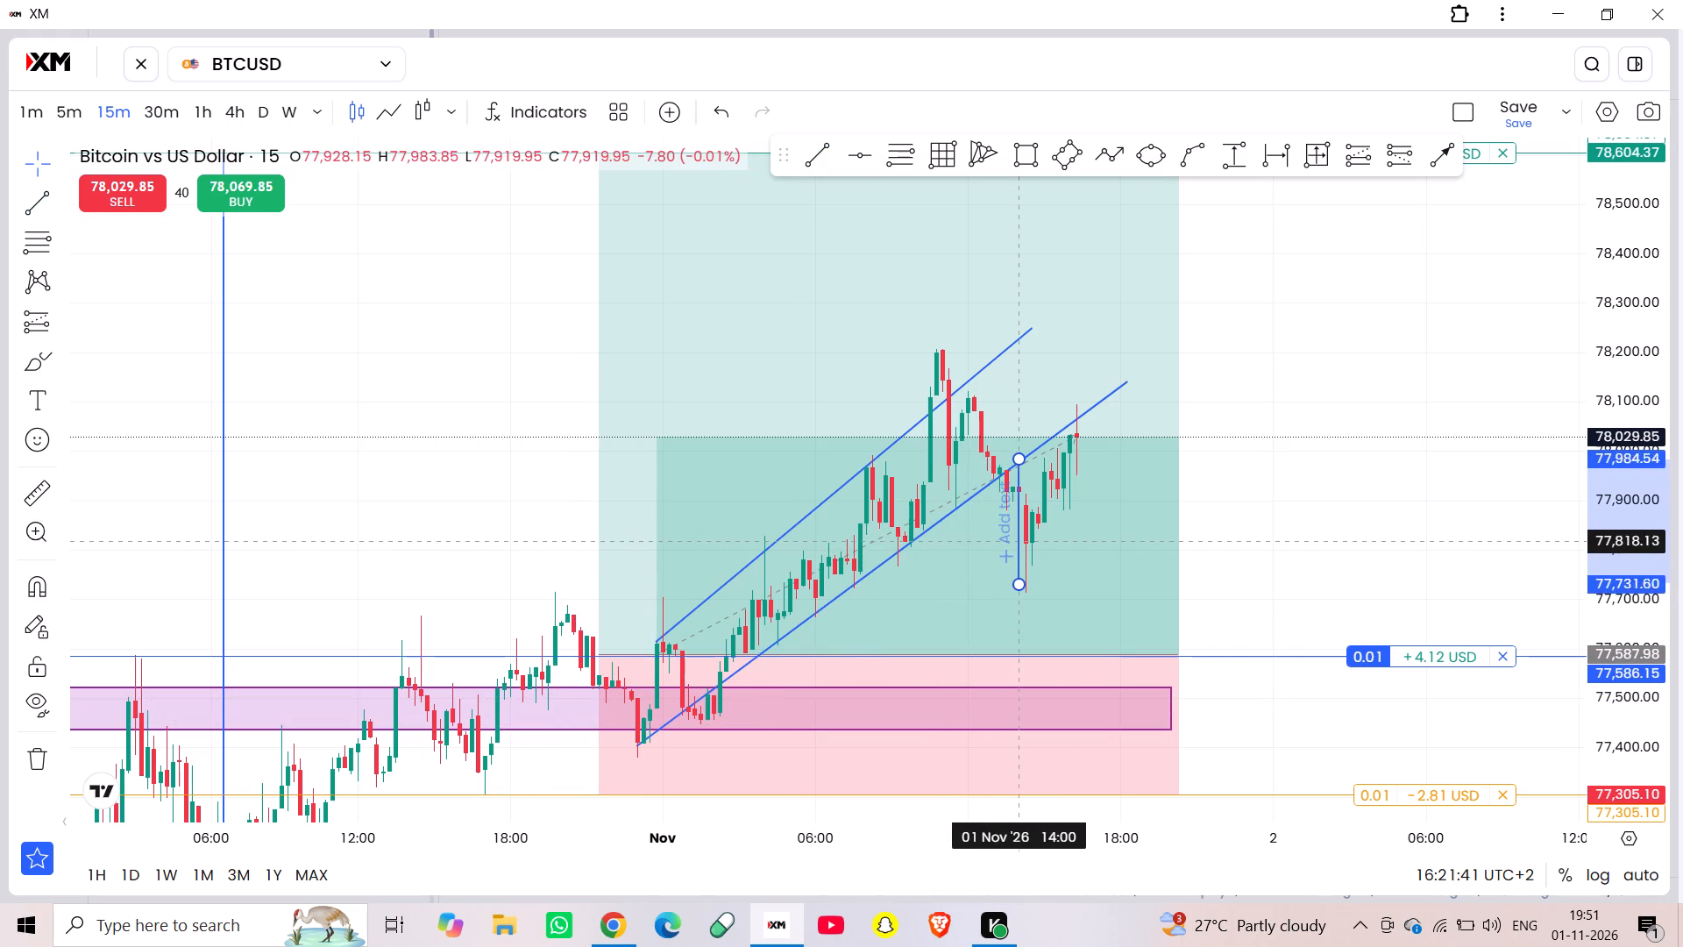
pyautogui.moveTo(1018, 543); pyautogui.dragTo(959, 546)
# Move the long position drawing to span 1 Nov 05:15 to 2 Nov 04:00, with its entry at about 77,586.
pyautogui.moveTo(892, 550); pyautogui.dragTo(380, 552)
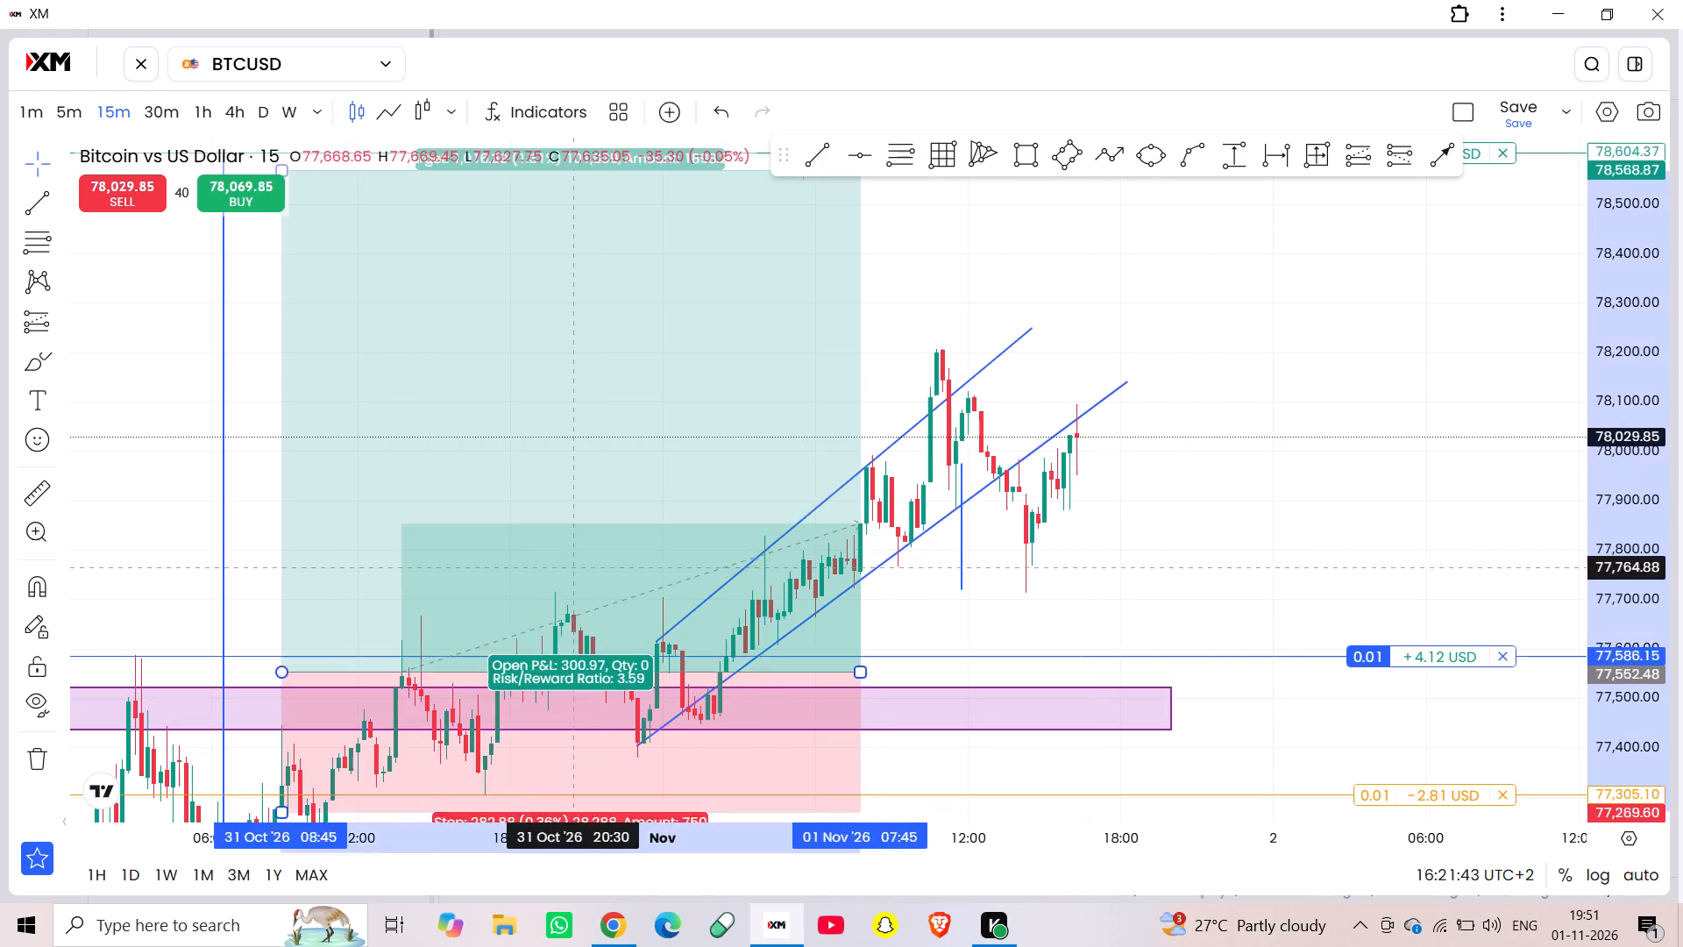
pyautogui.moveTo(380, 552); pyautogui.dragTo(984, 480)
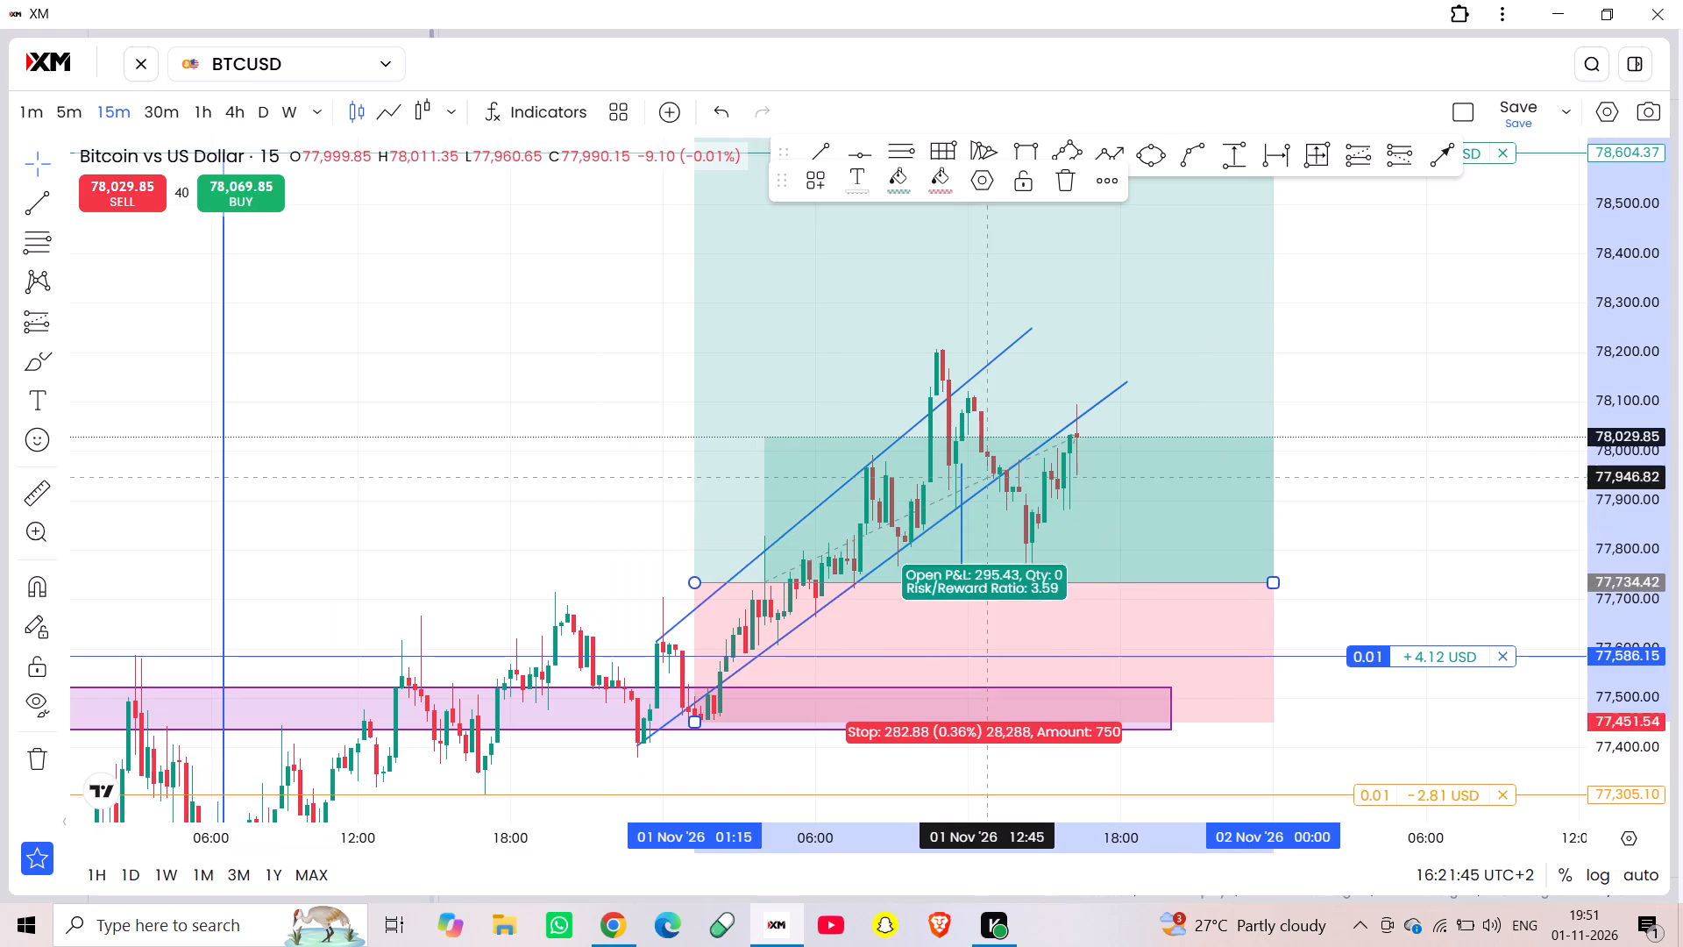
pyautogui.moveTo(984, 480); pyautogui.dragTo(981, 551)
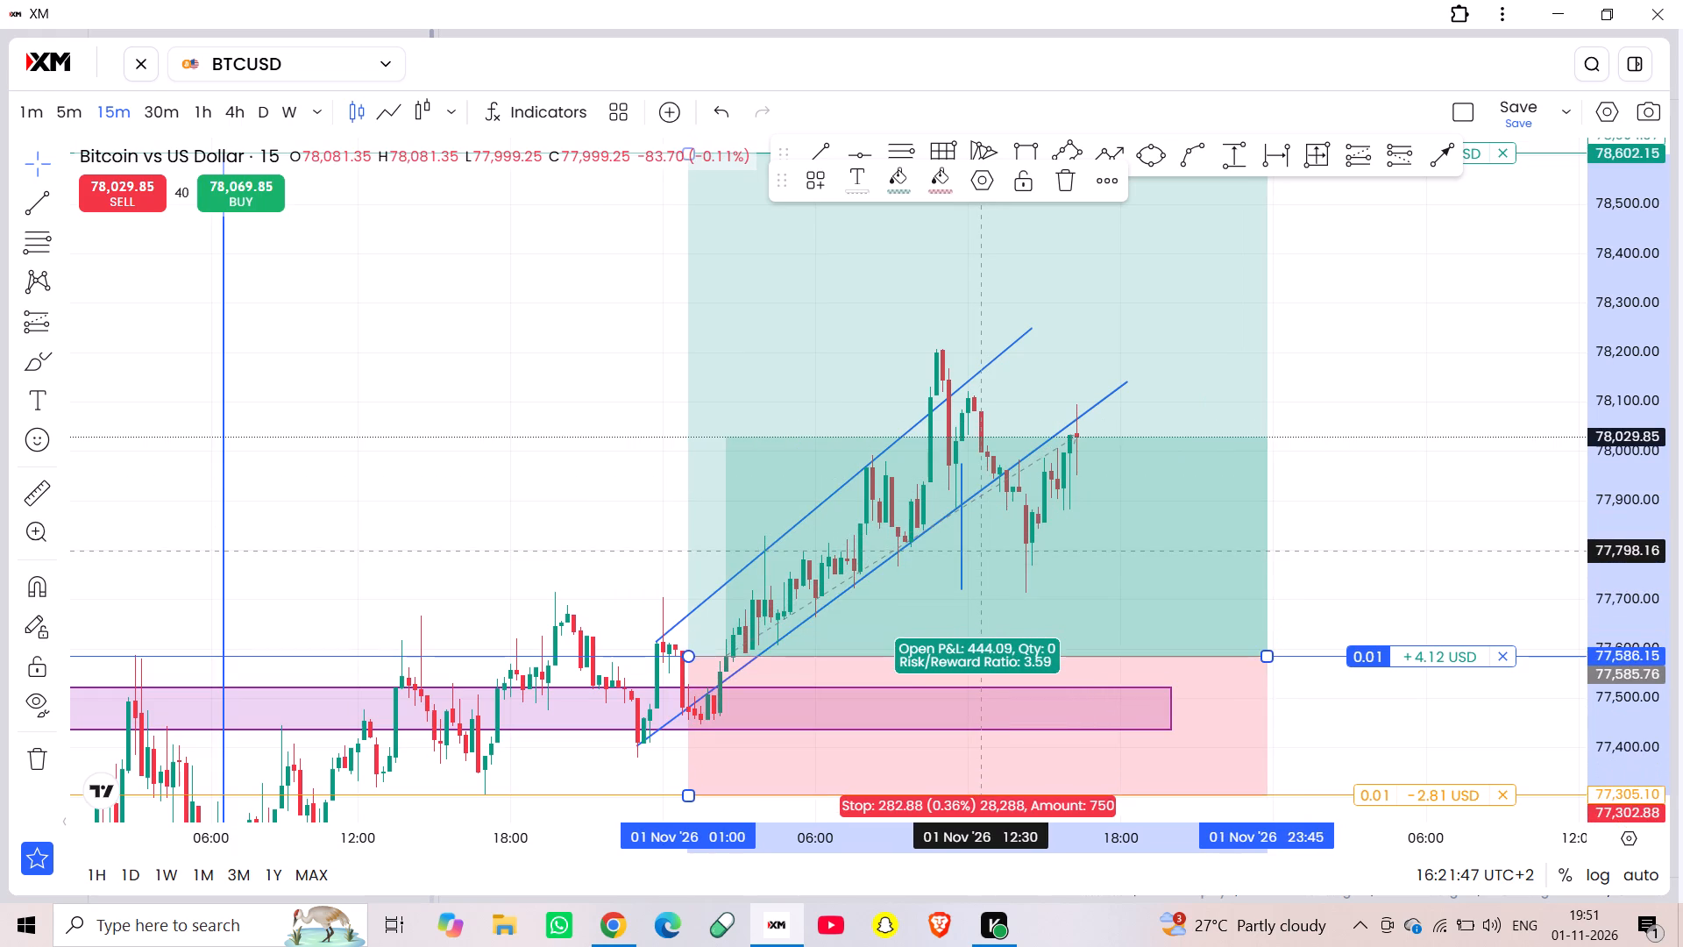
pyautogui.moveTo(981, 551); pyautogui.dragTo(984, 540)
pyautogui.moveTo(1149, 539); pyautogui.dragTo(1151, 544)
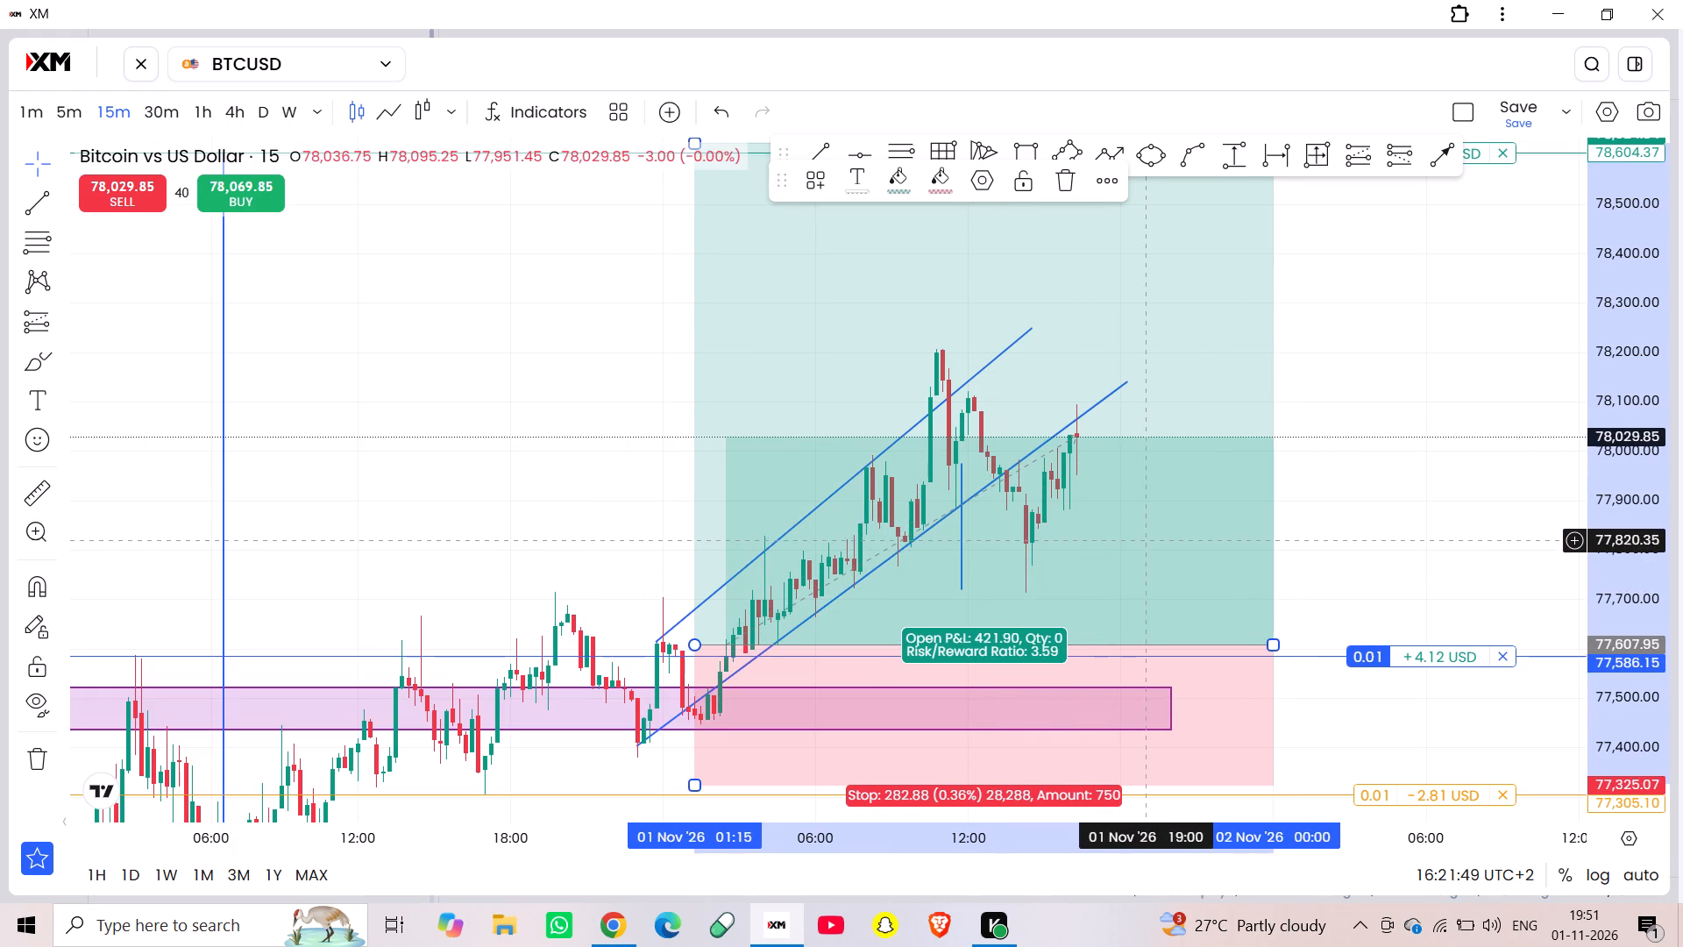
pyautogui.moveTo(1151, 544); pyautogui.dragTo(1294, 548)
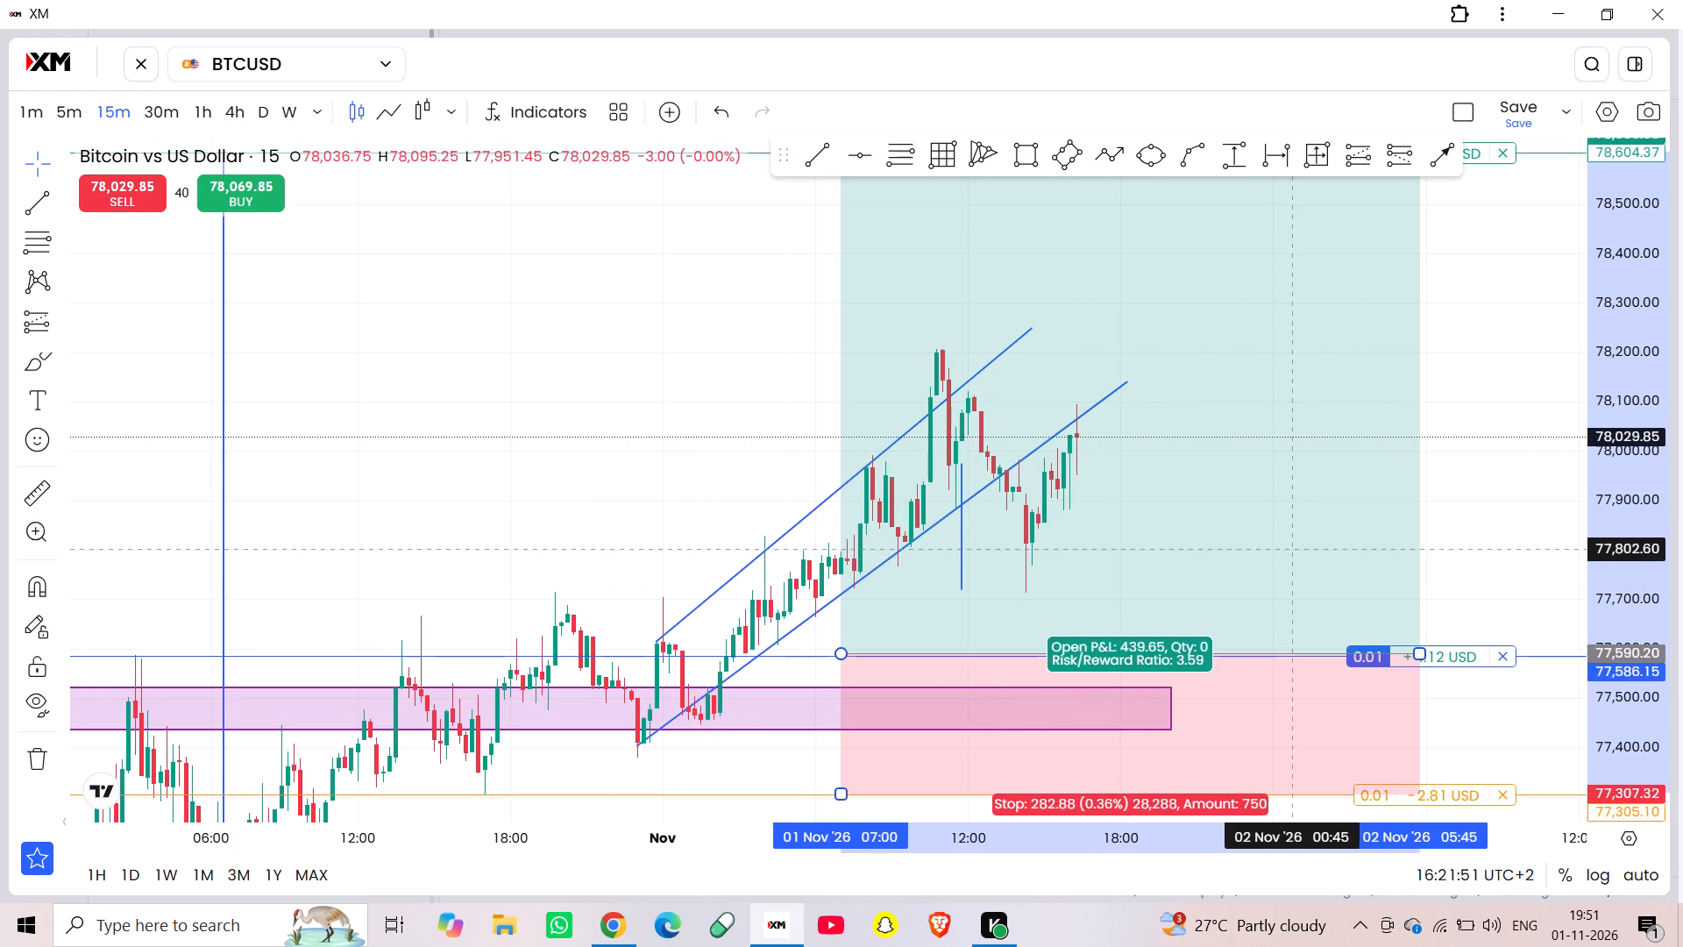
pyautogui.moveTo(1294, 548); pyautogui.dragTo(1282, 552)
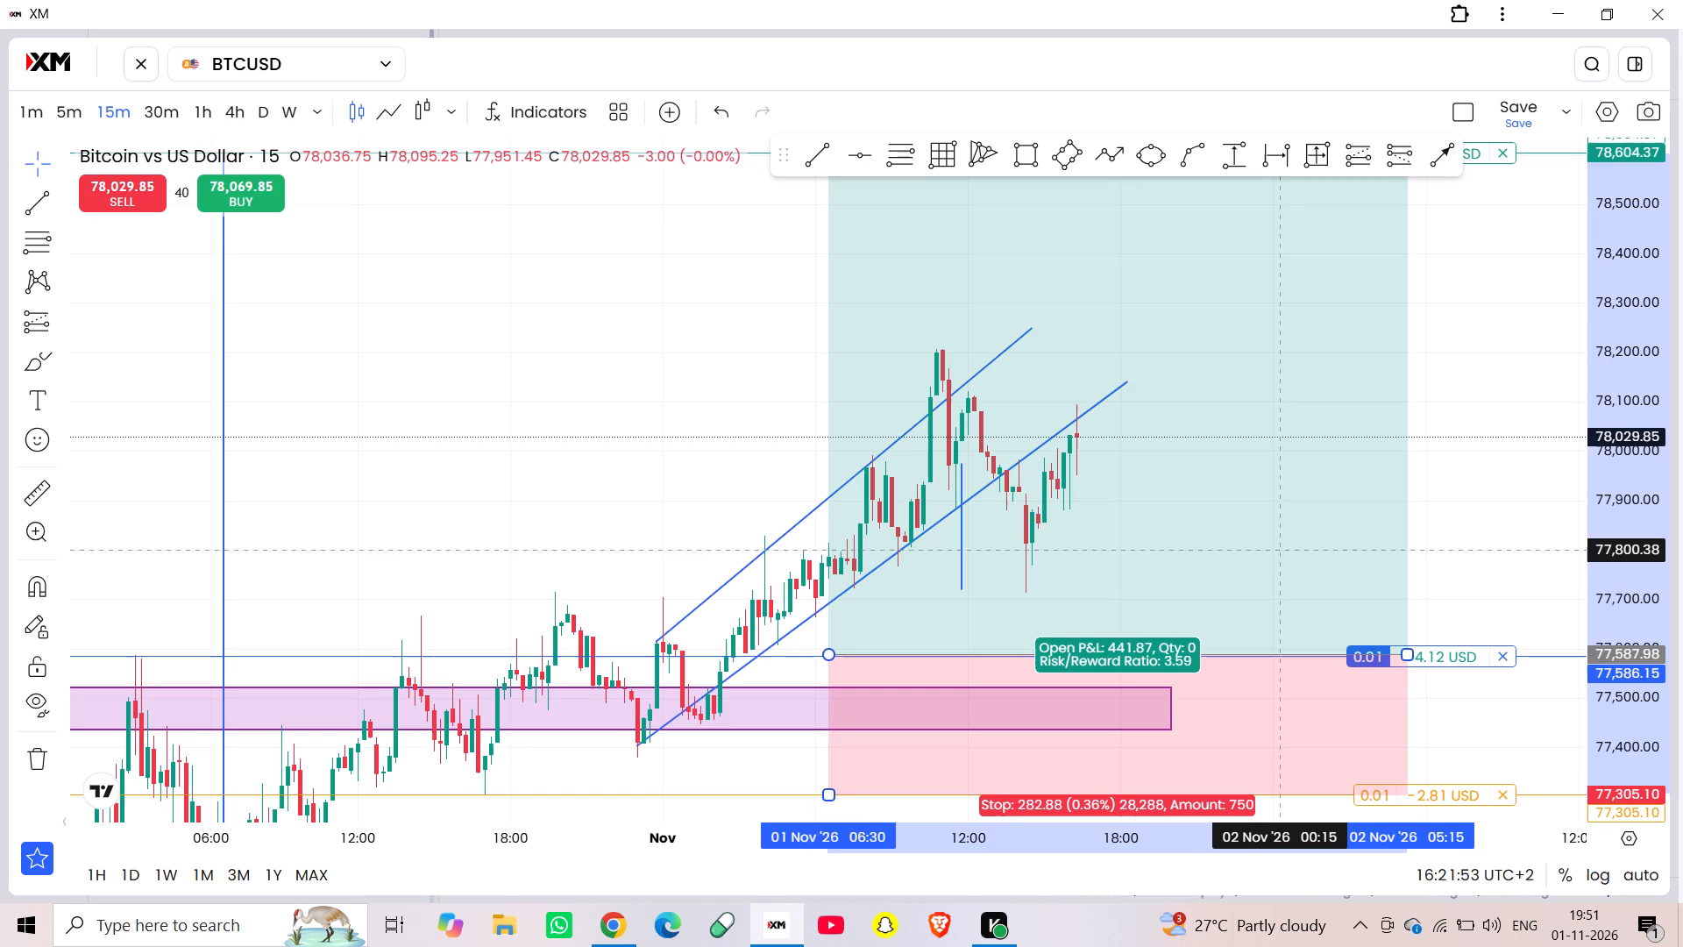
pyautogui.moveTo(1282, 552); pyautogui.dragTo(1251, 550)
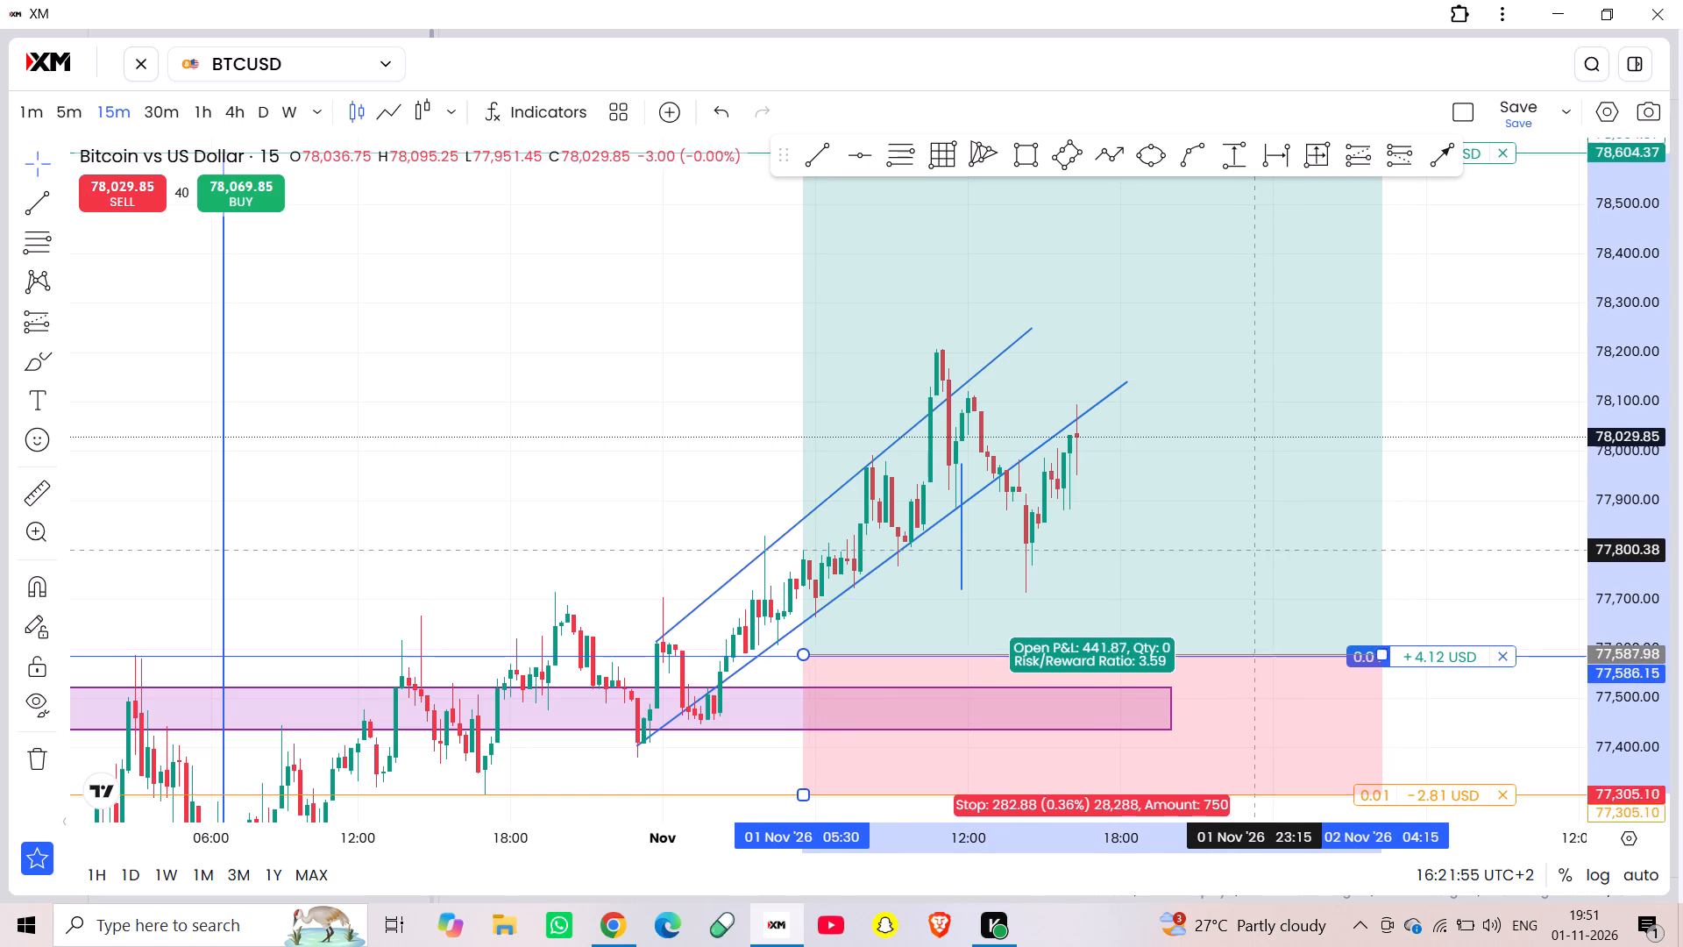
pyautogui.moveTo(1251, 550); pyautogui.dragTo(1245, 551)
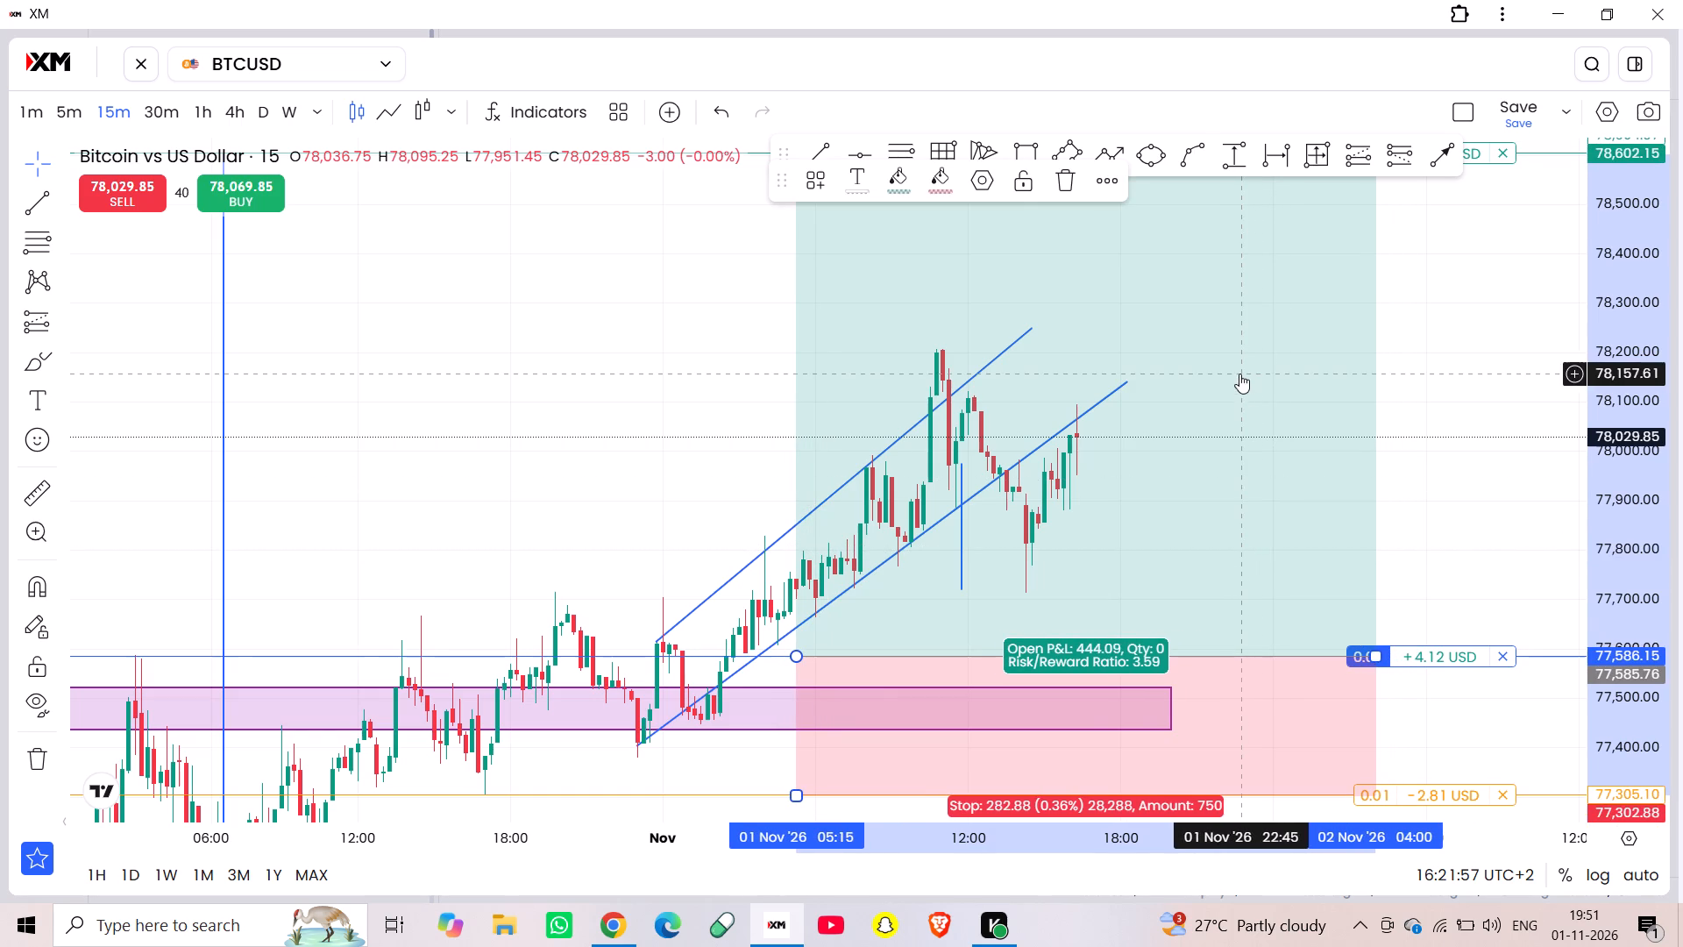
pyautogui.click(494, 363)
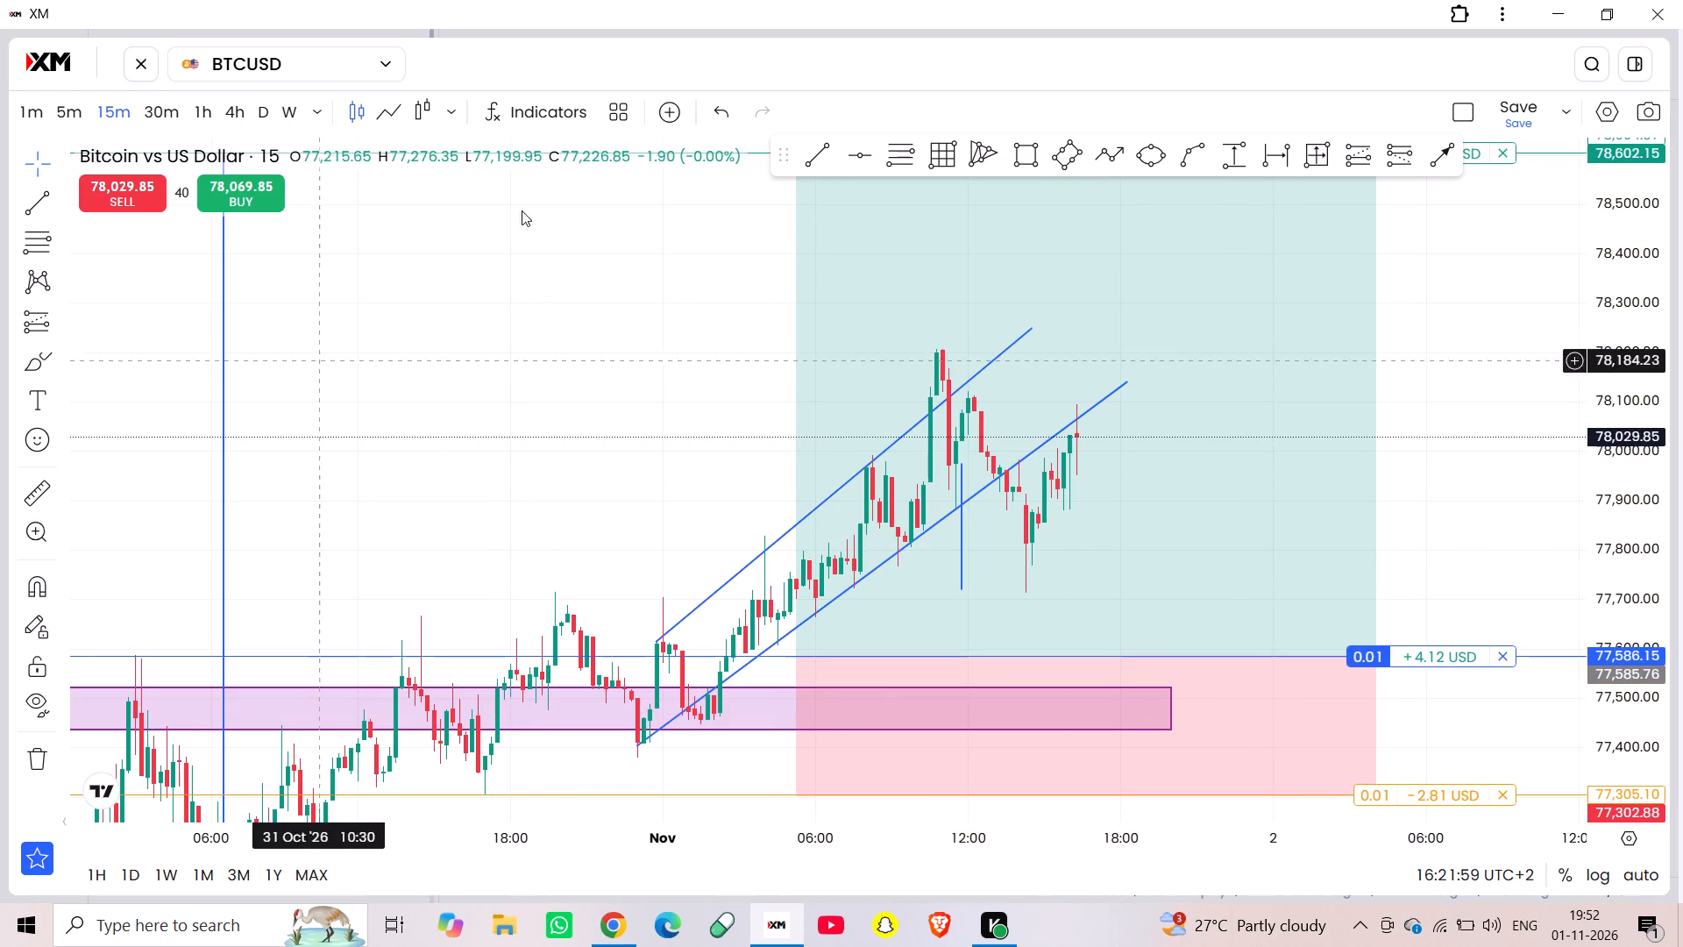
# Draw a vertical trend line at 31 Oct 17:00 spanning about 77,348–77,669 and move it to 1 Nov 14:15 at about 77,820–78,142.
pyautogui.click(804, 162)
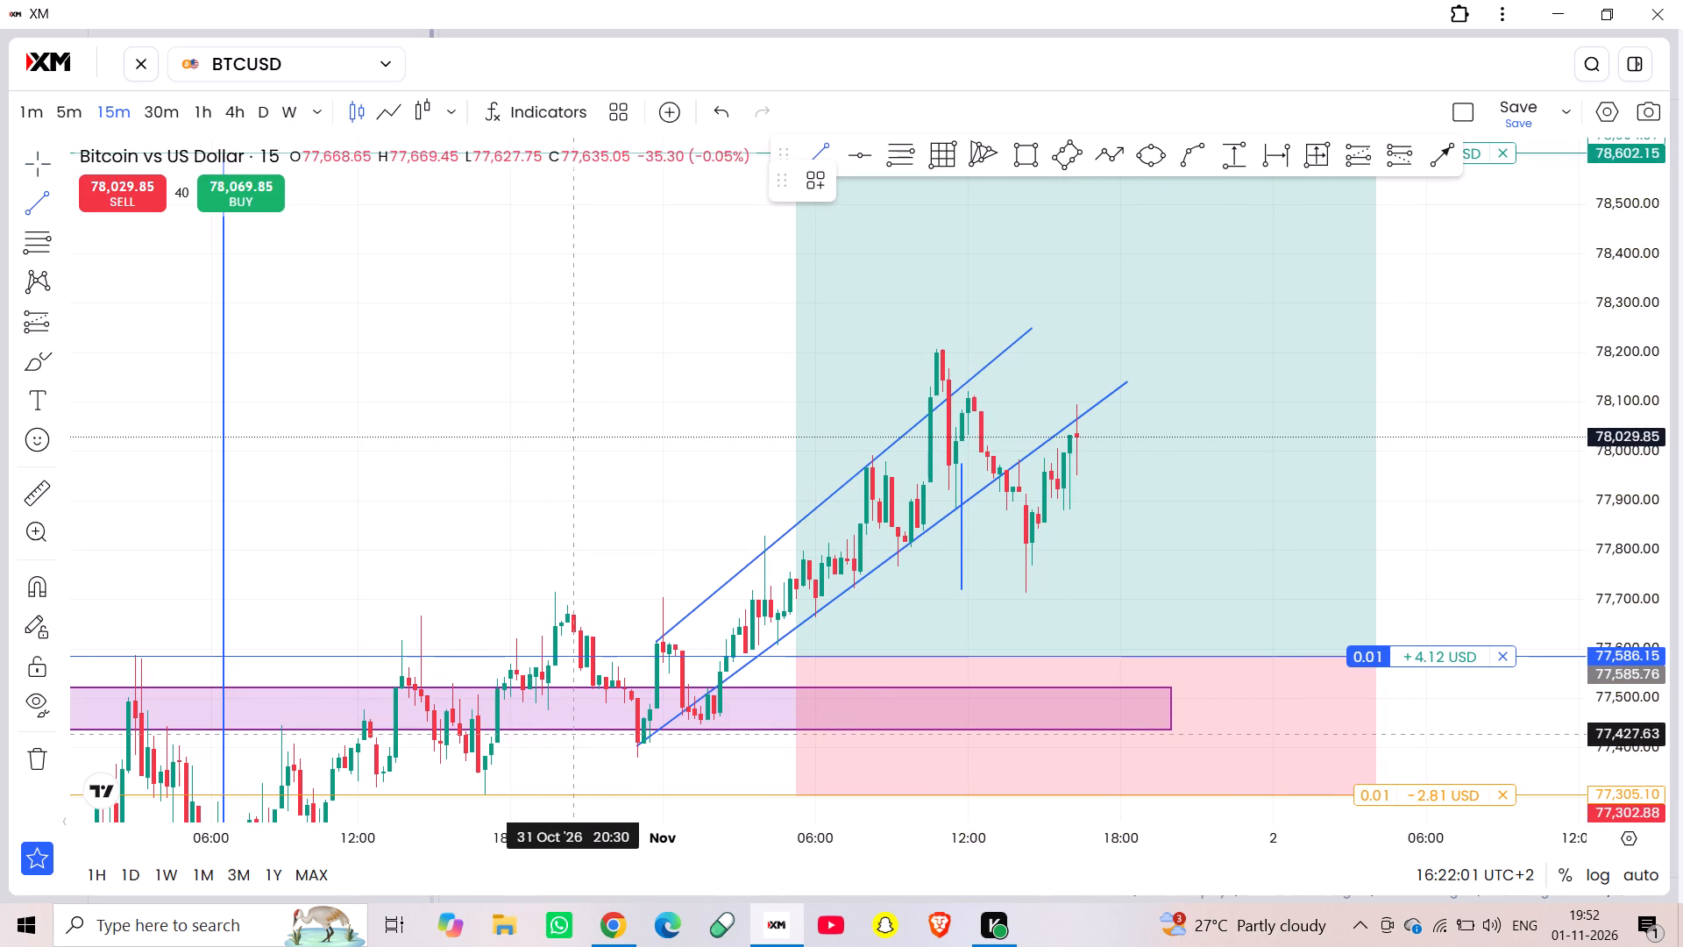
pyautogui.click(486, 773)
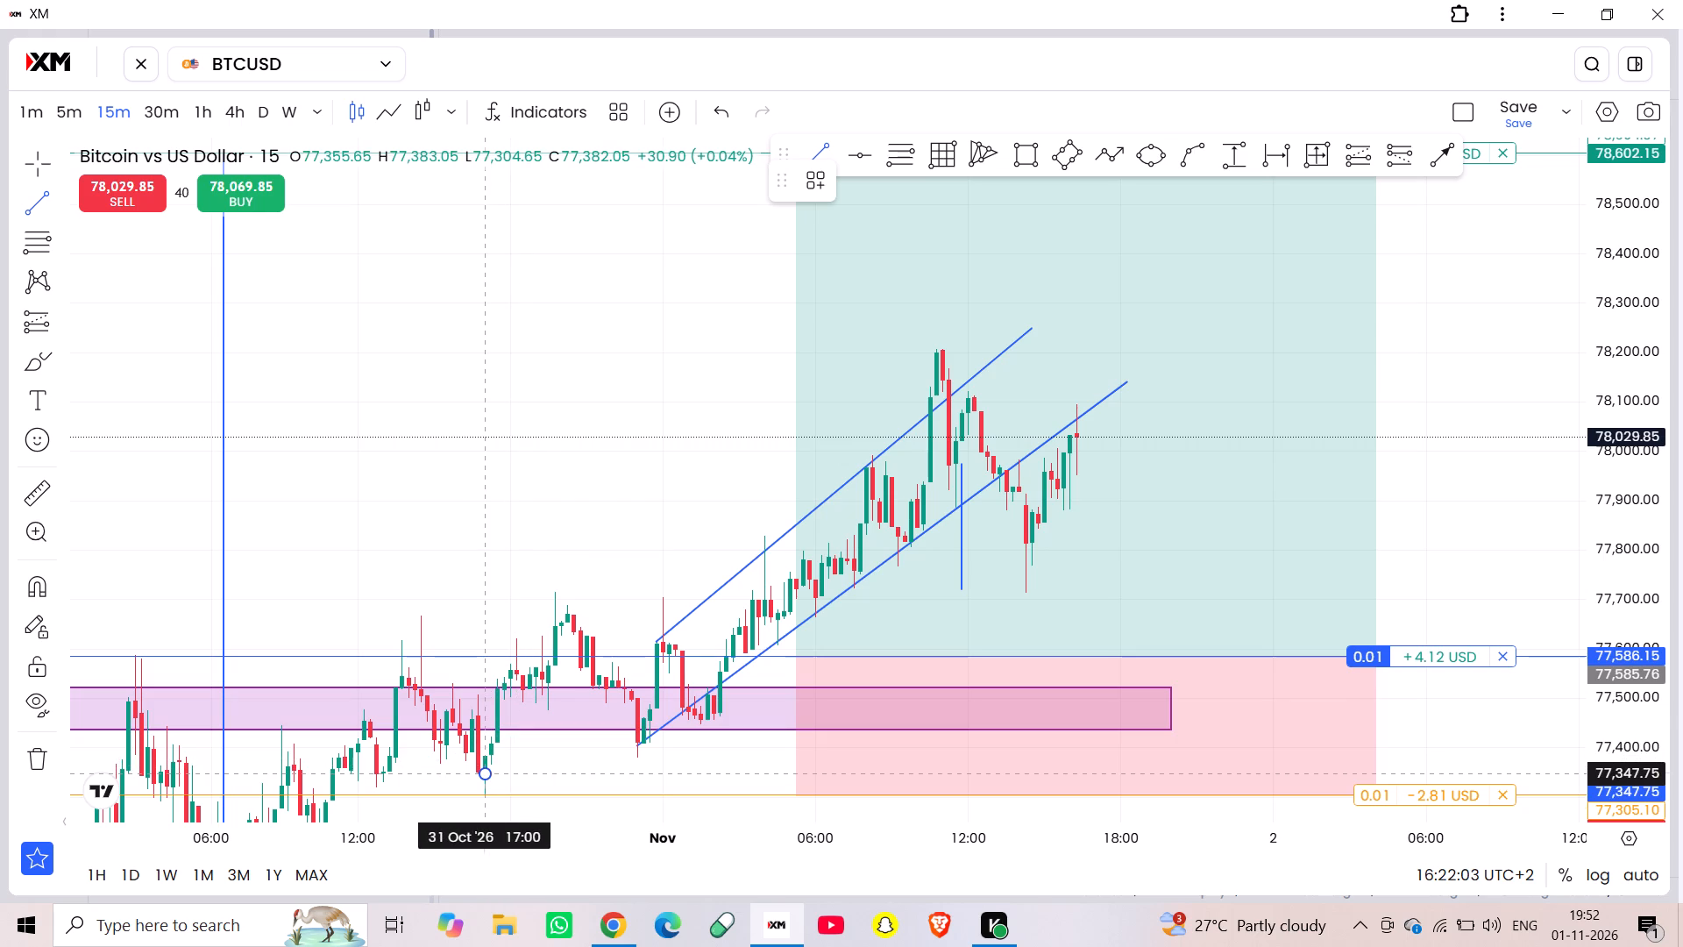
pyautogui.click(483, 615)
pyautogui.moveTo(484, 635); pyautogui.dragTo(493, 632)
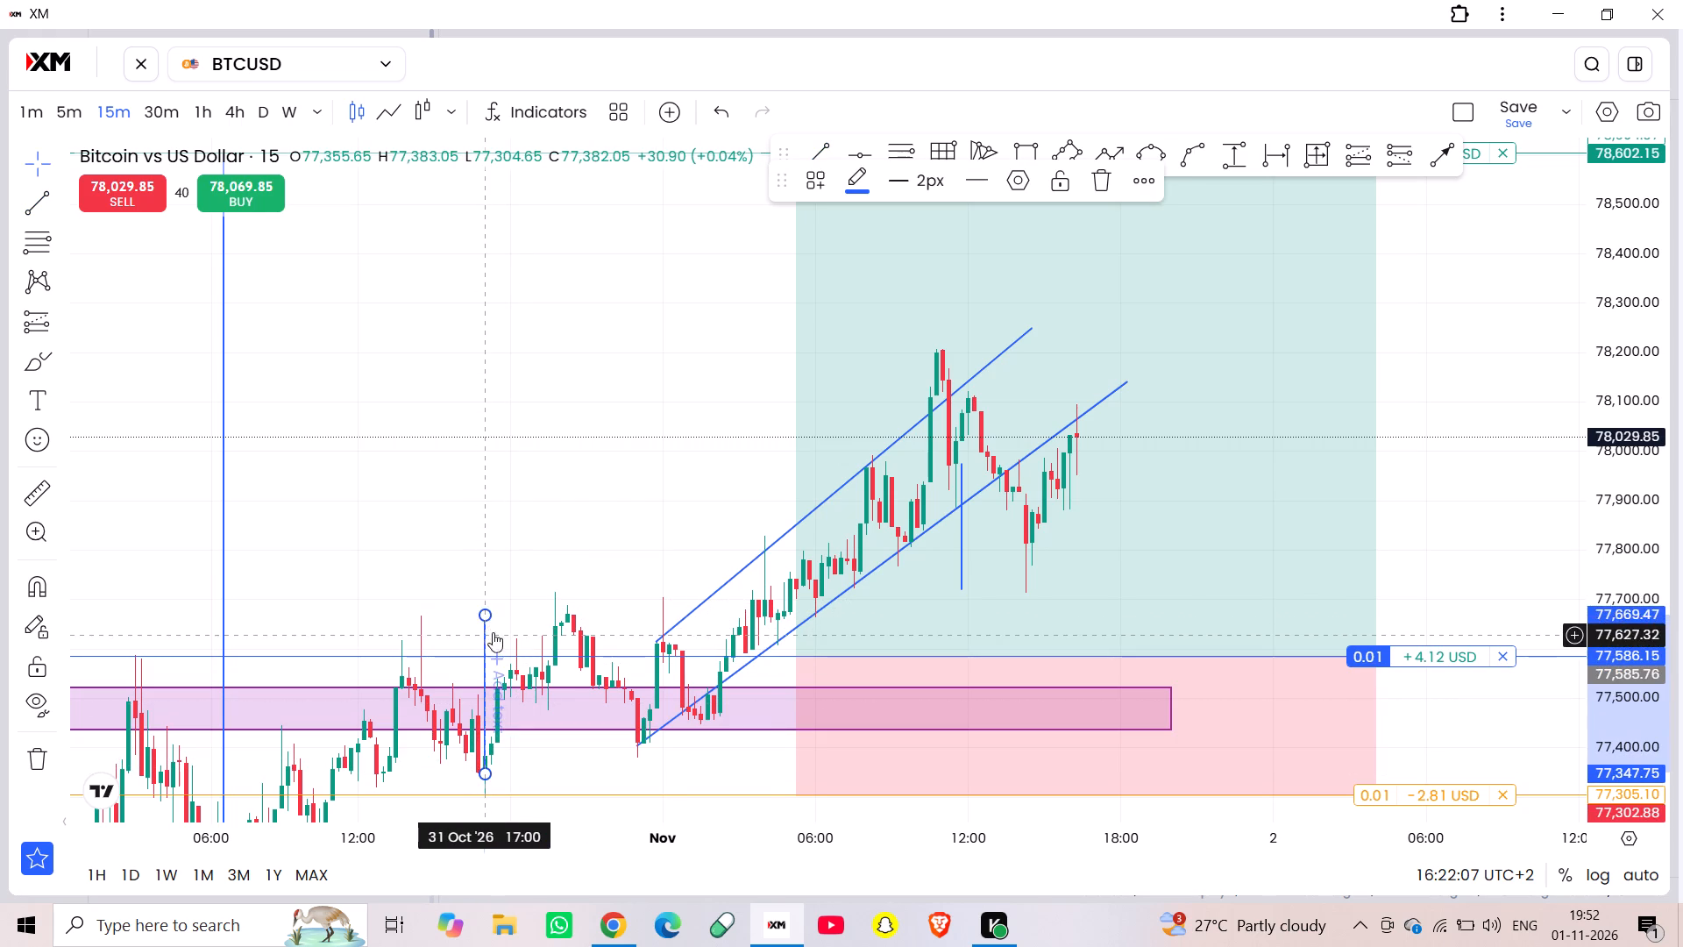
pyautogui.moveTo(493, 632); pyautogui.dragTo(1029, 391)
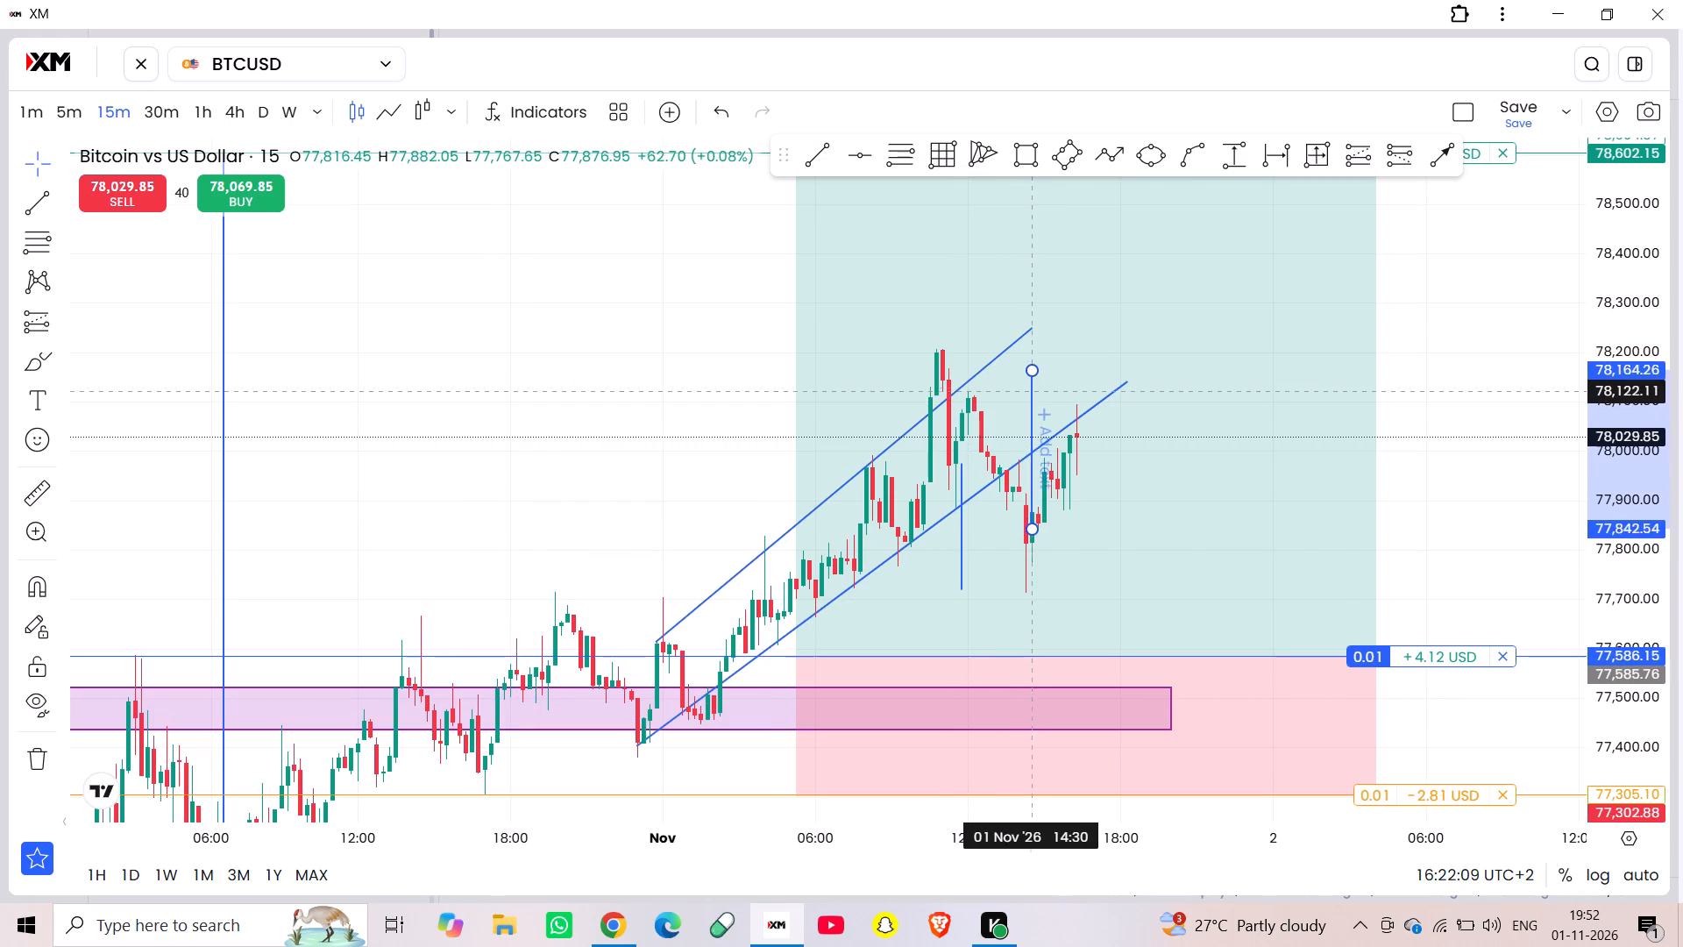
pyautogui.moveTo(1029, 391); pyautogui.dragTo(1024, 402)
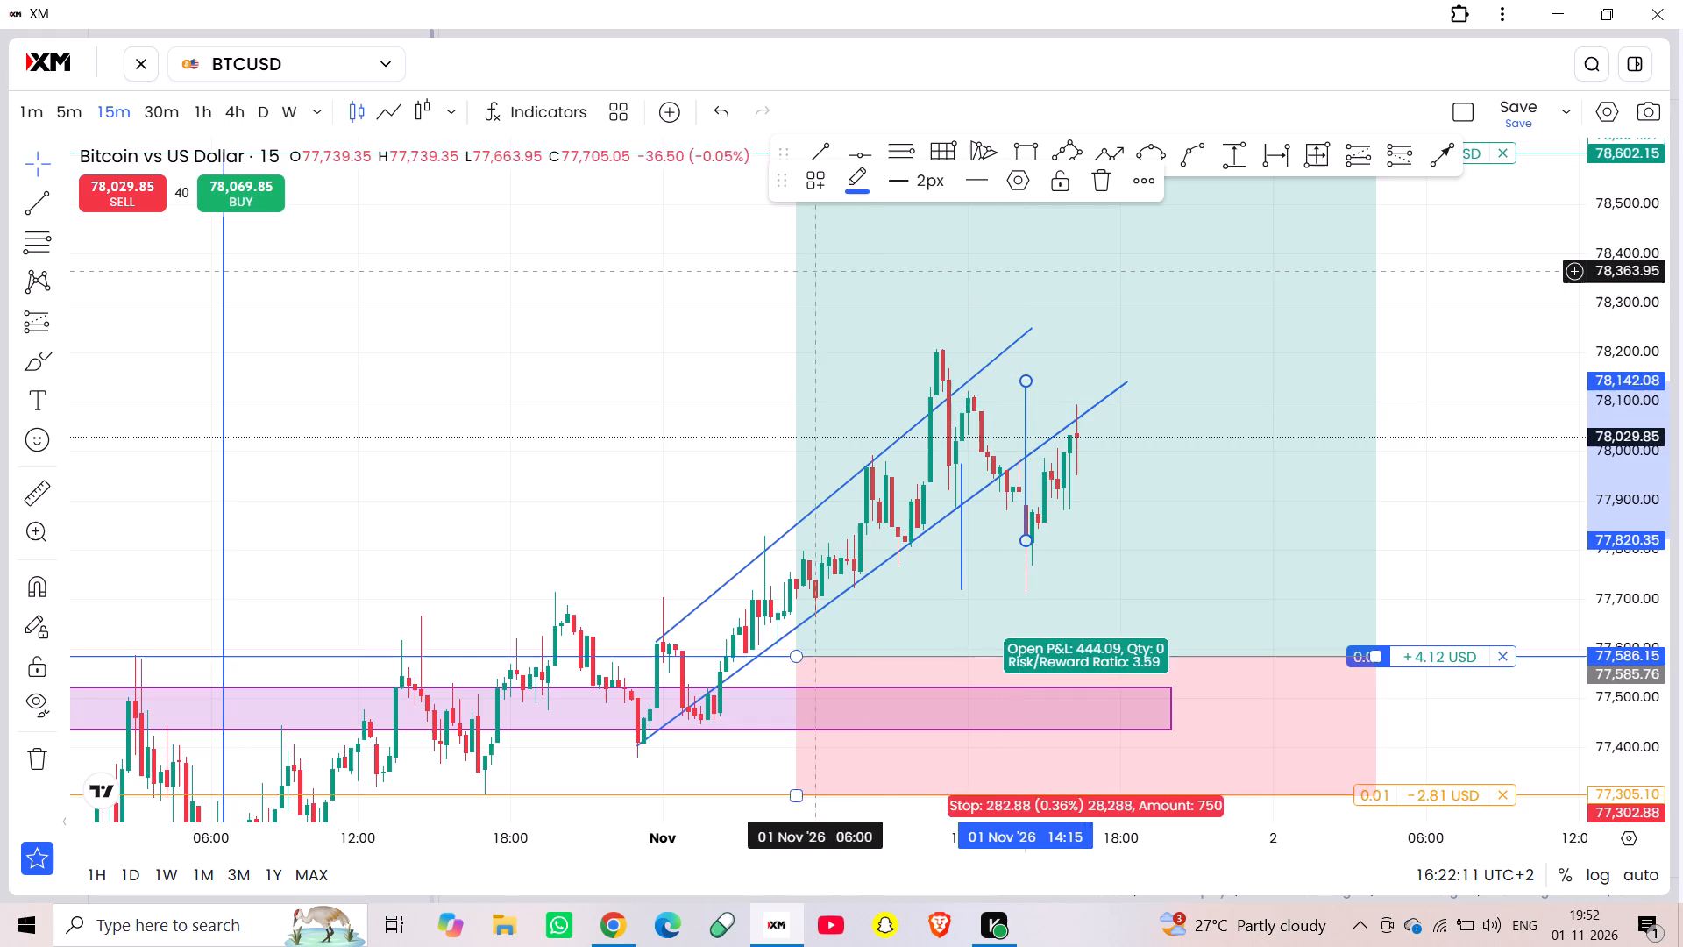
# Draw a rectangle zone from the vertical line's top at 1 Nov 14:15, about 78,142, to 2 Nov 02:30 at about 78,089.
pyautogui.scroll(6, 678, 264)
pyautogui.scroll(-2, 678, 264)
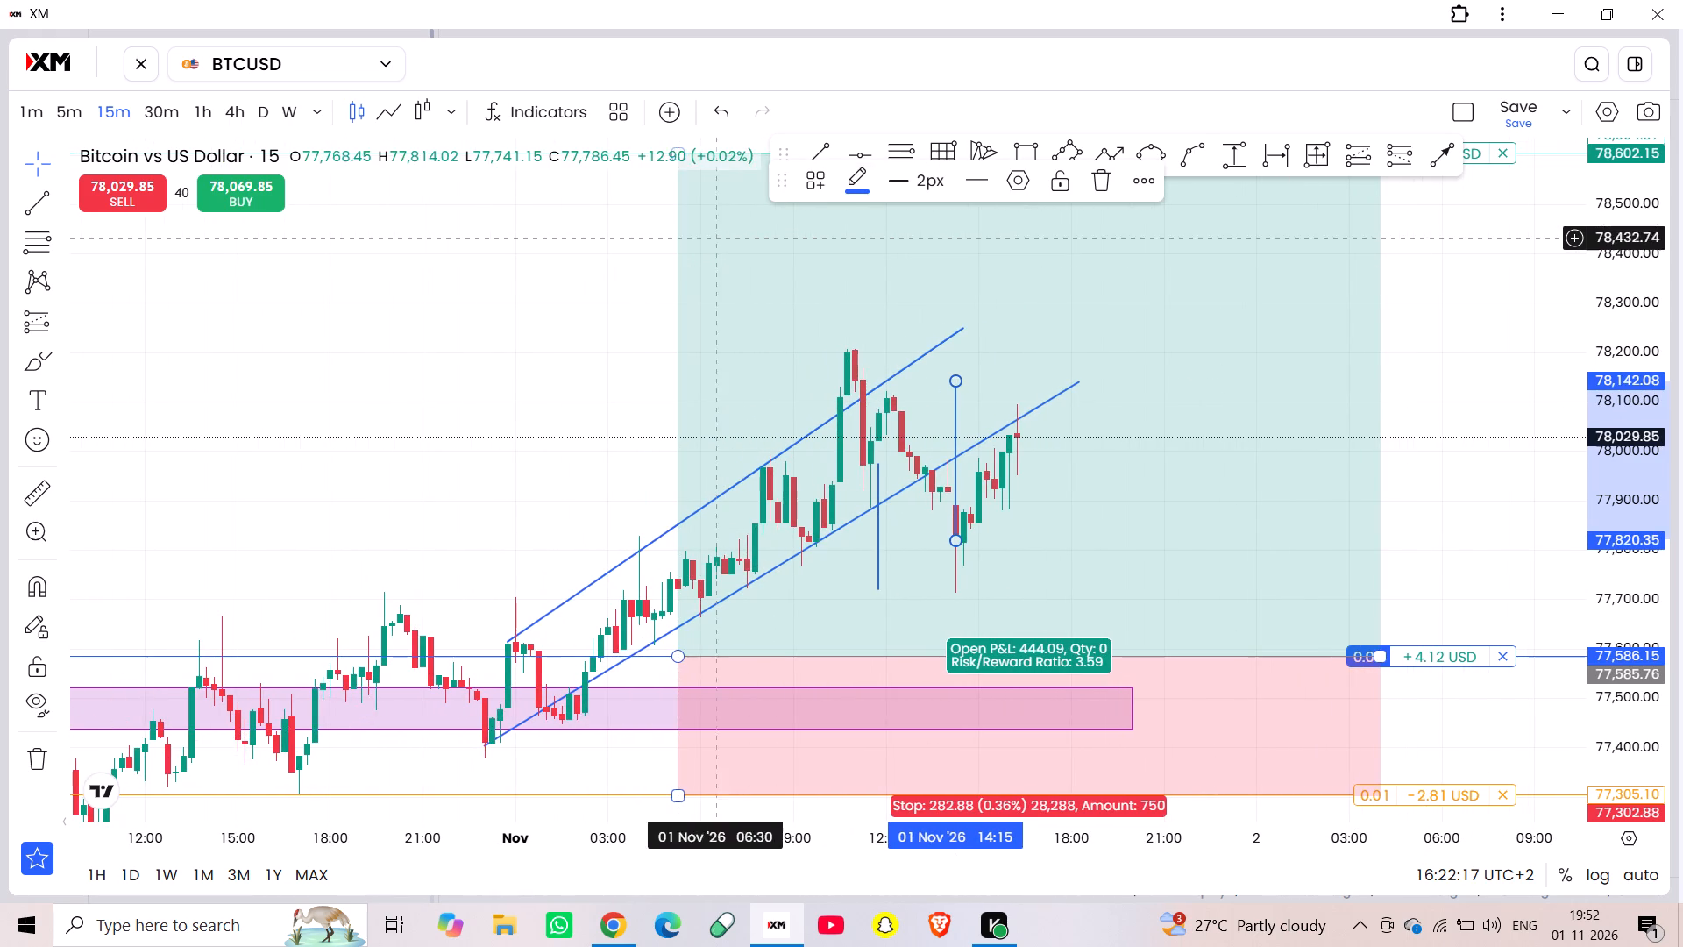
pyautogui.click(1033, 145)
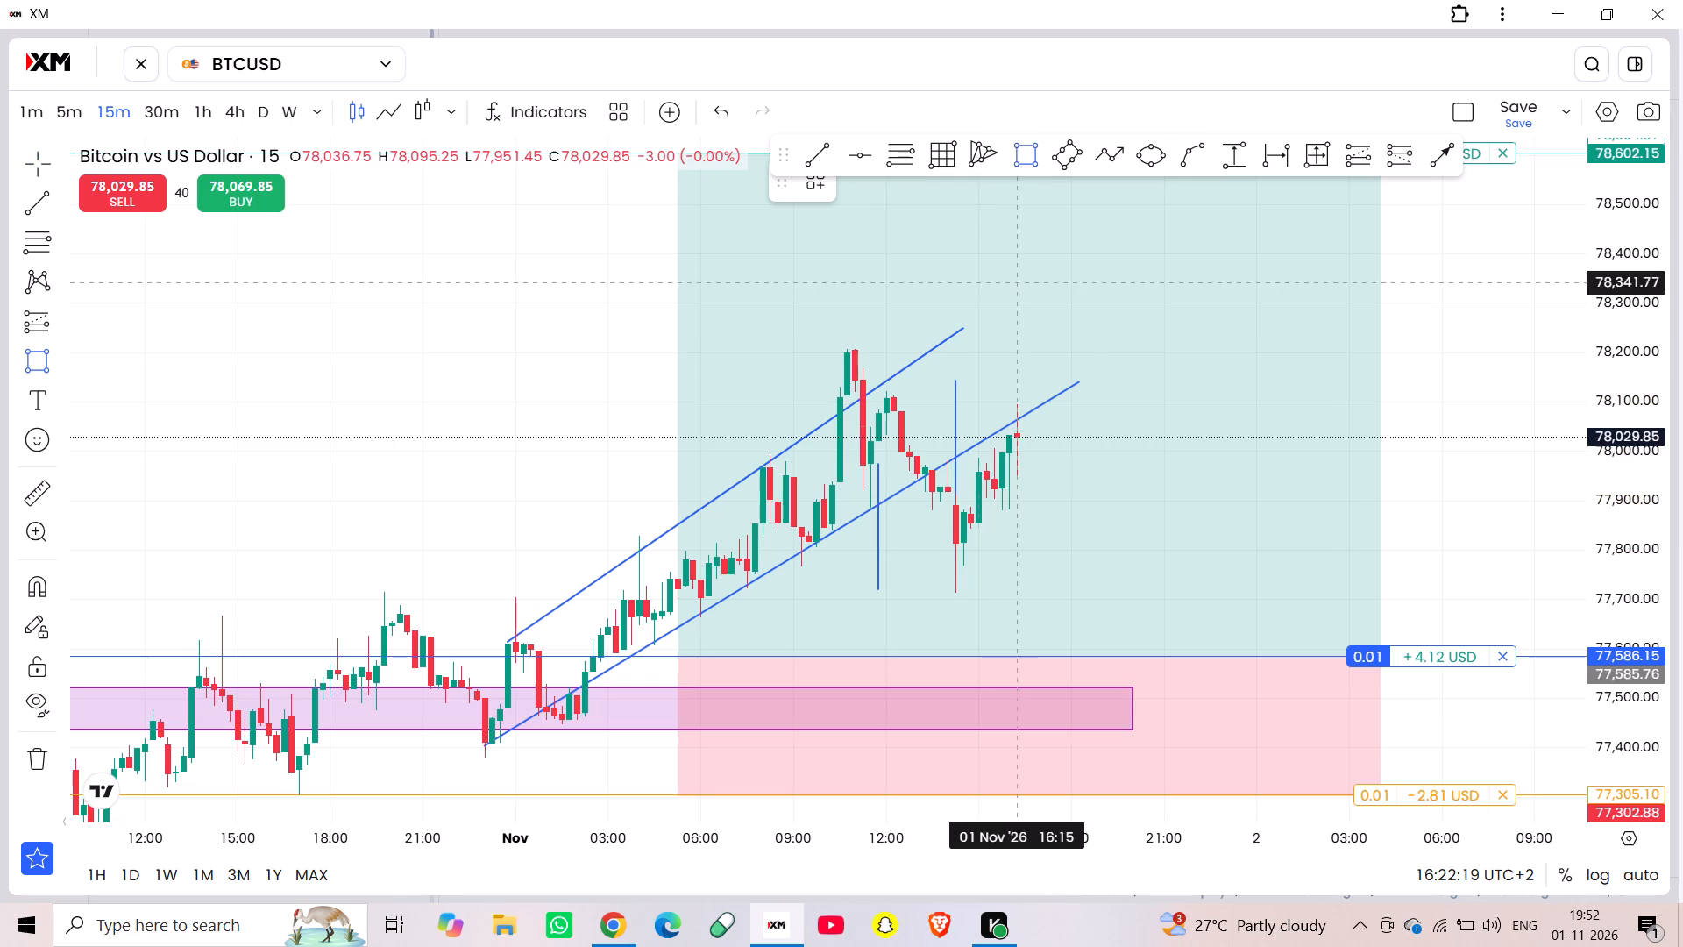
pyautogui.click(956, 381)
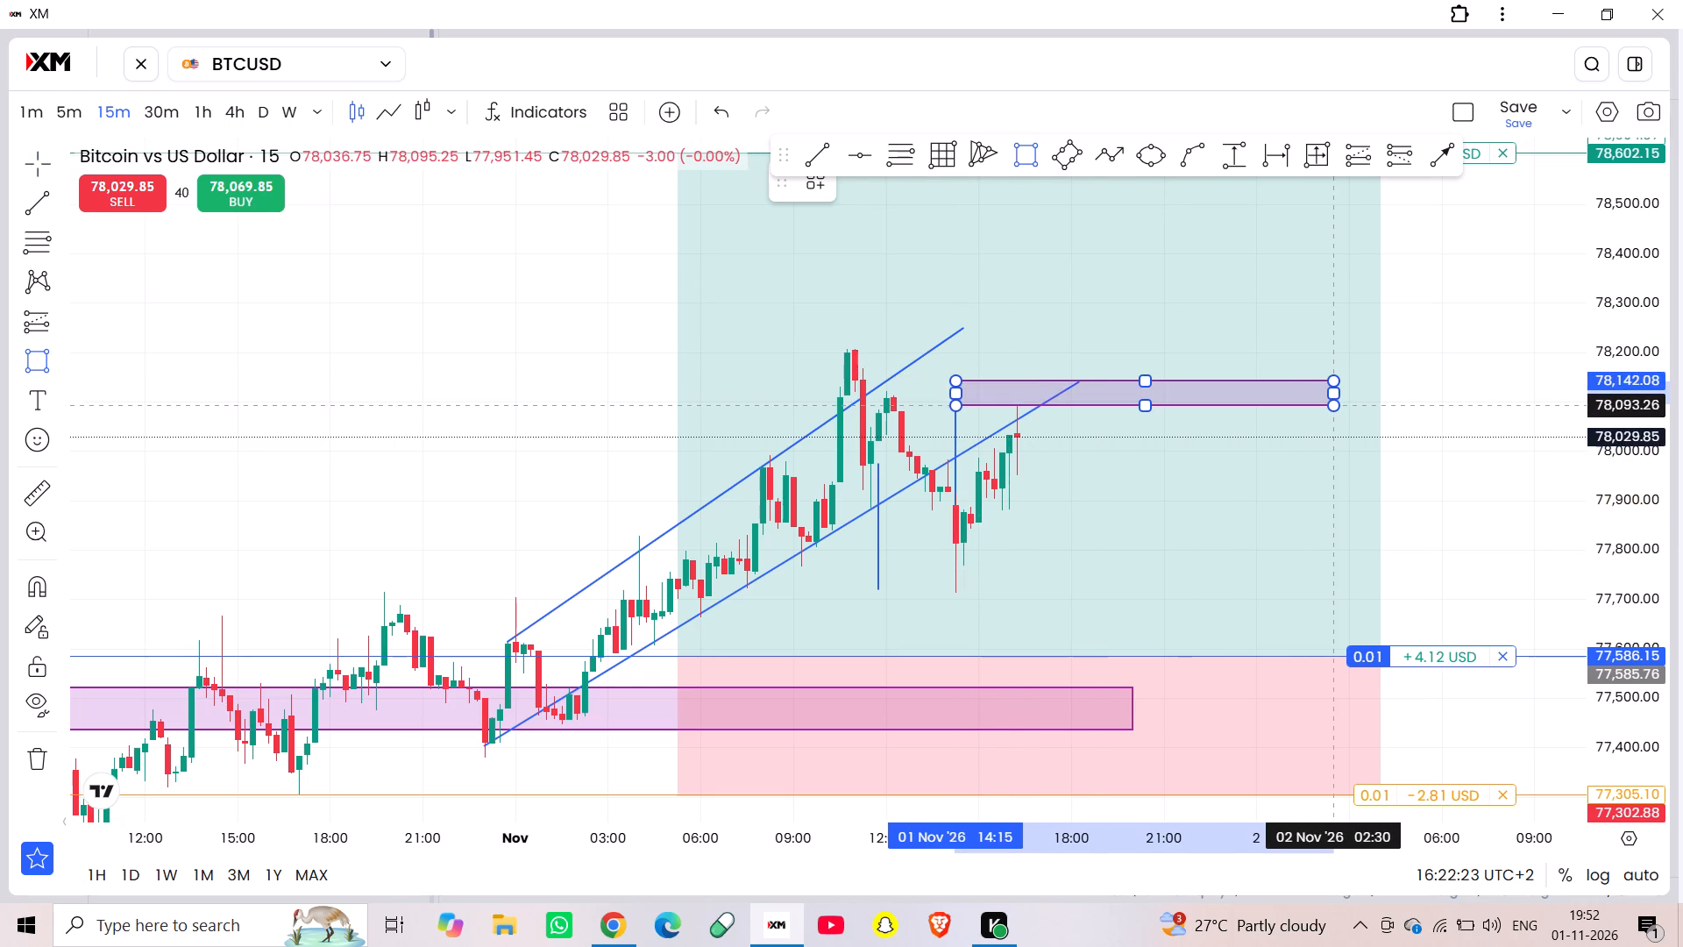
pyautogui.click(1336, 407)
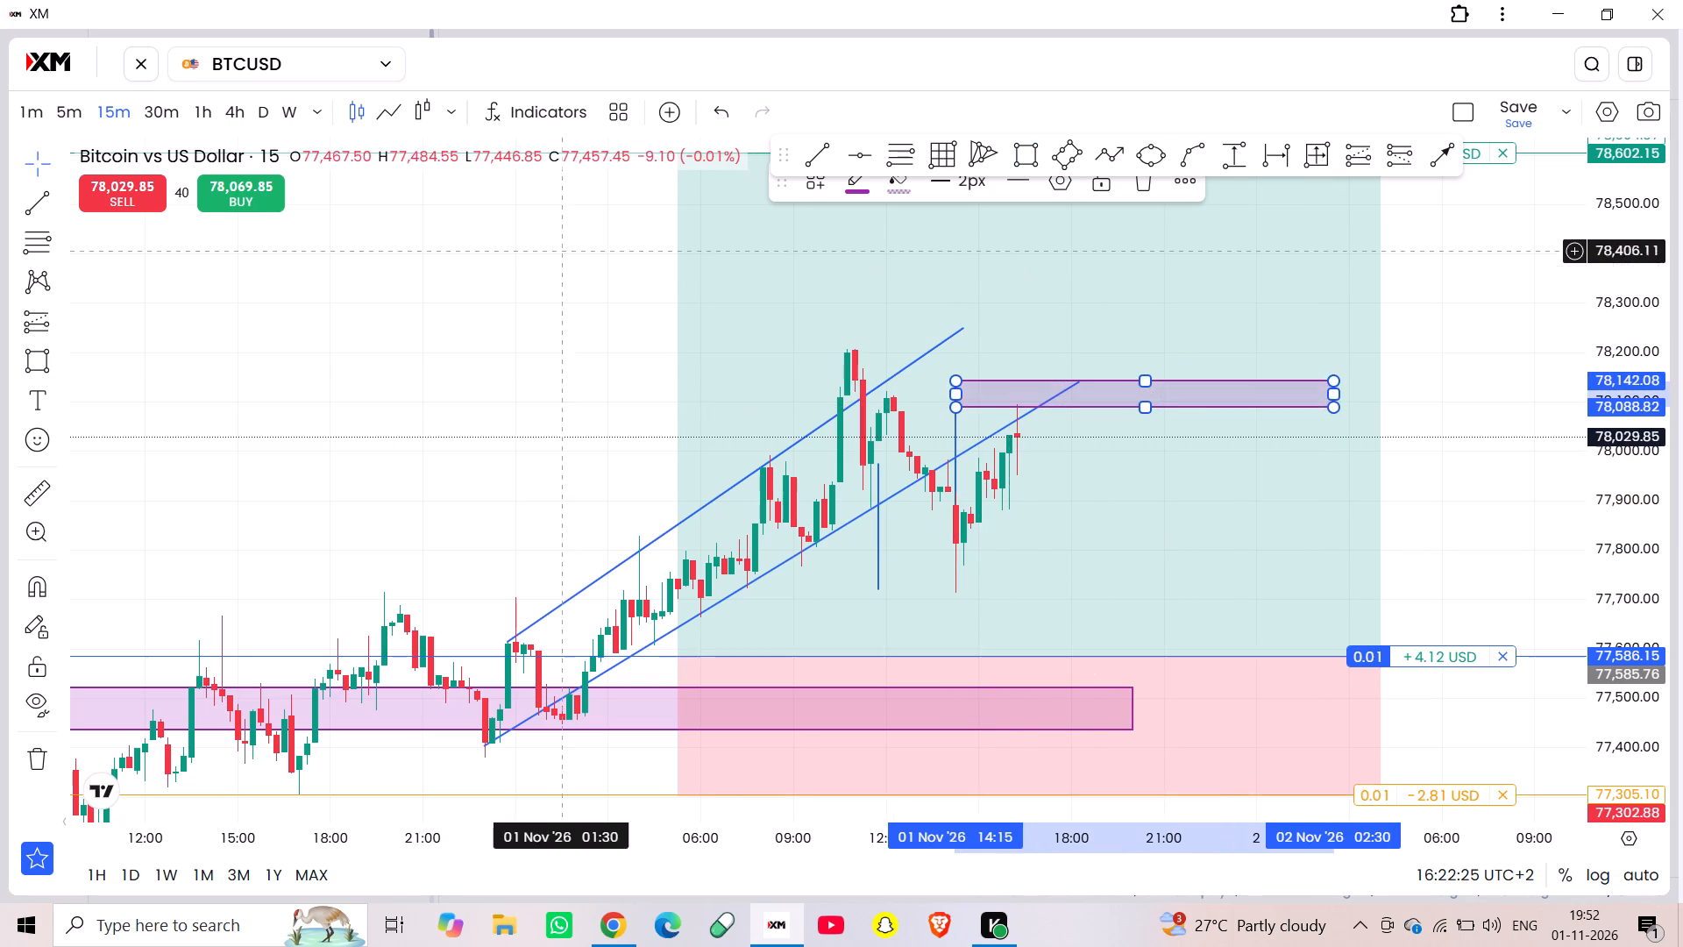
pyautogui.click(559, 253)
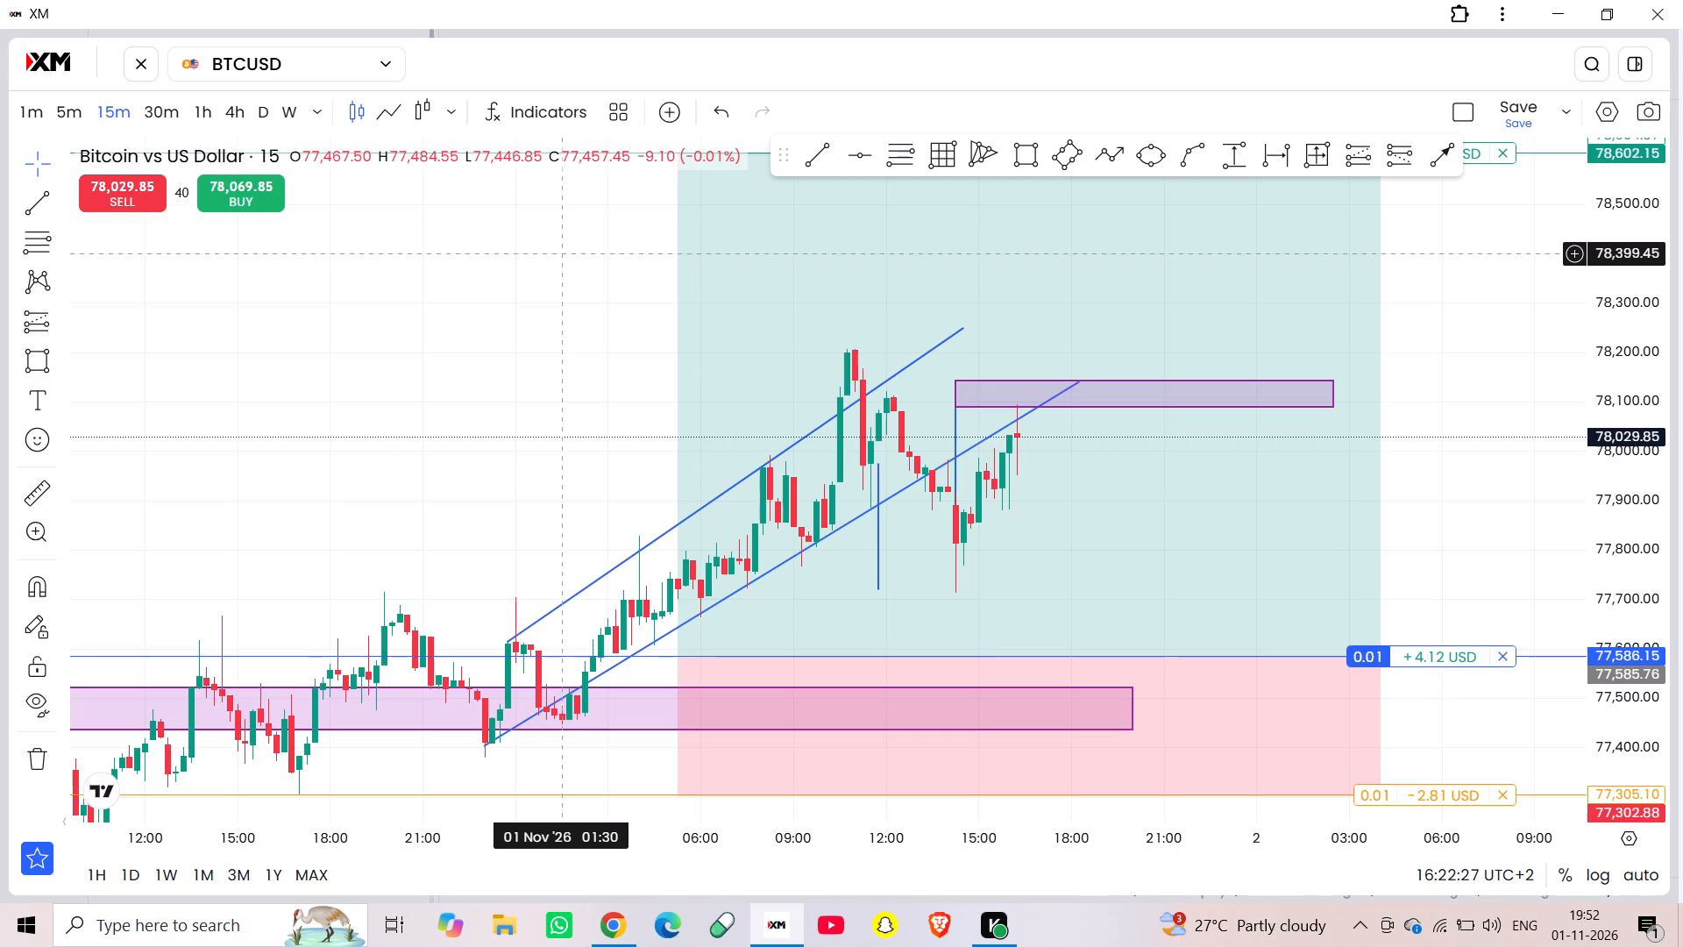
pyautogui.click(559, 253)
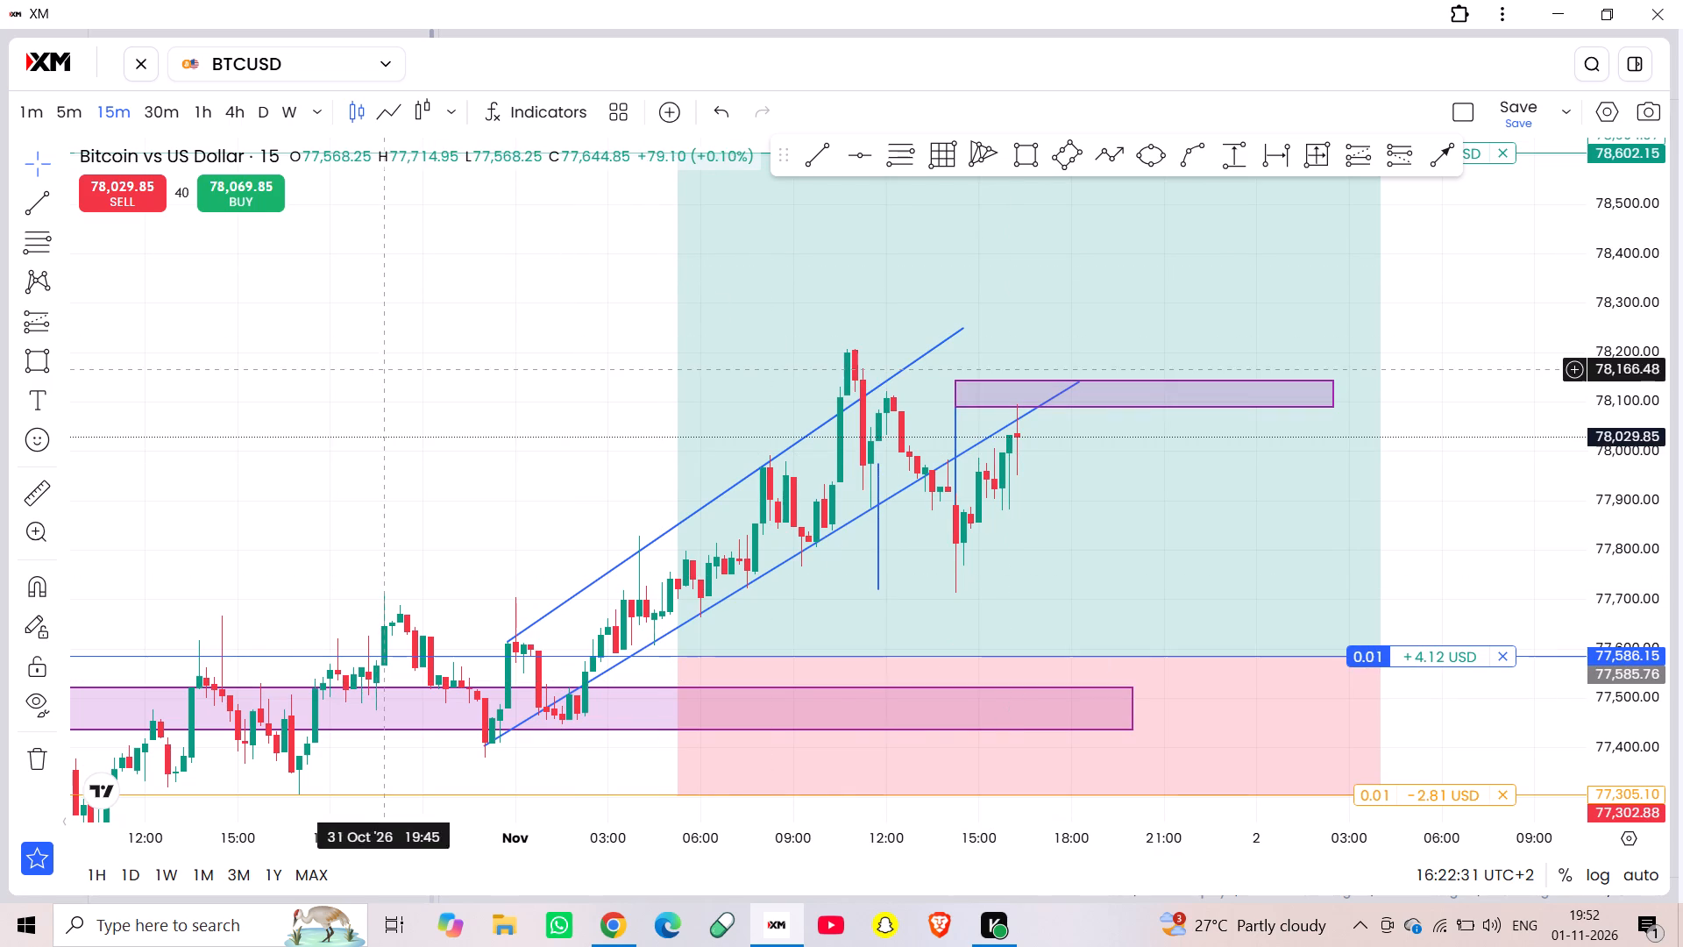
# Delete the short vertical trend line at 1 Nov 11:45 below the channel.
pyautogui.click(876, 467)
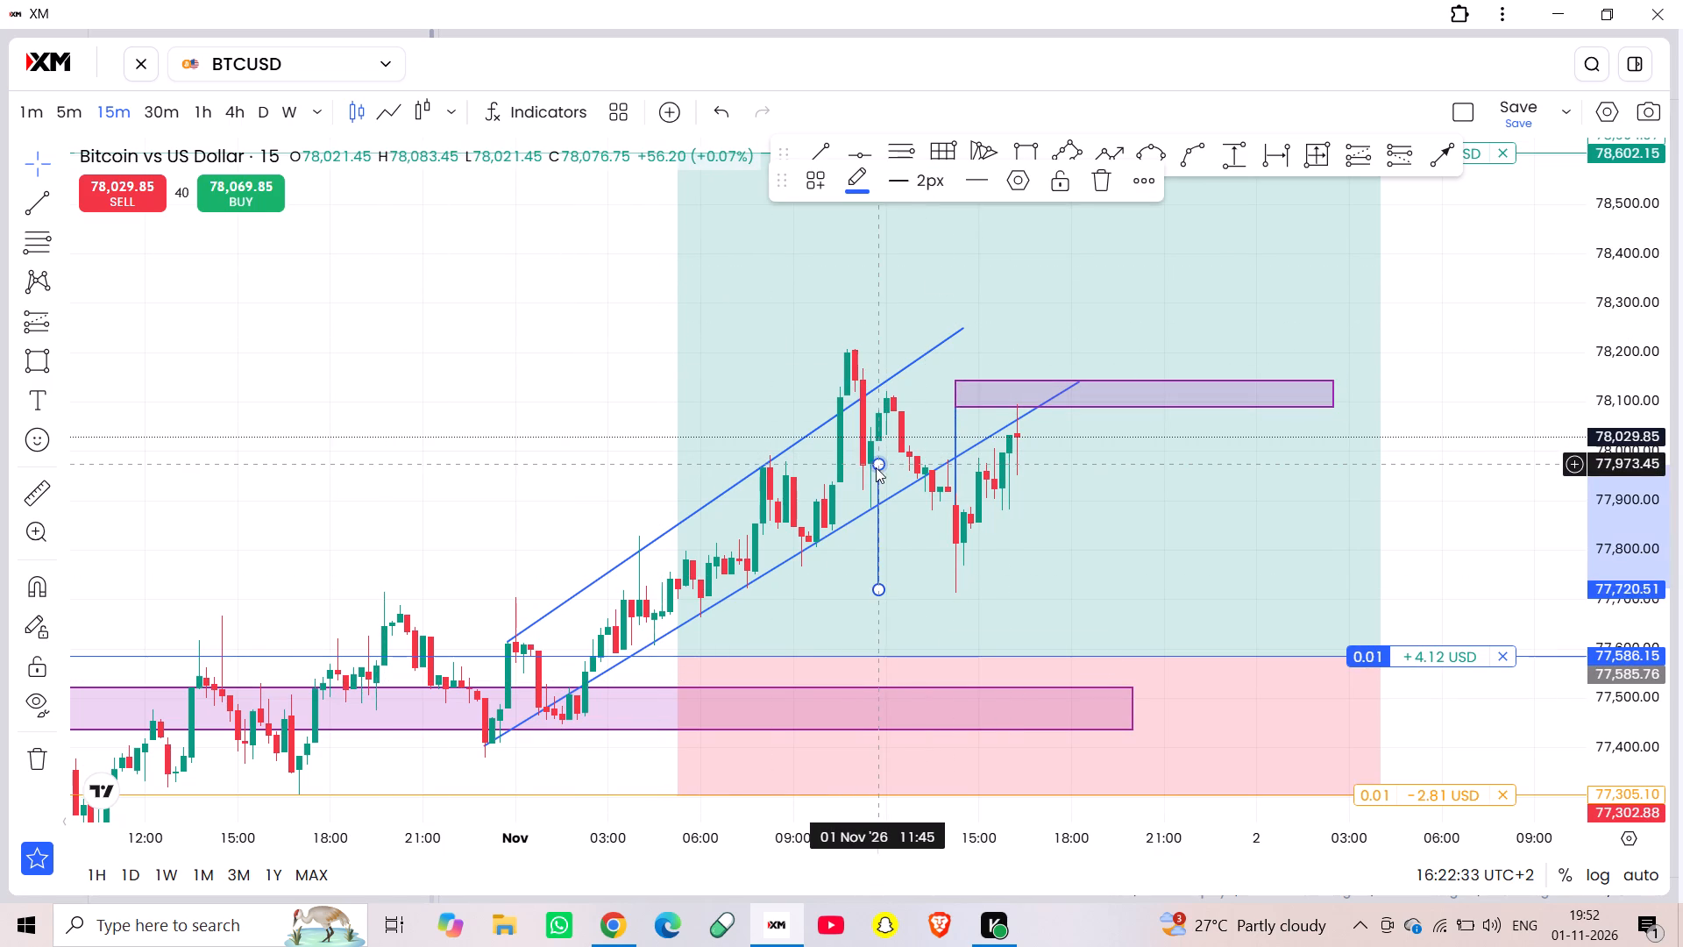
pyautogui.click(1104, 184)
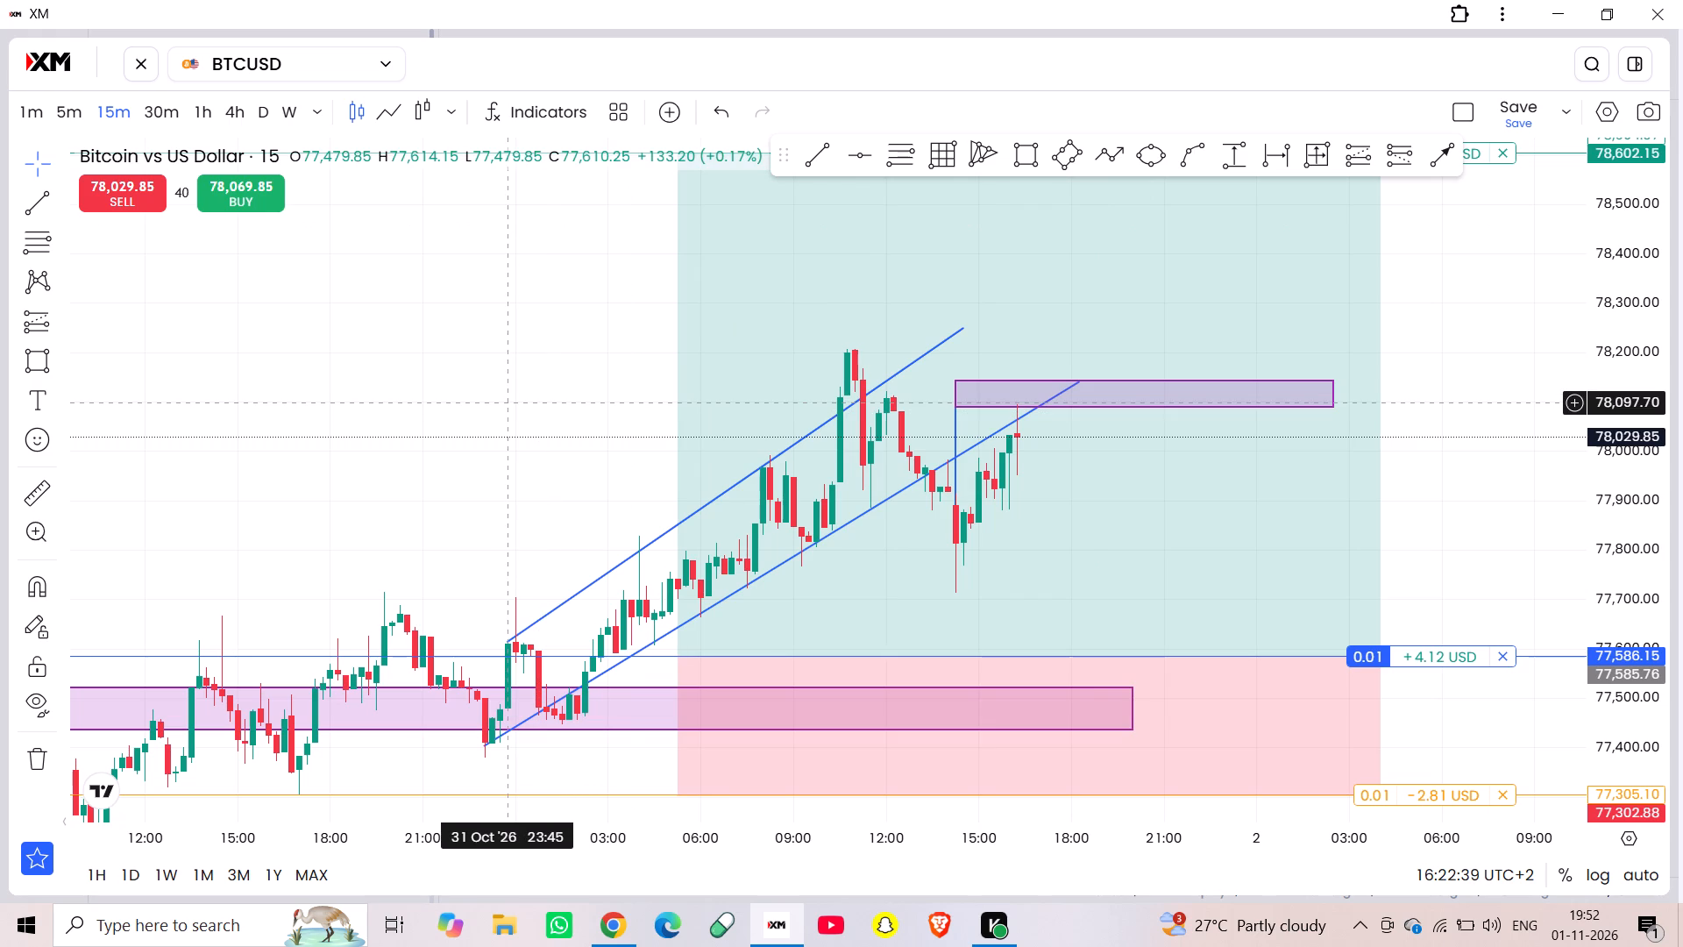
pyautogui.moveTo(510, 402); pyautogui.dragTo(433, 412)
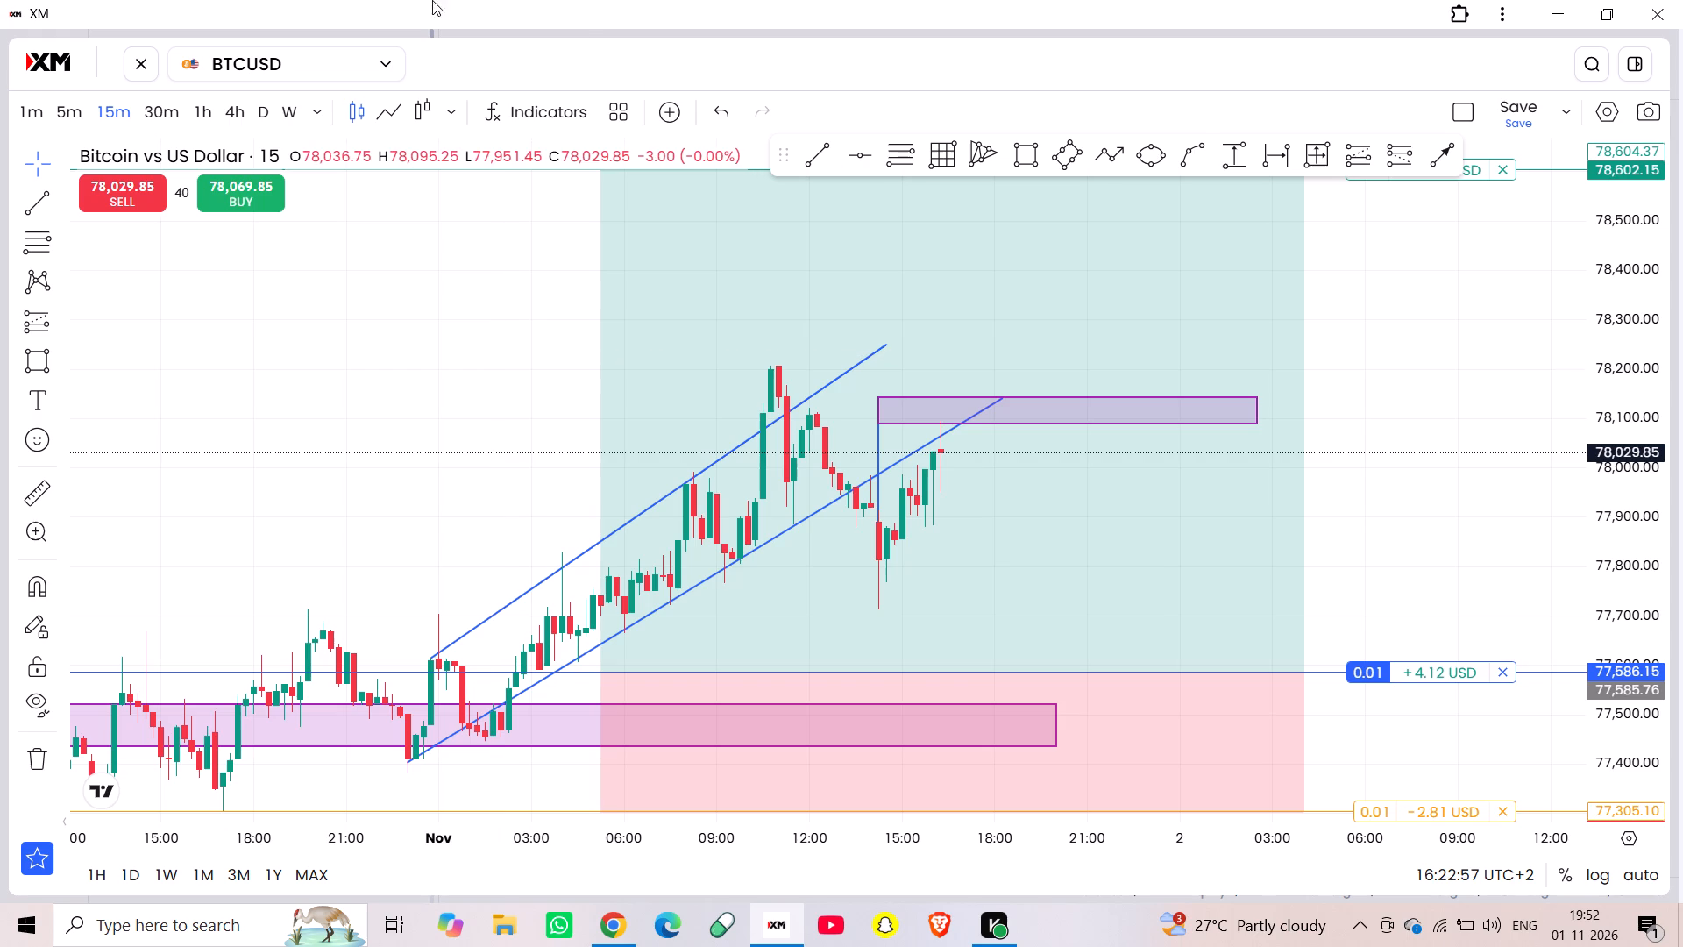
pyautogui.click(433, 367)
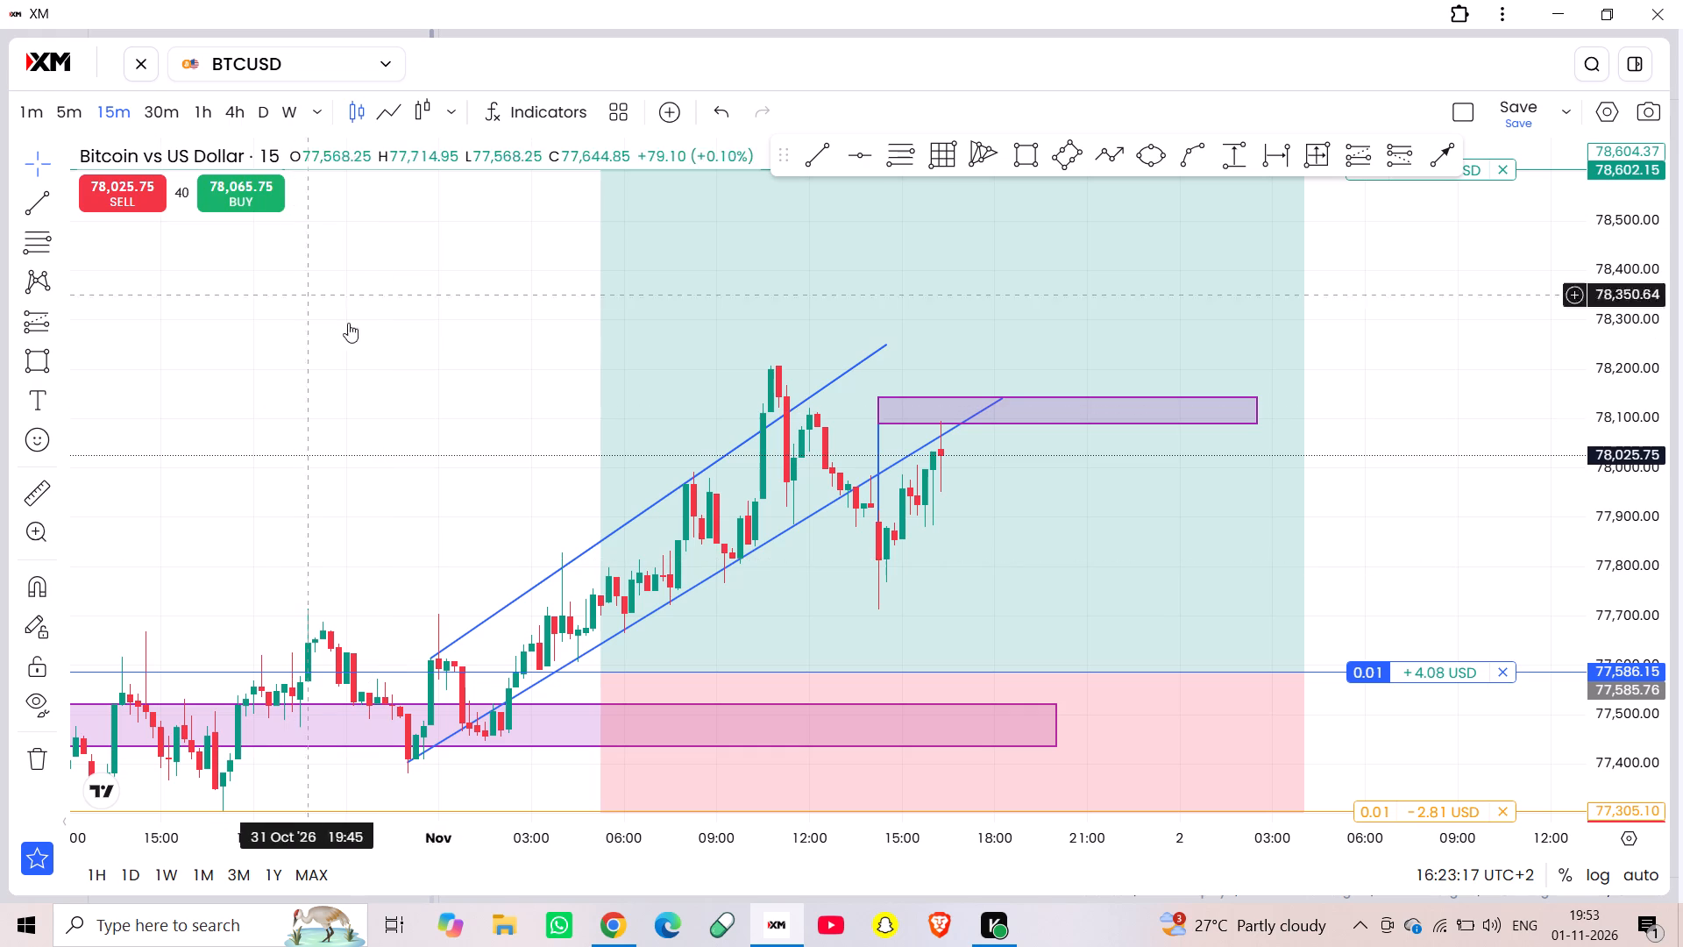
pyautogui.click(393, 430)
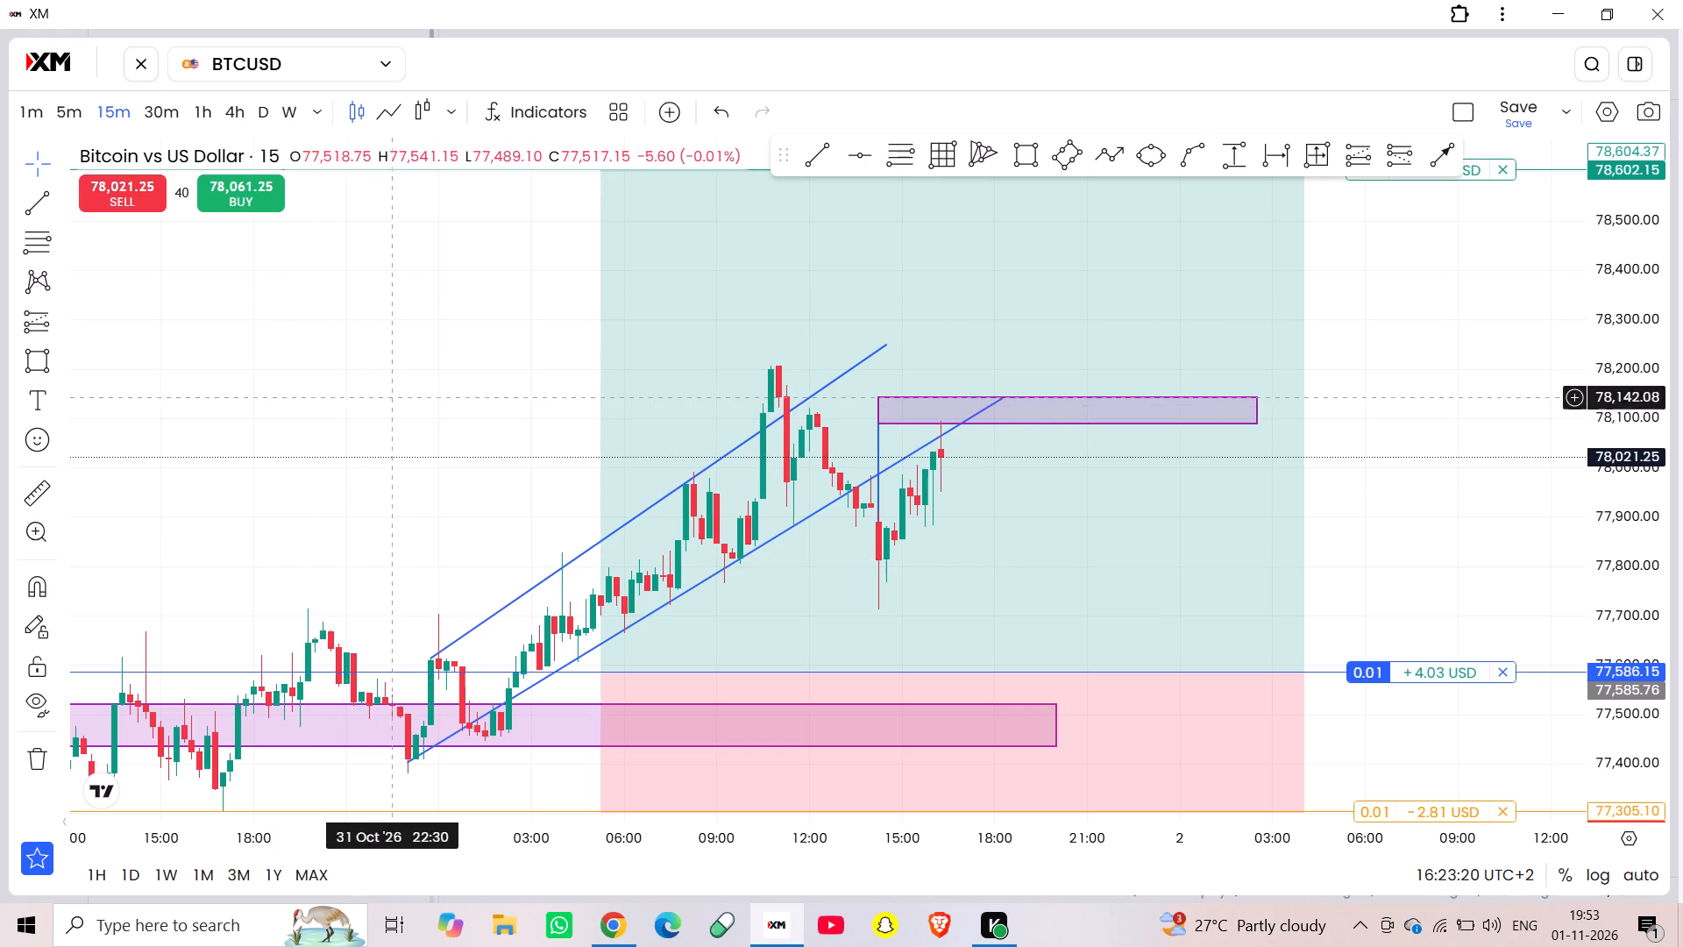
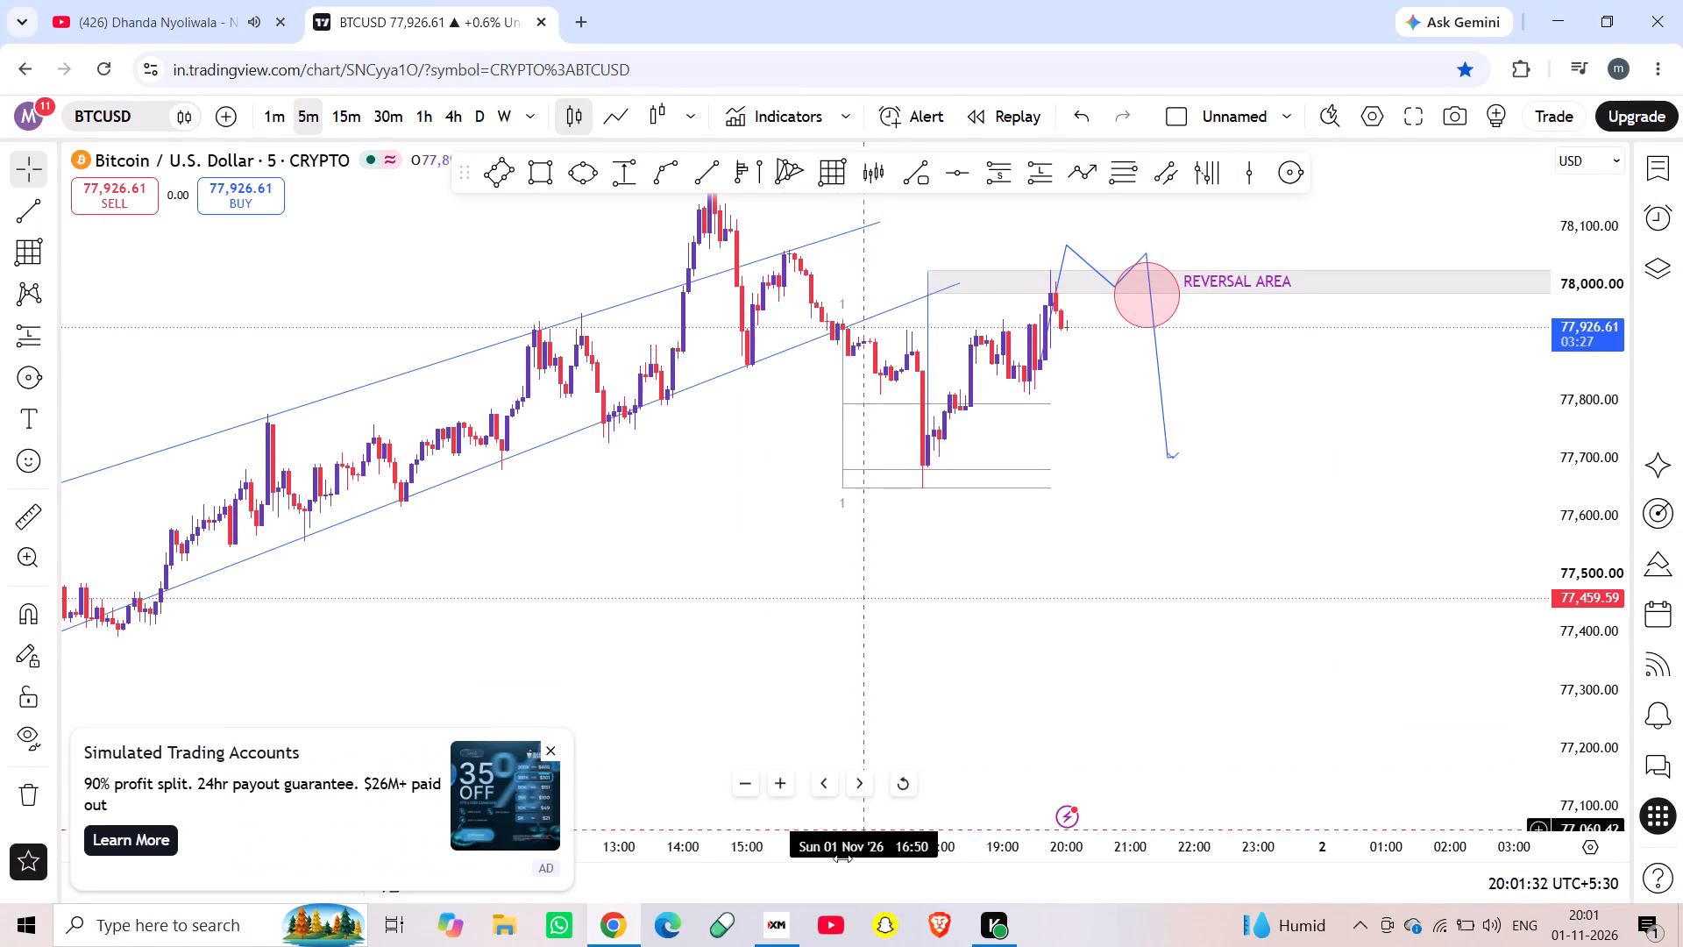
# Switch from the TradingView chart in Chrome back to the XM app's BTCUSD 15-minute chart.
pyautogui.click(794, 916)
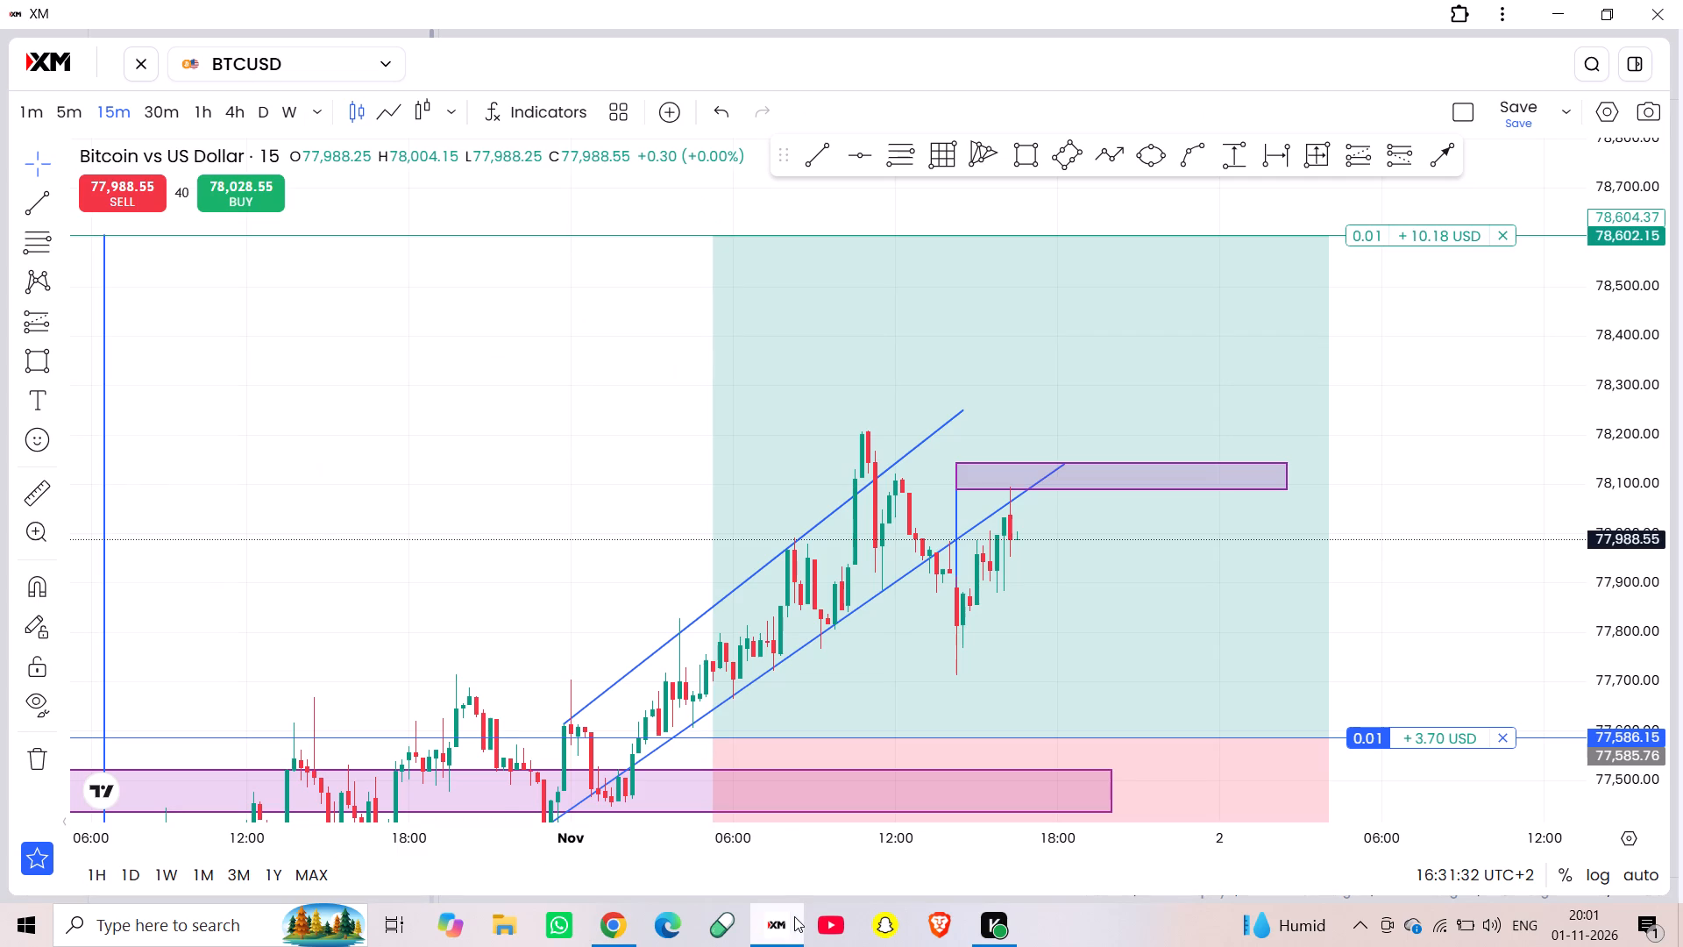
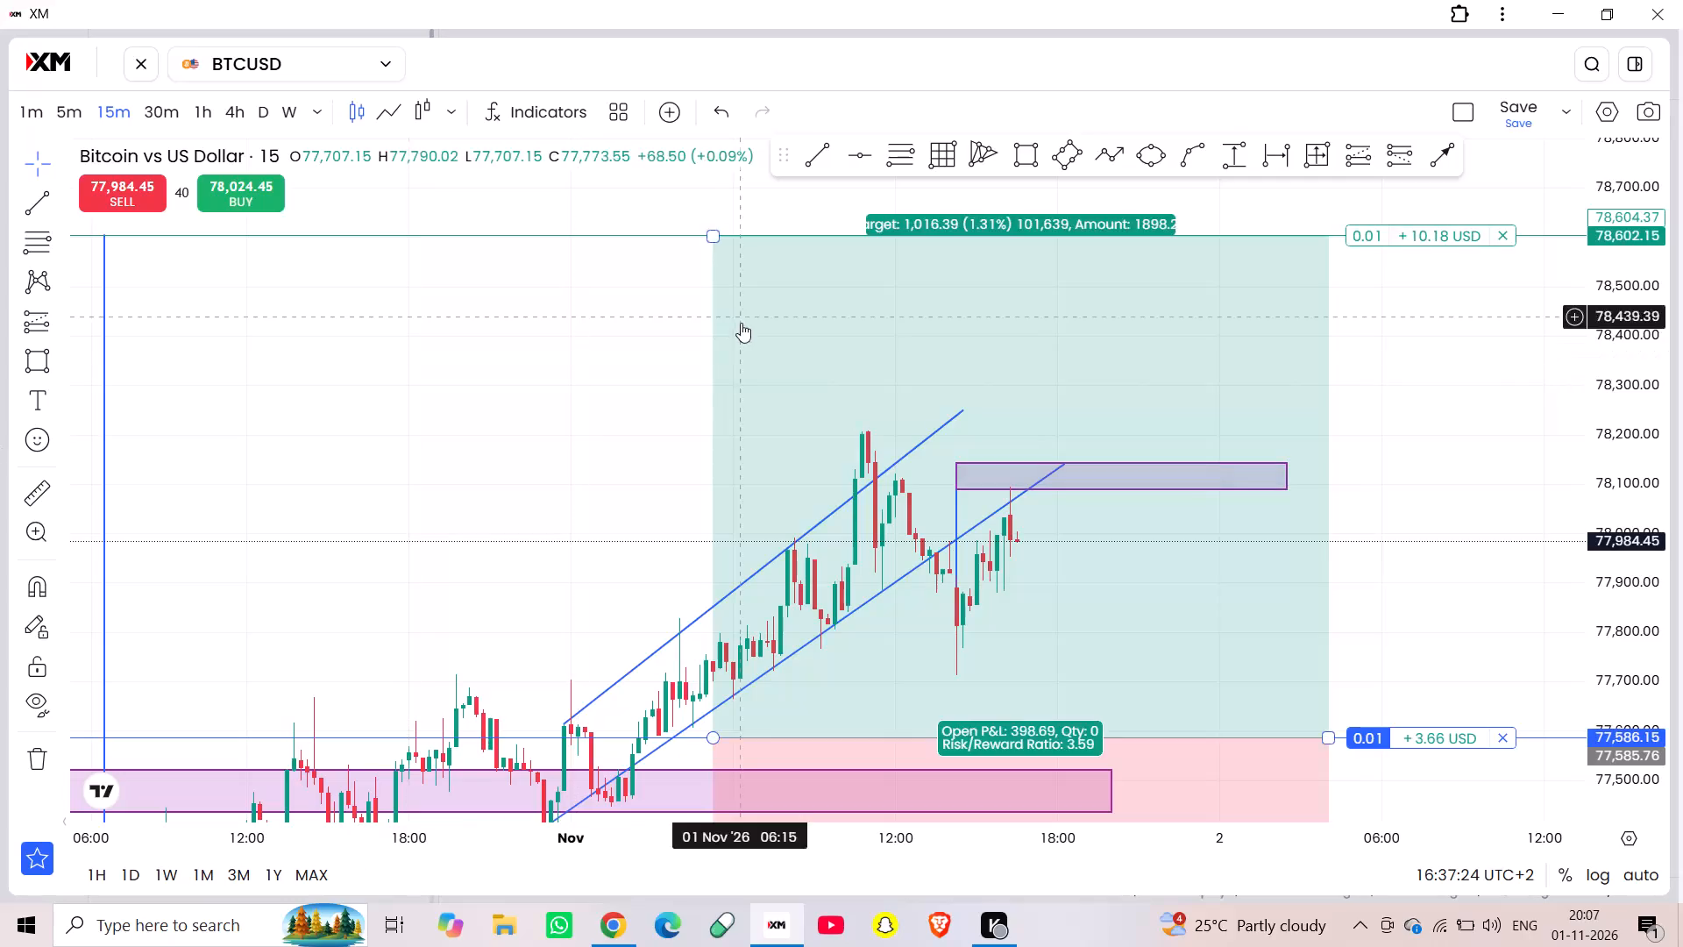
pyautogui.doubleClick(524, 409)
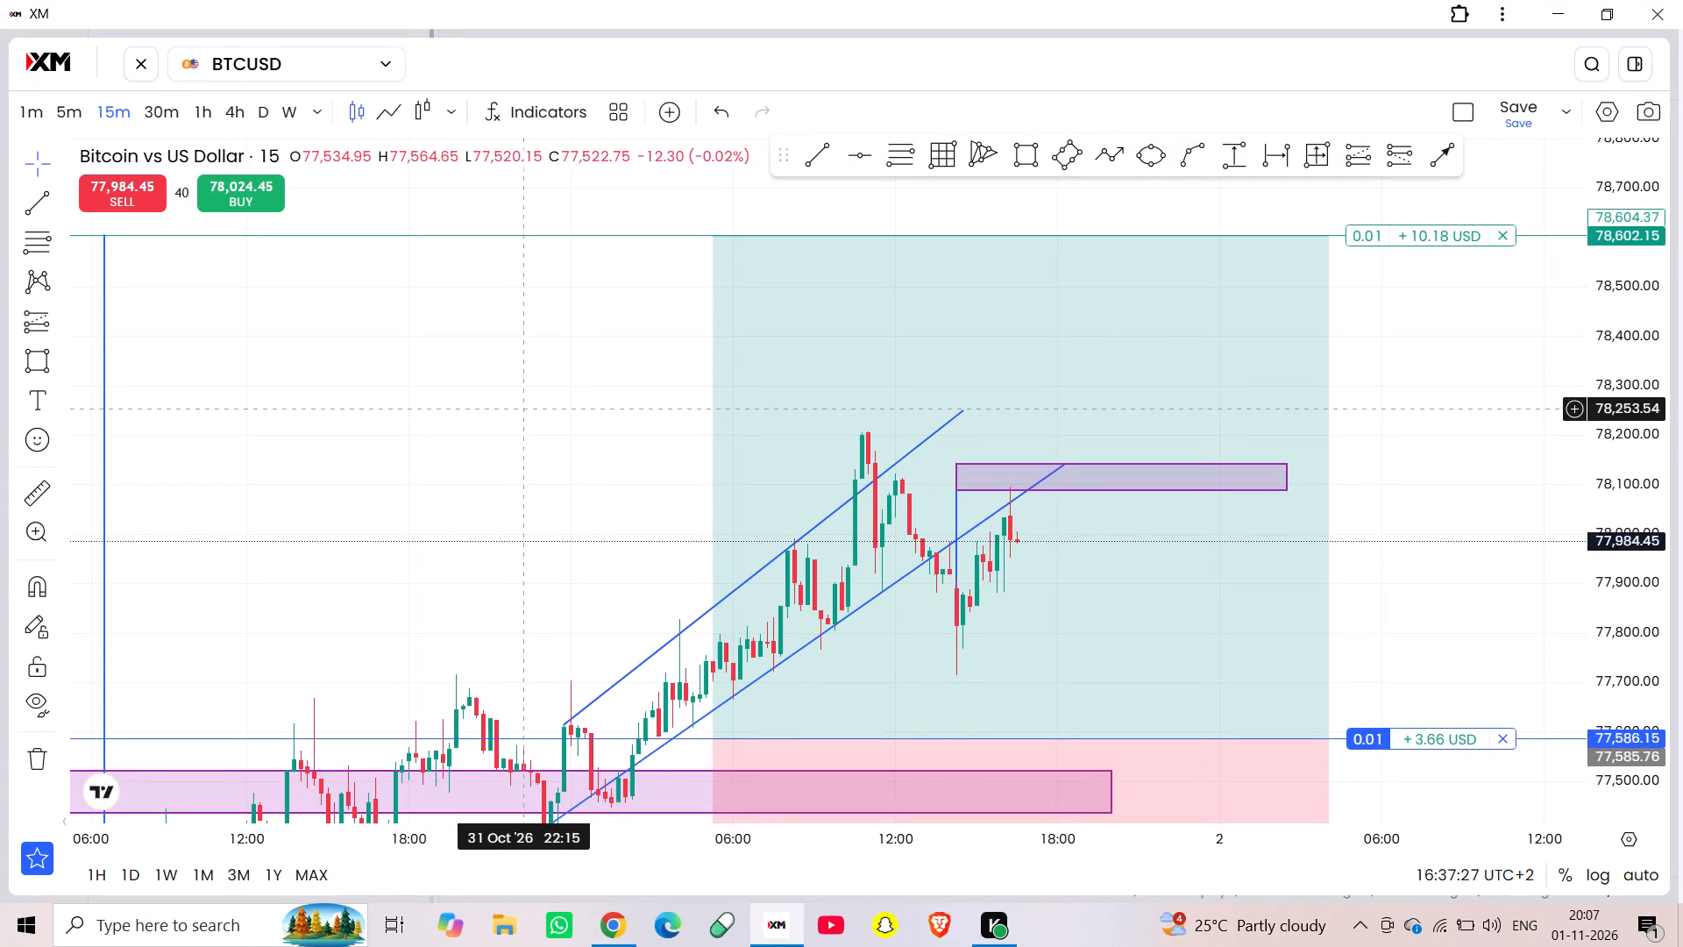
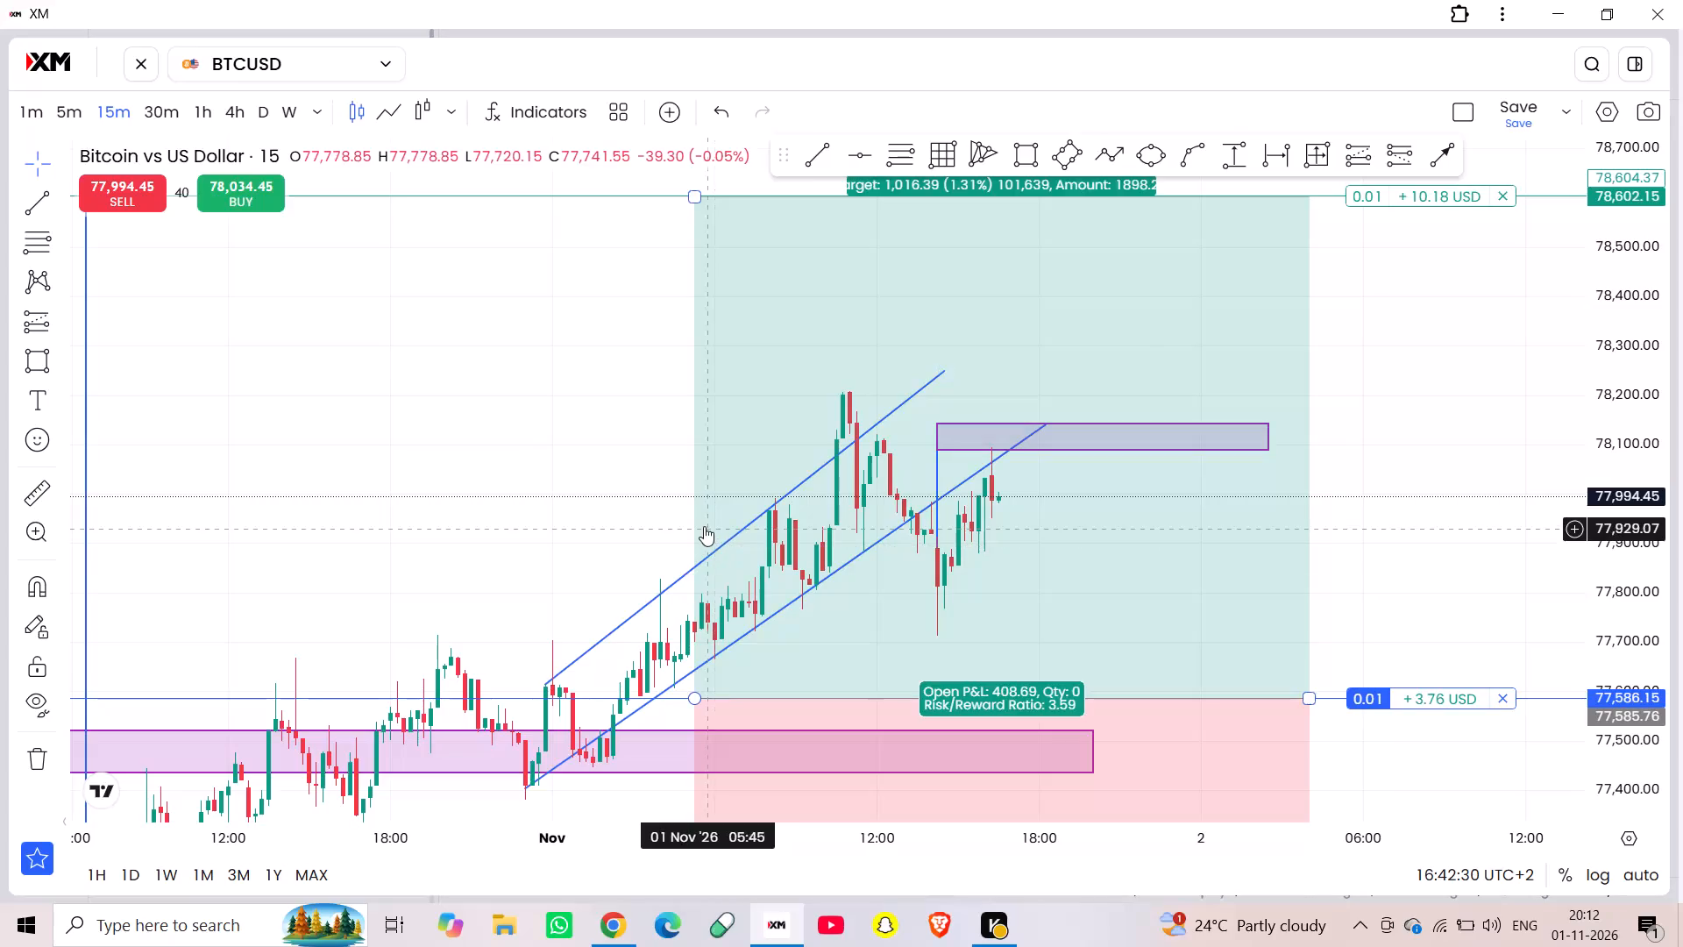
# Switch to Chrome, skip the advertisement before the YouTube video, and return to the XM chart.
pyautogui.click(622, 929)
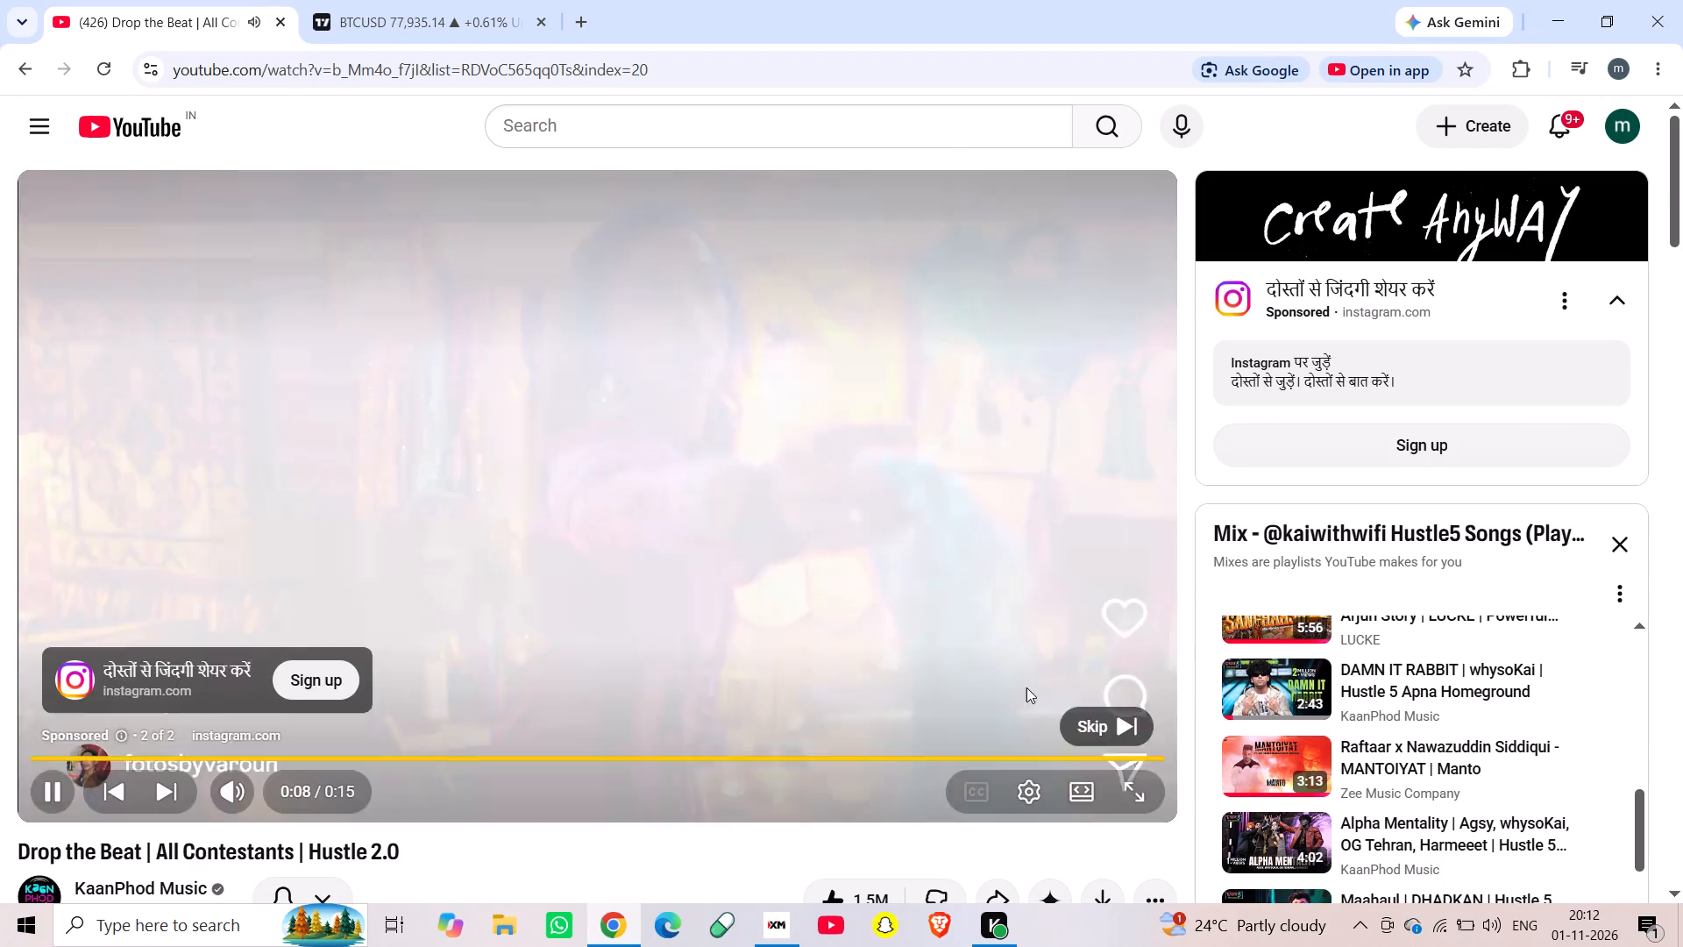
pyautogui.click(1093, 710)
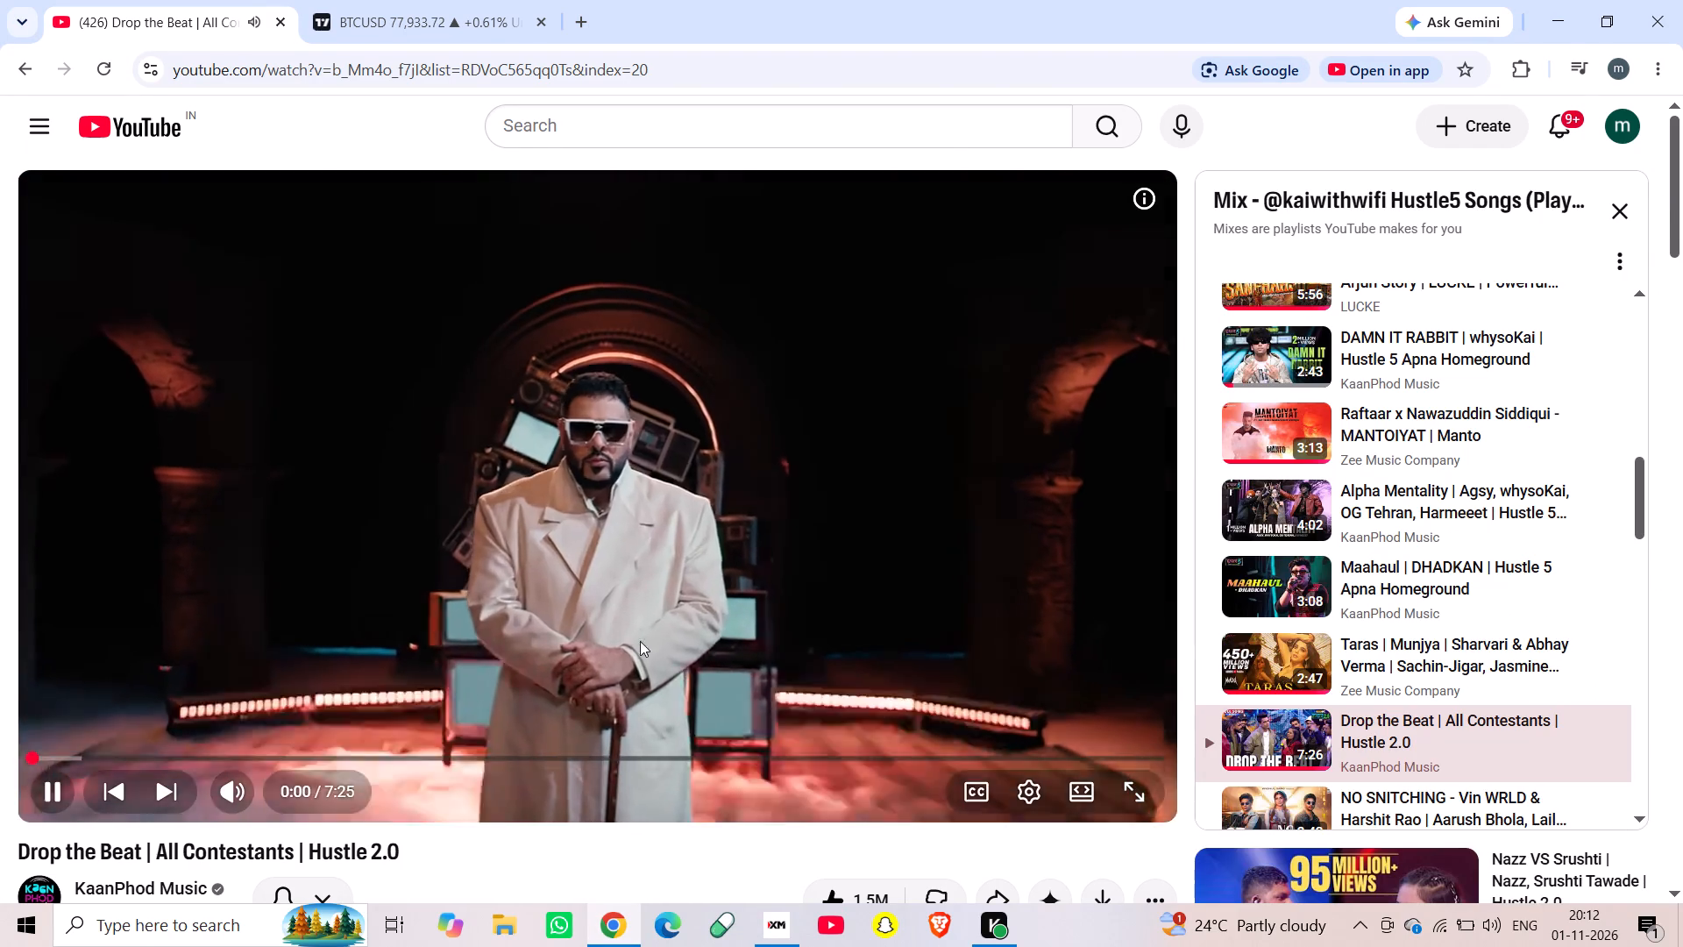
pyautogui.click(779, 944)
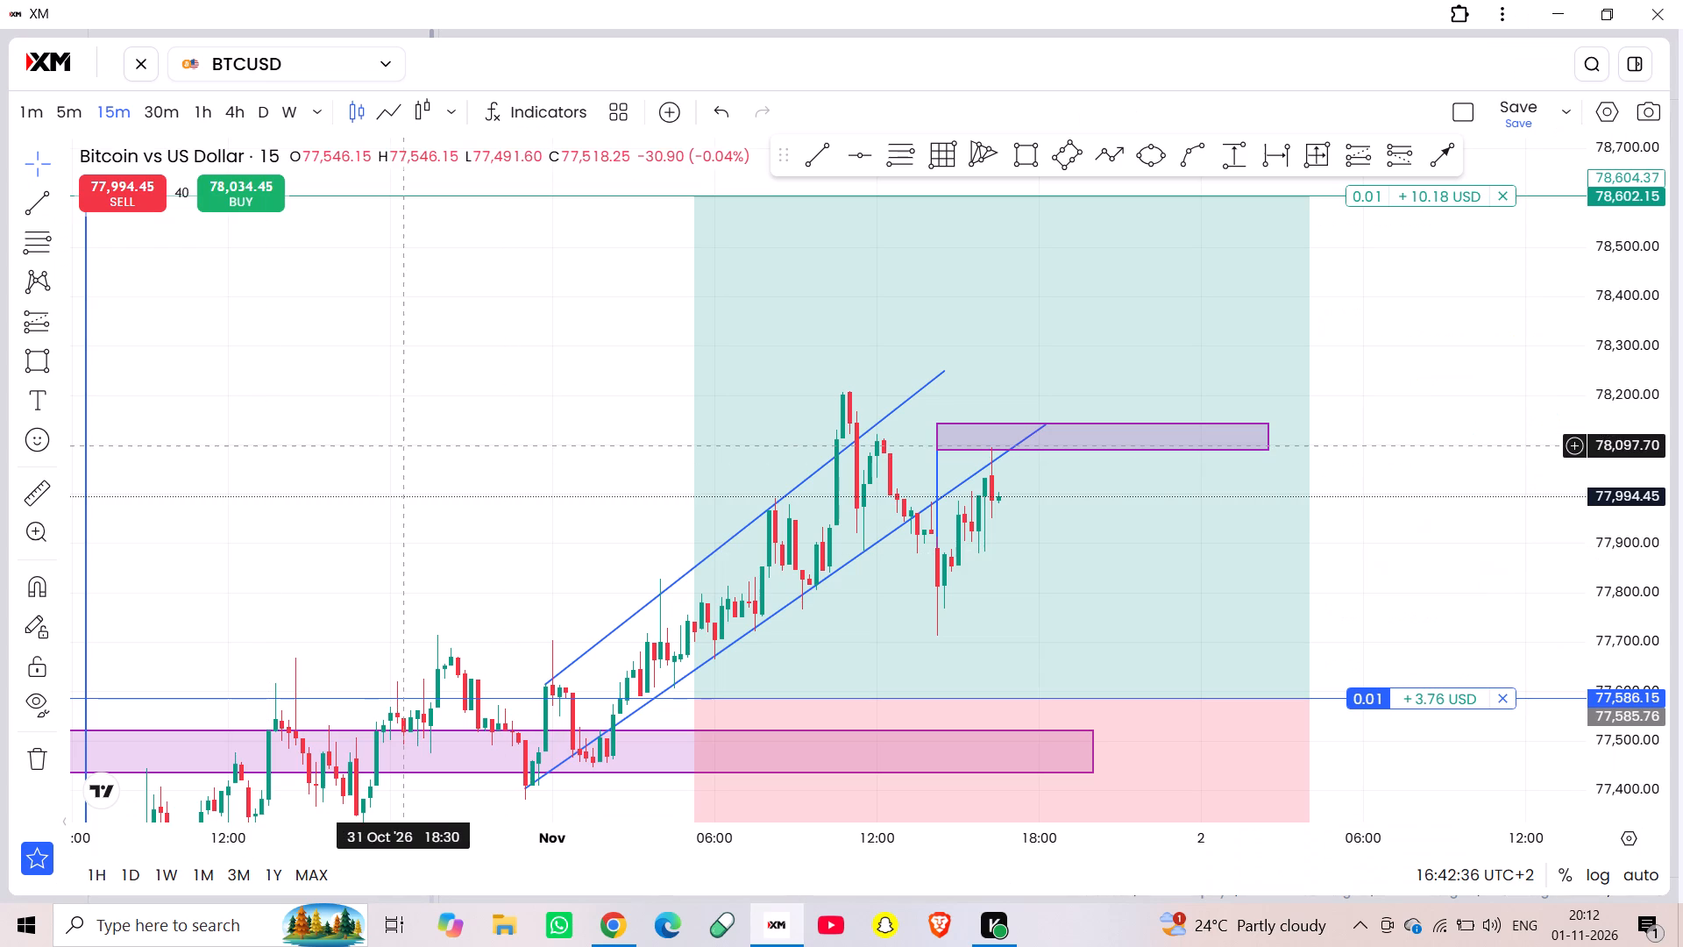
# Examine the BTCUSD 15-minute price action around the rising channel, the purple zones and the open long position's entry and stop levels.
pyautogui.moveTo(401, 445); pyautogui.dragTo(364, 525)
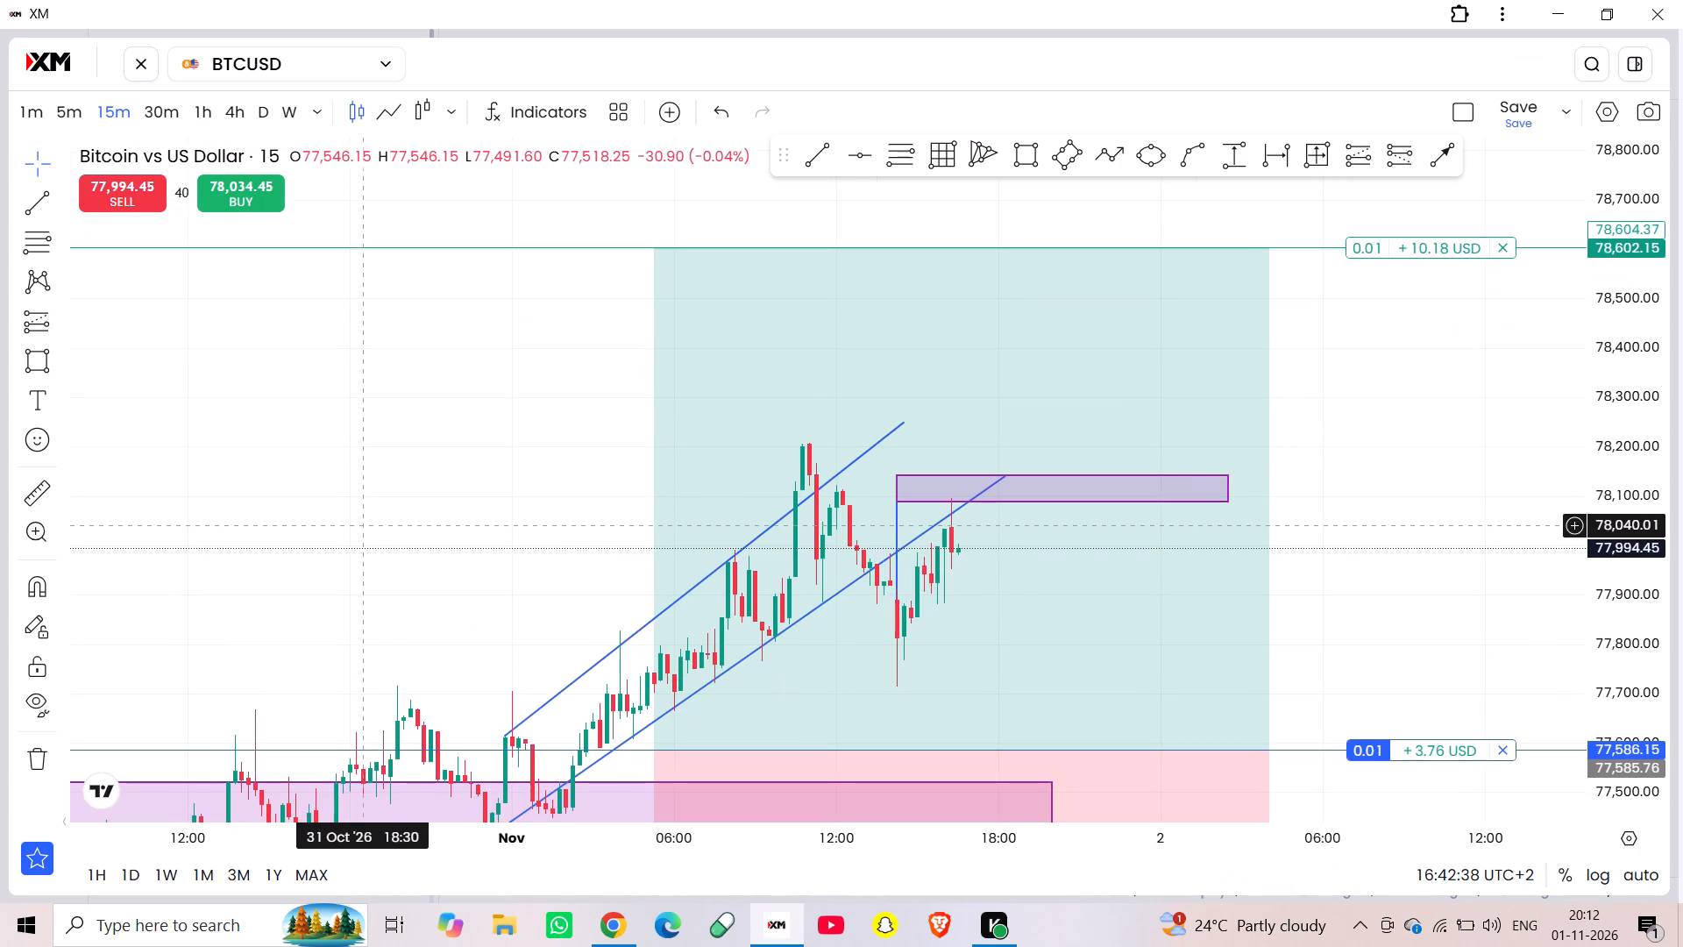
pyautogui.moveTo(364, 525); pyautogui.dragTo(364, 526)
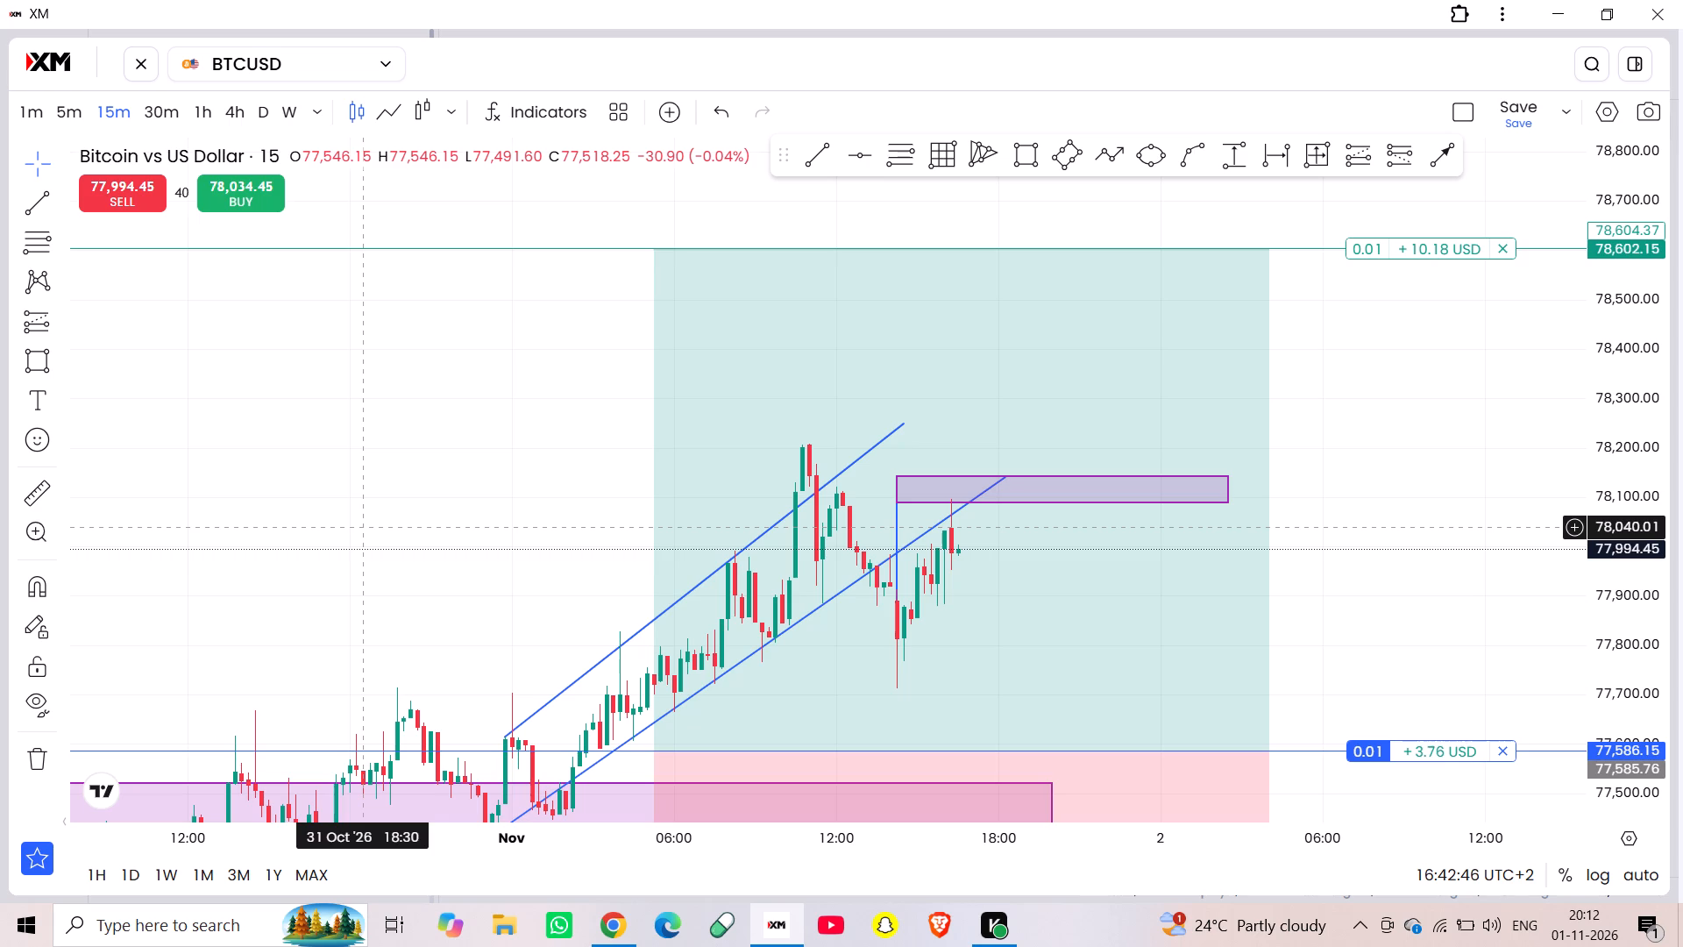
pyautogui.moveTo(364, 526); pyautogui.dragTo(464, 464)
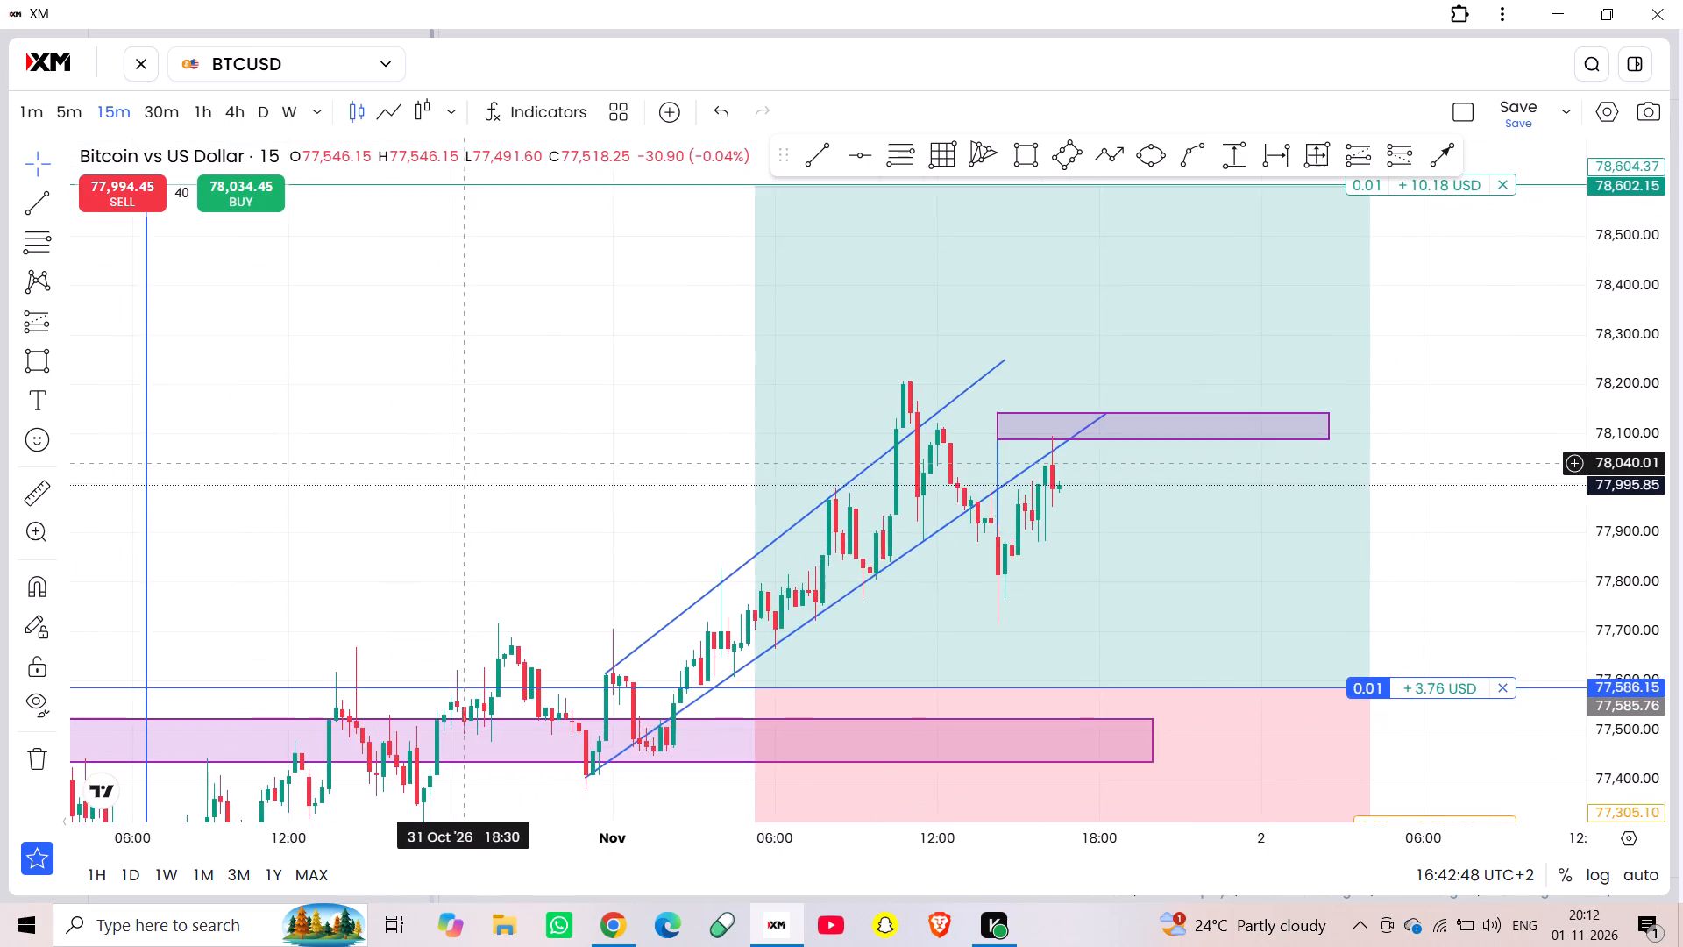
pyautogui.moveTo(464, 464); pyautogui.dragTo(430, 482)
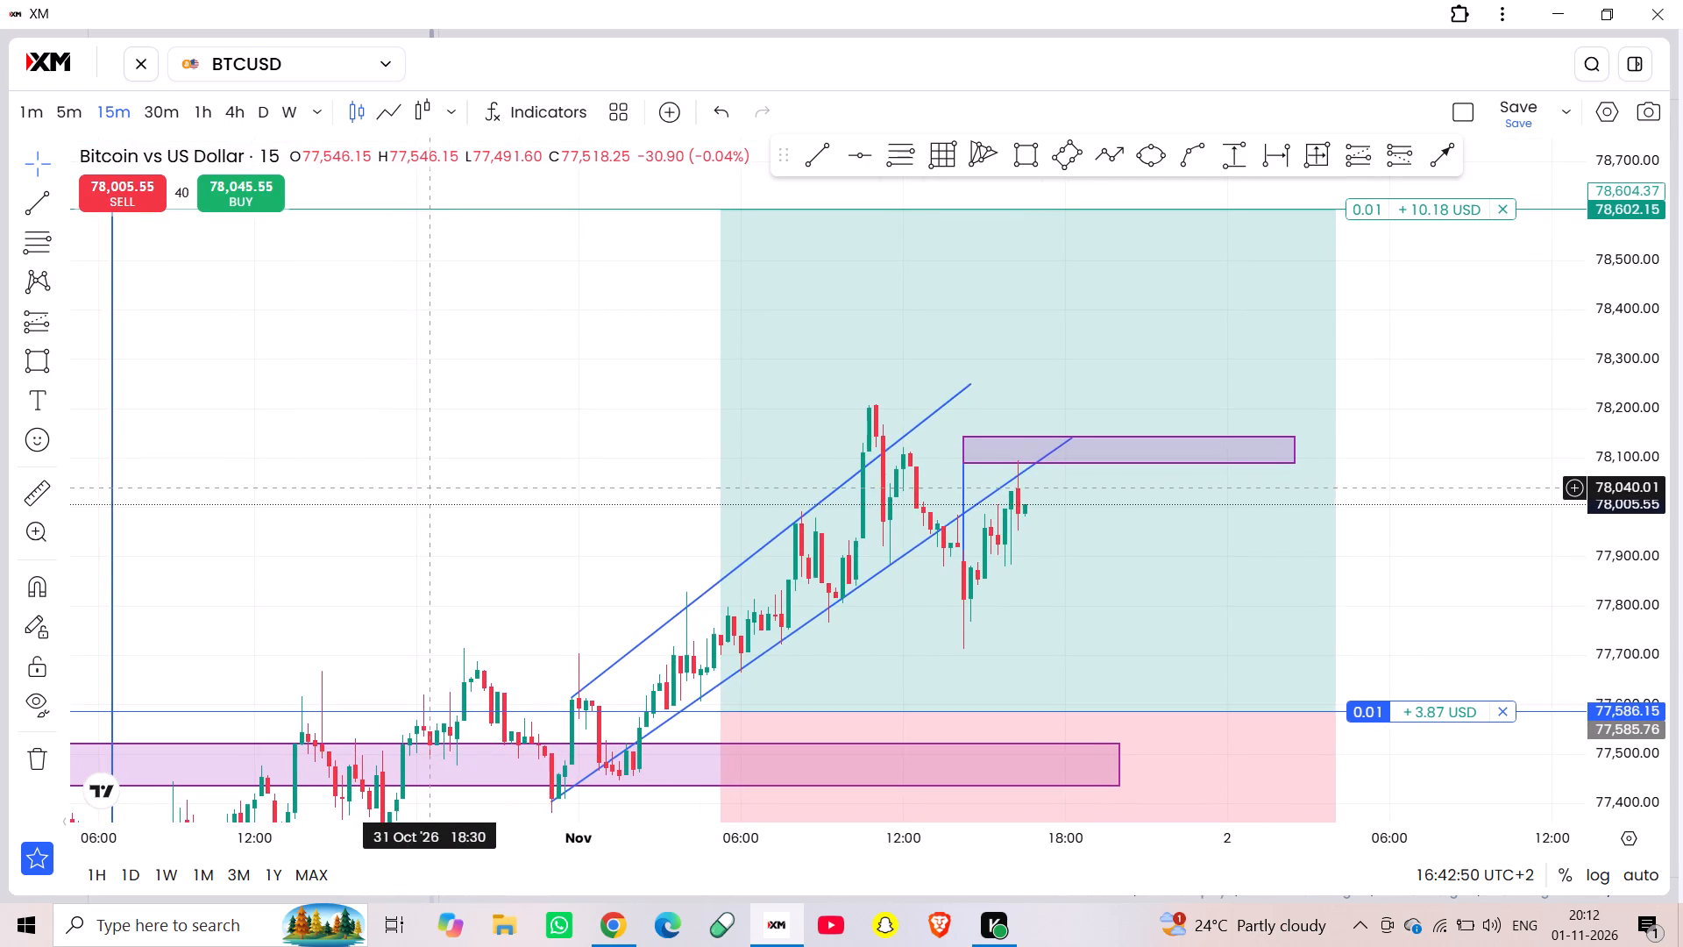
pyautogui.moveTo(430, 482); pyautogui.dragTo(451, 448)
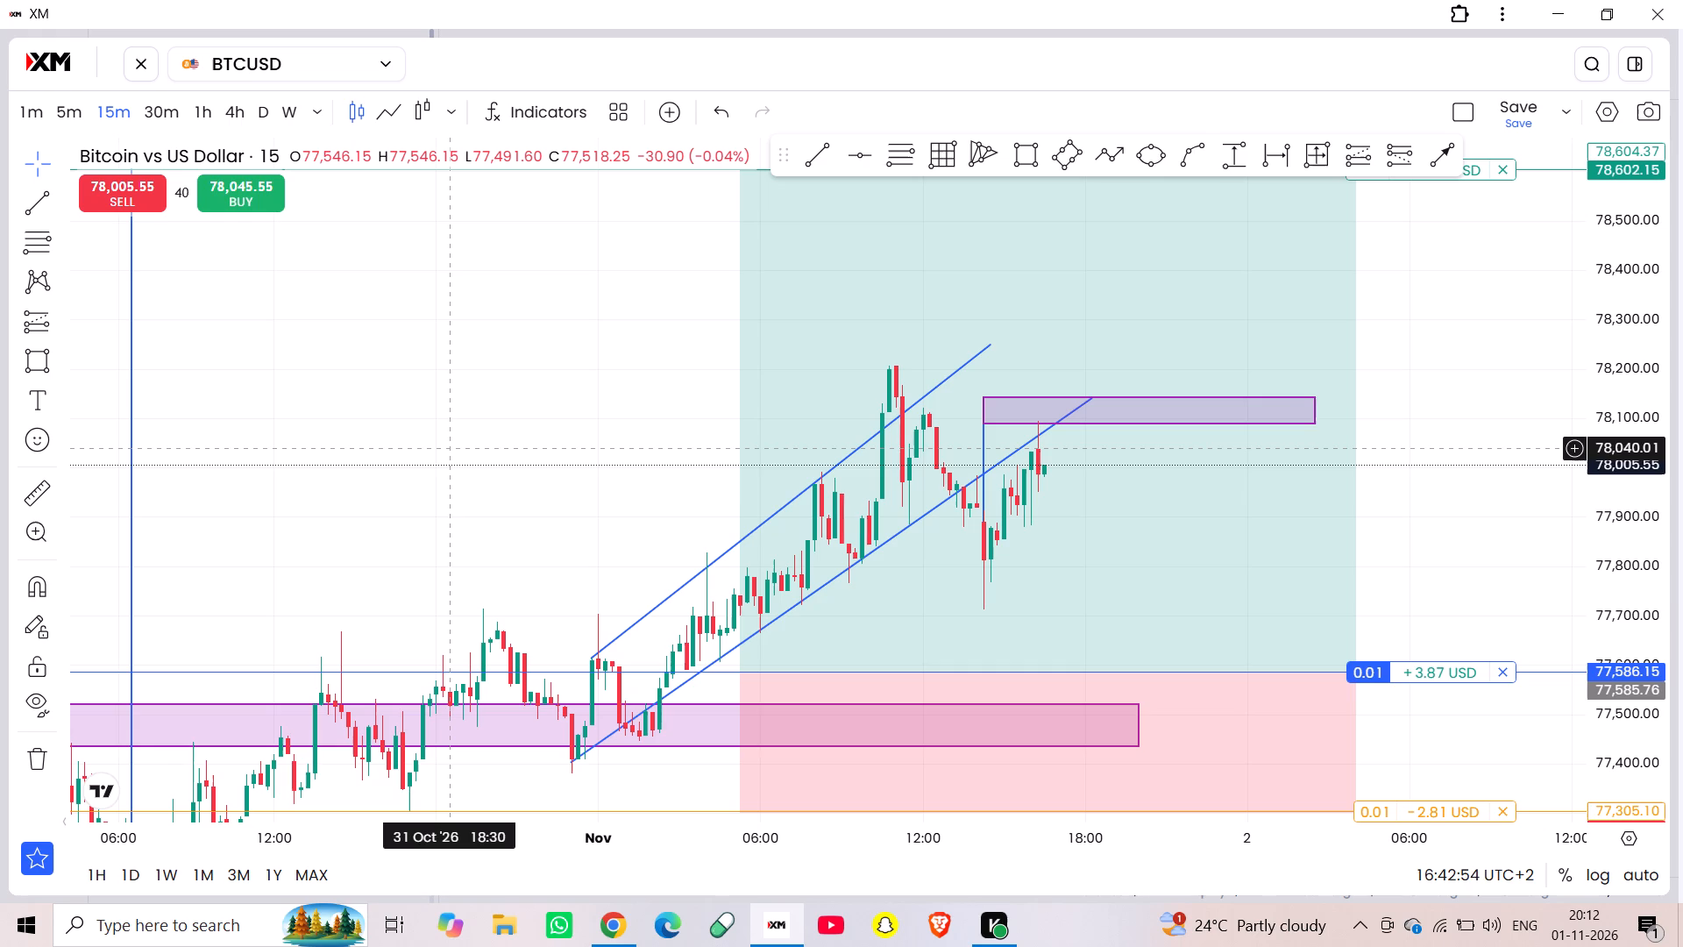
pyautogui.click(494, 339)
pyautogui.tripleClick(494, 339)
pyautogui.click(494, 339)
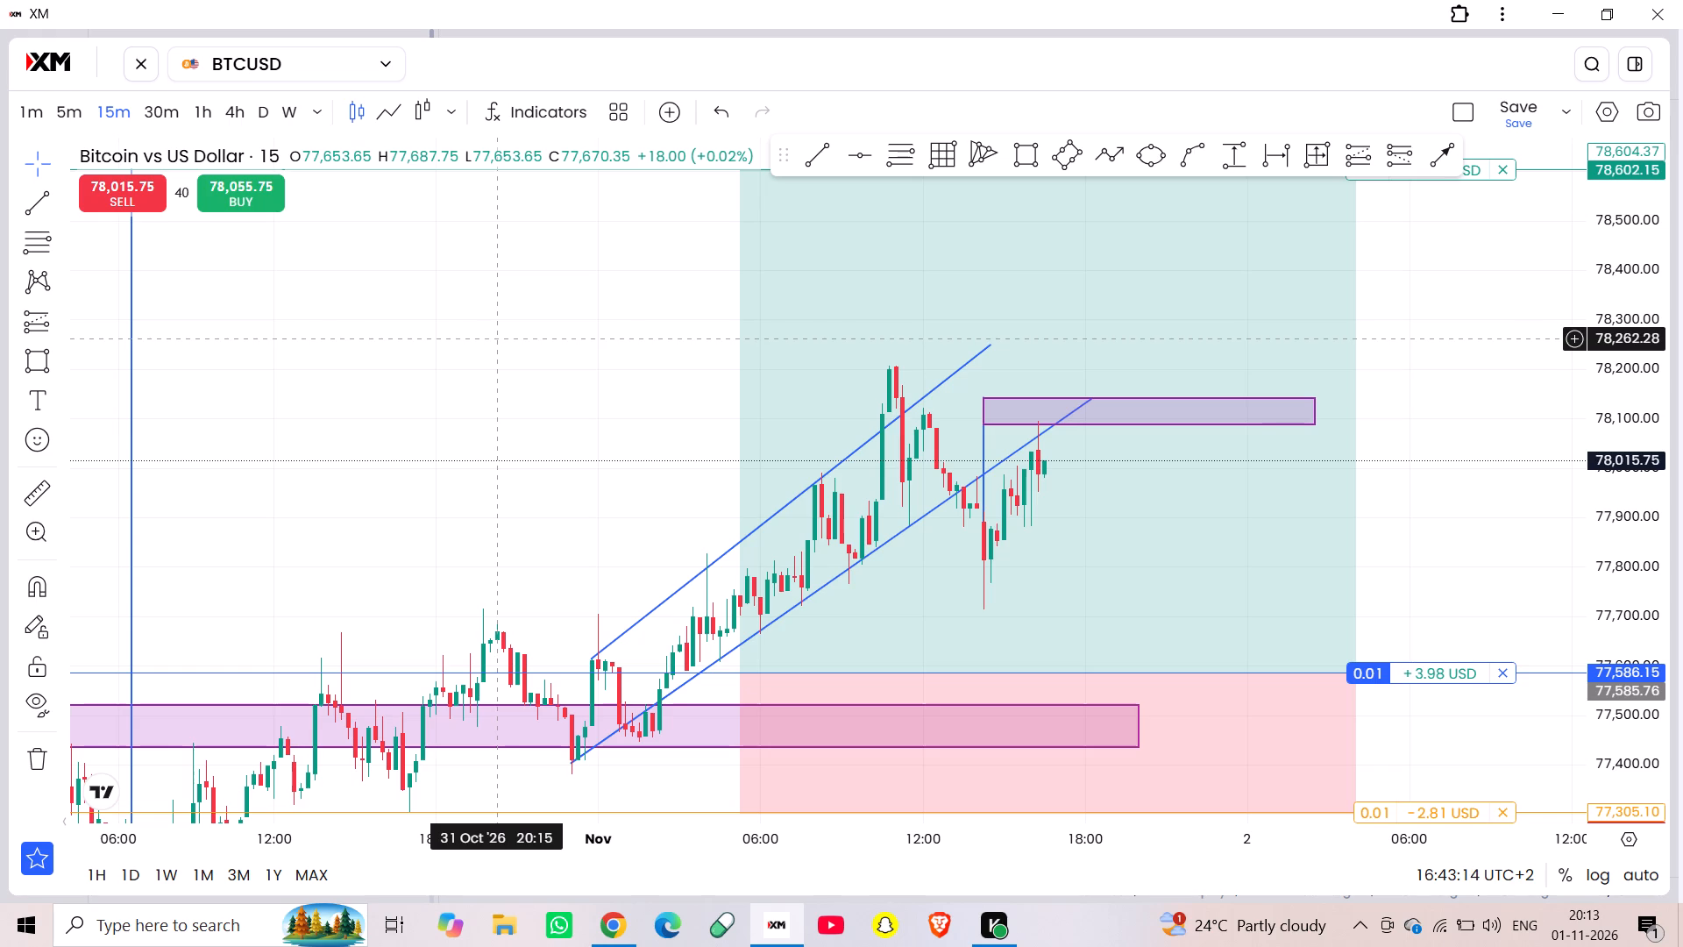
pyautogui.click(131, 396)
pyautogui.click(441, 352)
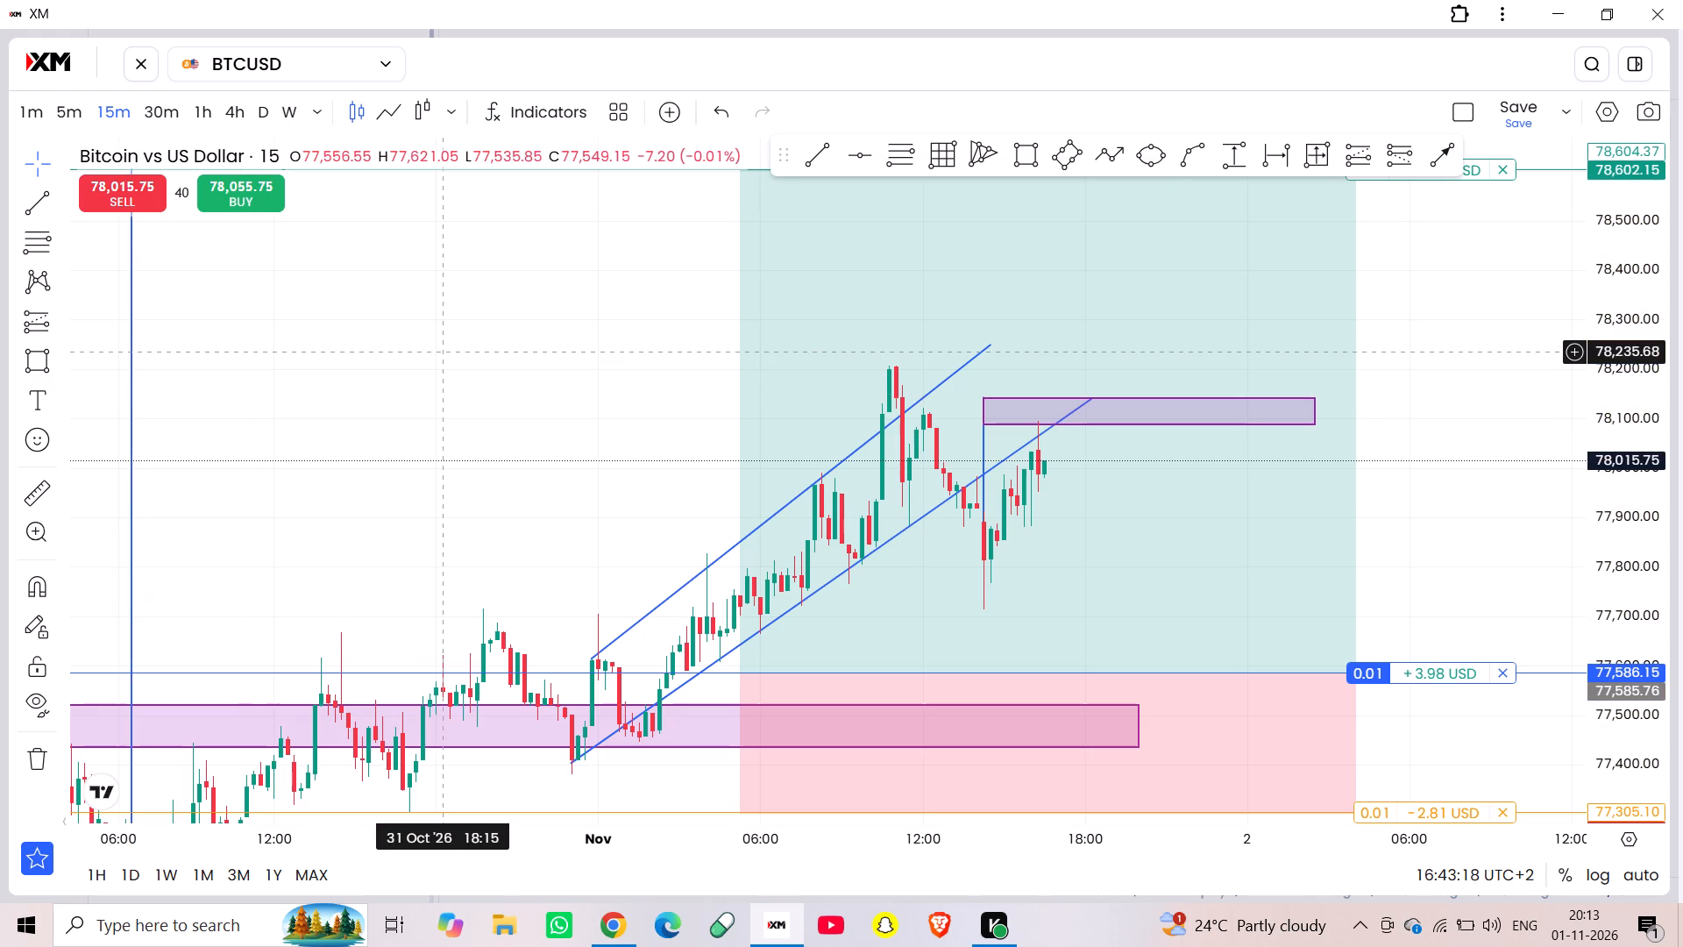
pyautogui.moveTo(437, 352); pyautogui.dragTo(428, 450)
pyautogui.moveTo(414, 428); pyautogui.dragTo(459, 280)
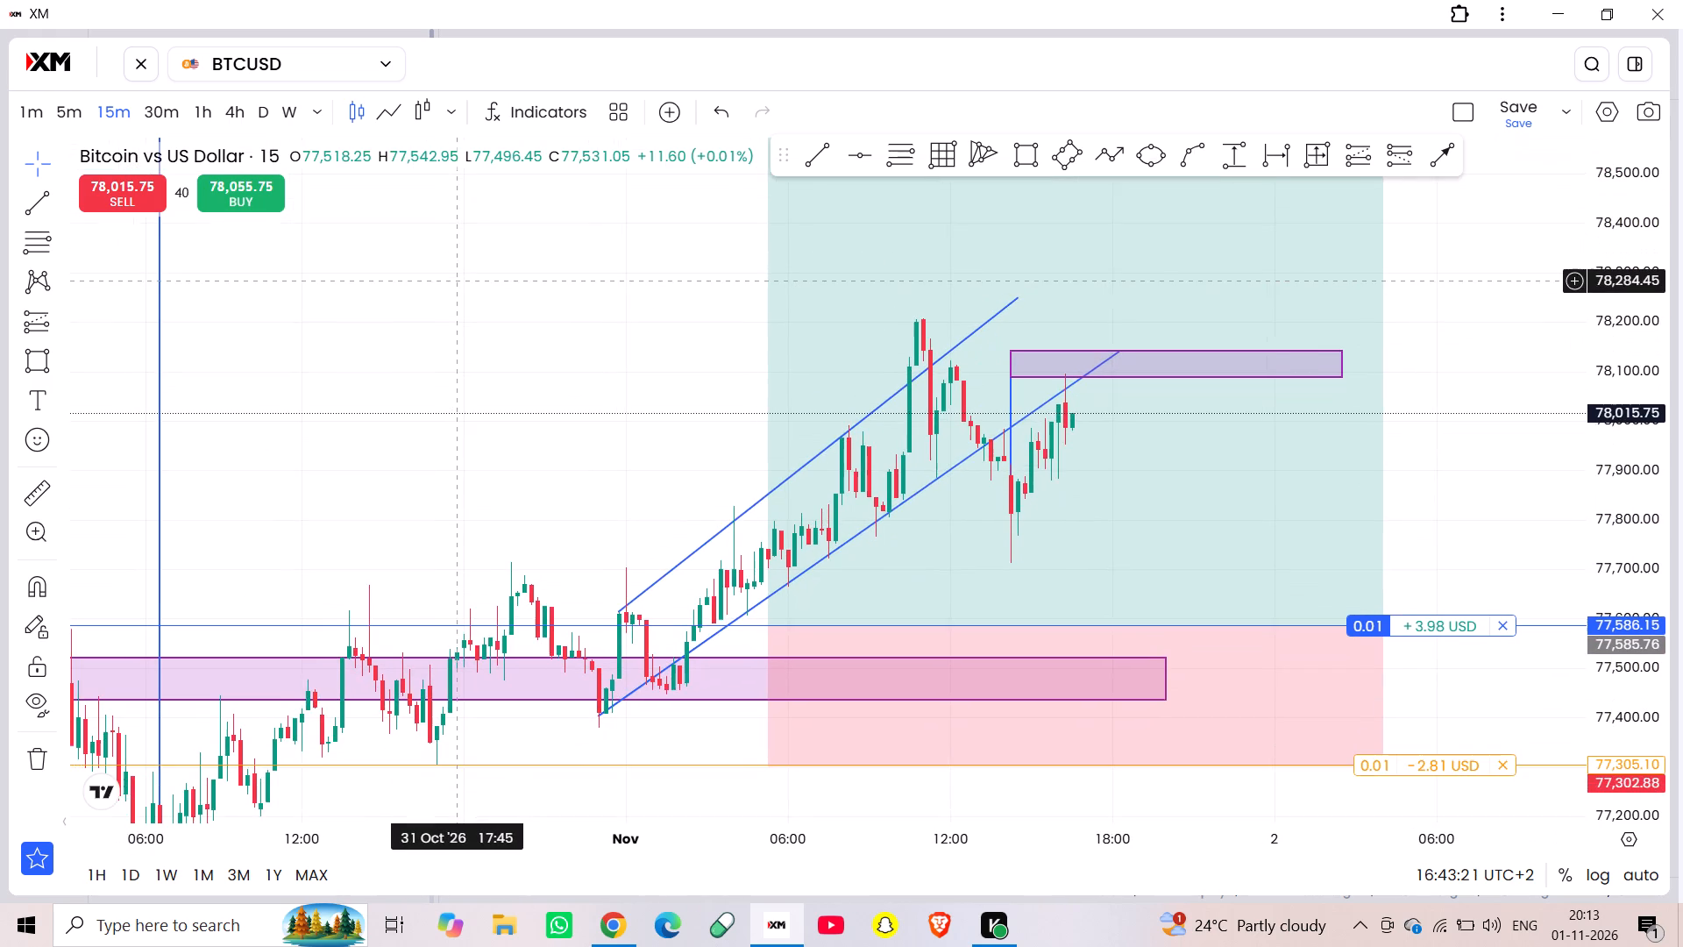
pyautogui.moveTo(459, 280); pyautogui.dragTo(459, 281)
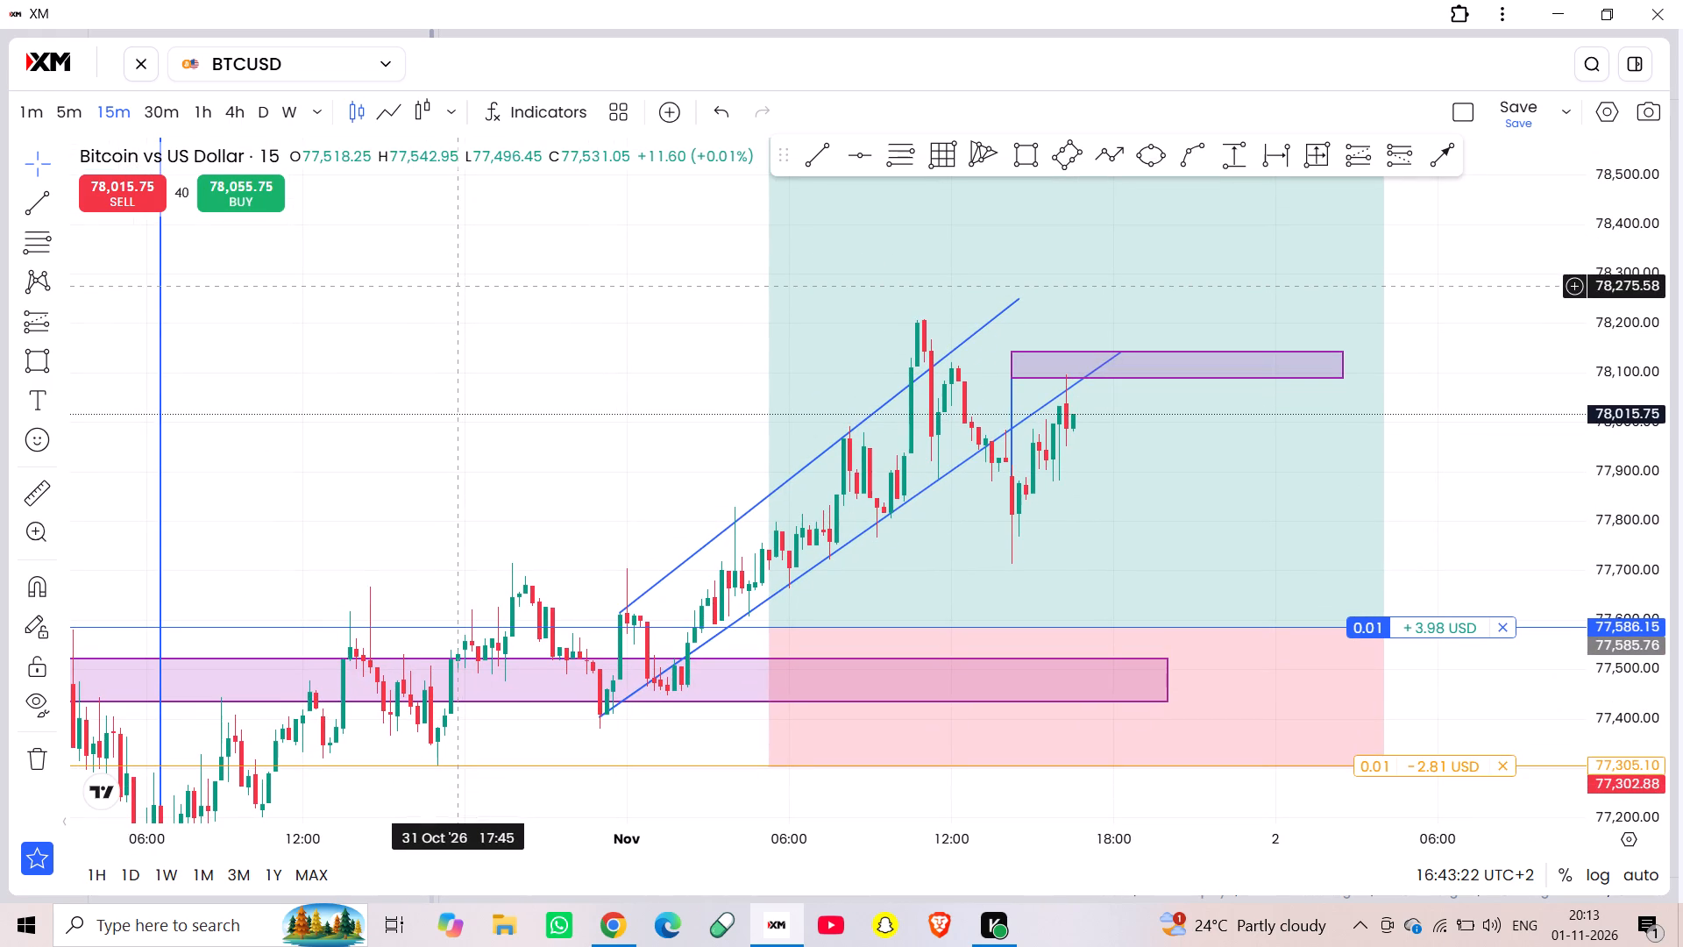
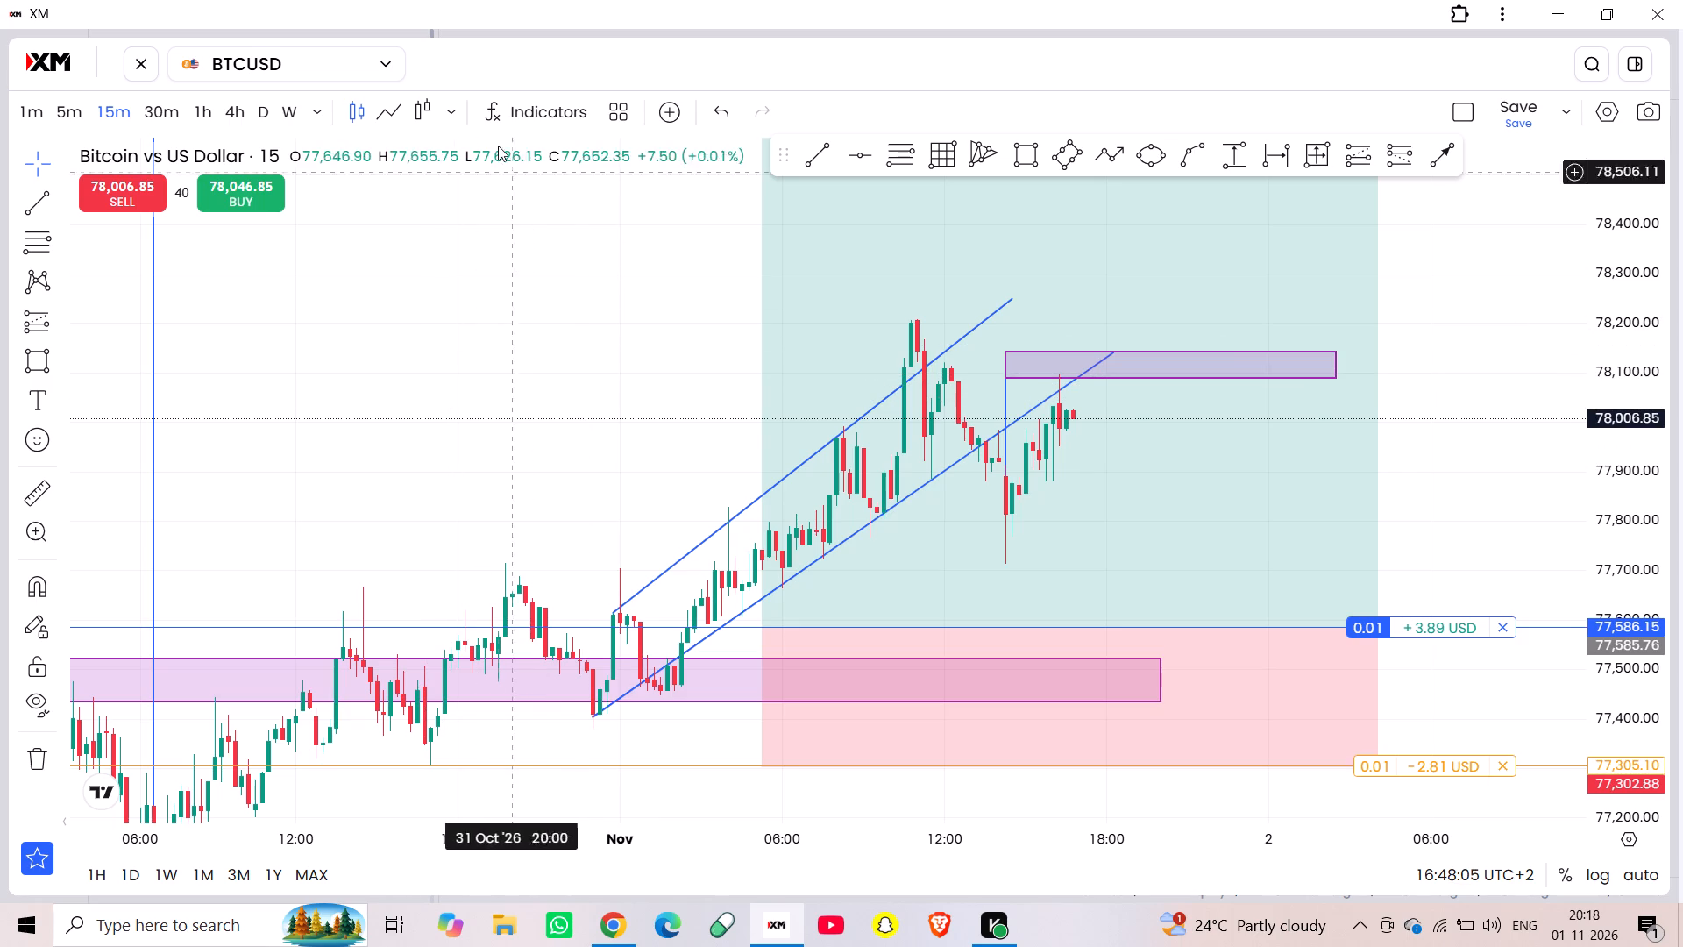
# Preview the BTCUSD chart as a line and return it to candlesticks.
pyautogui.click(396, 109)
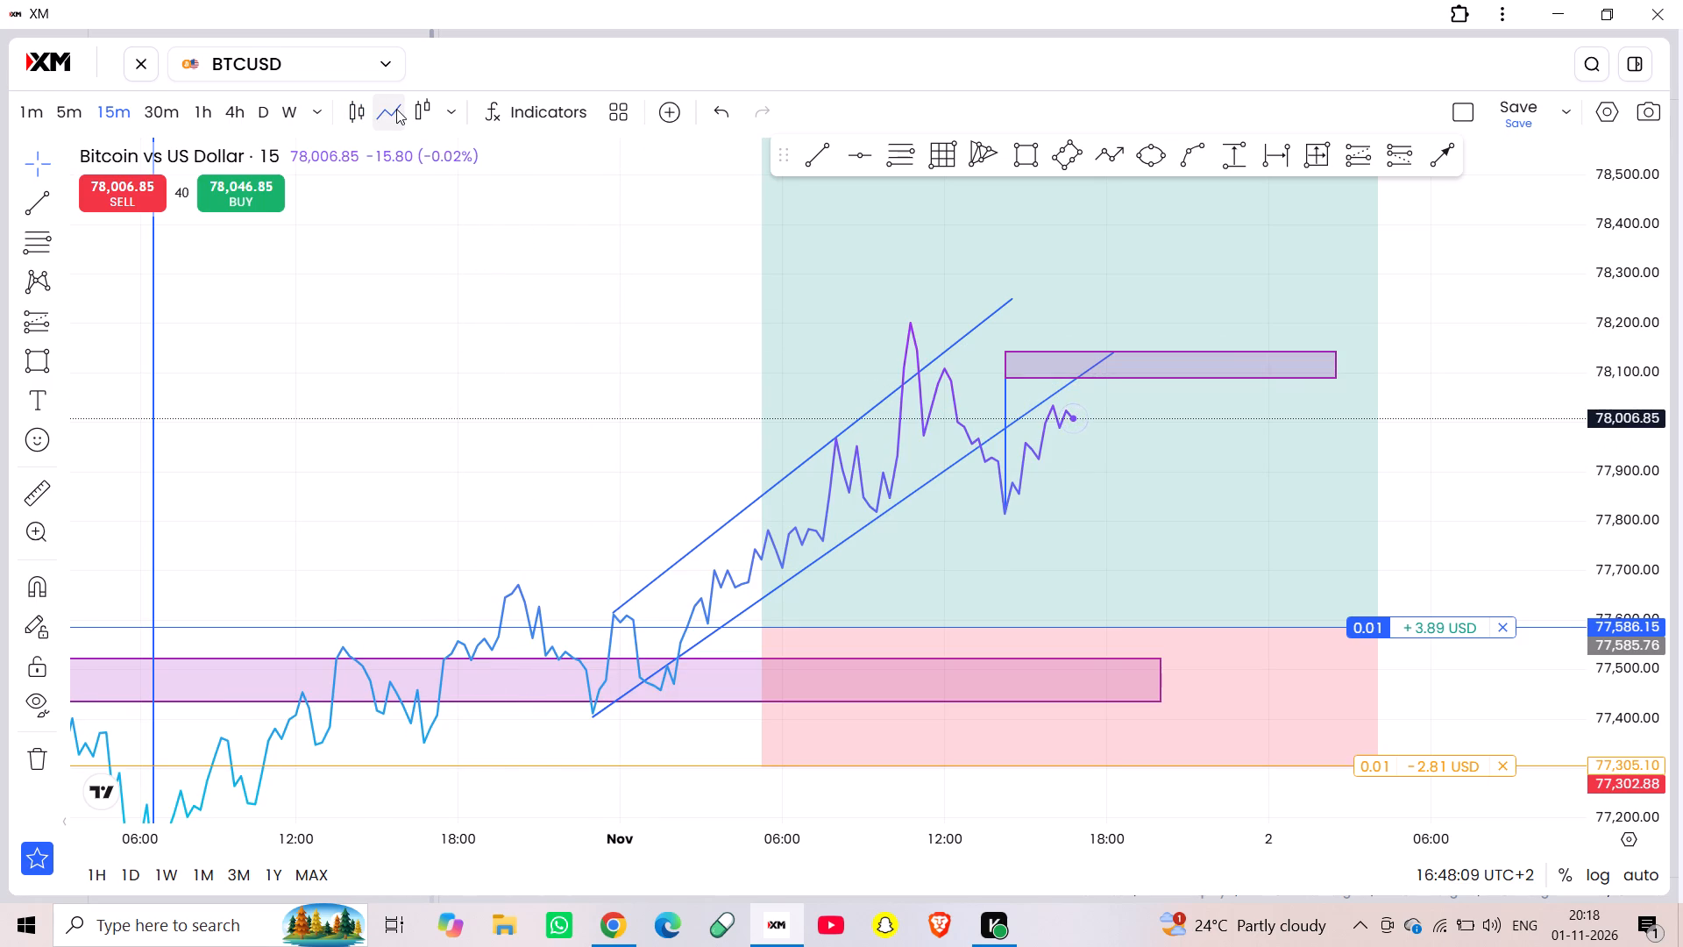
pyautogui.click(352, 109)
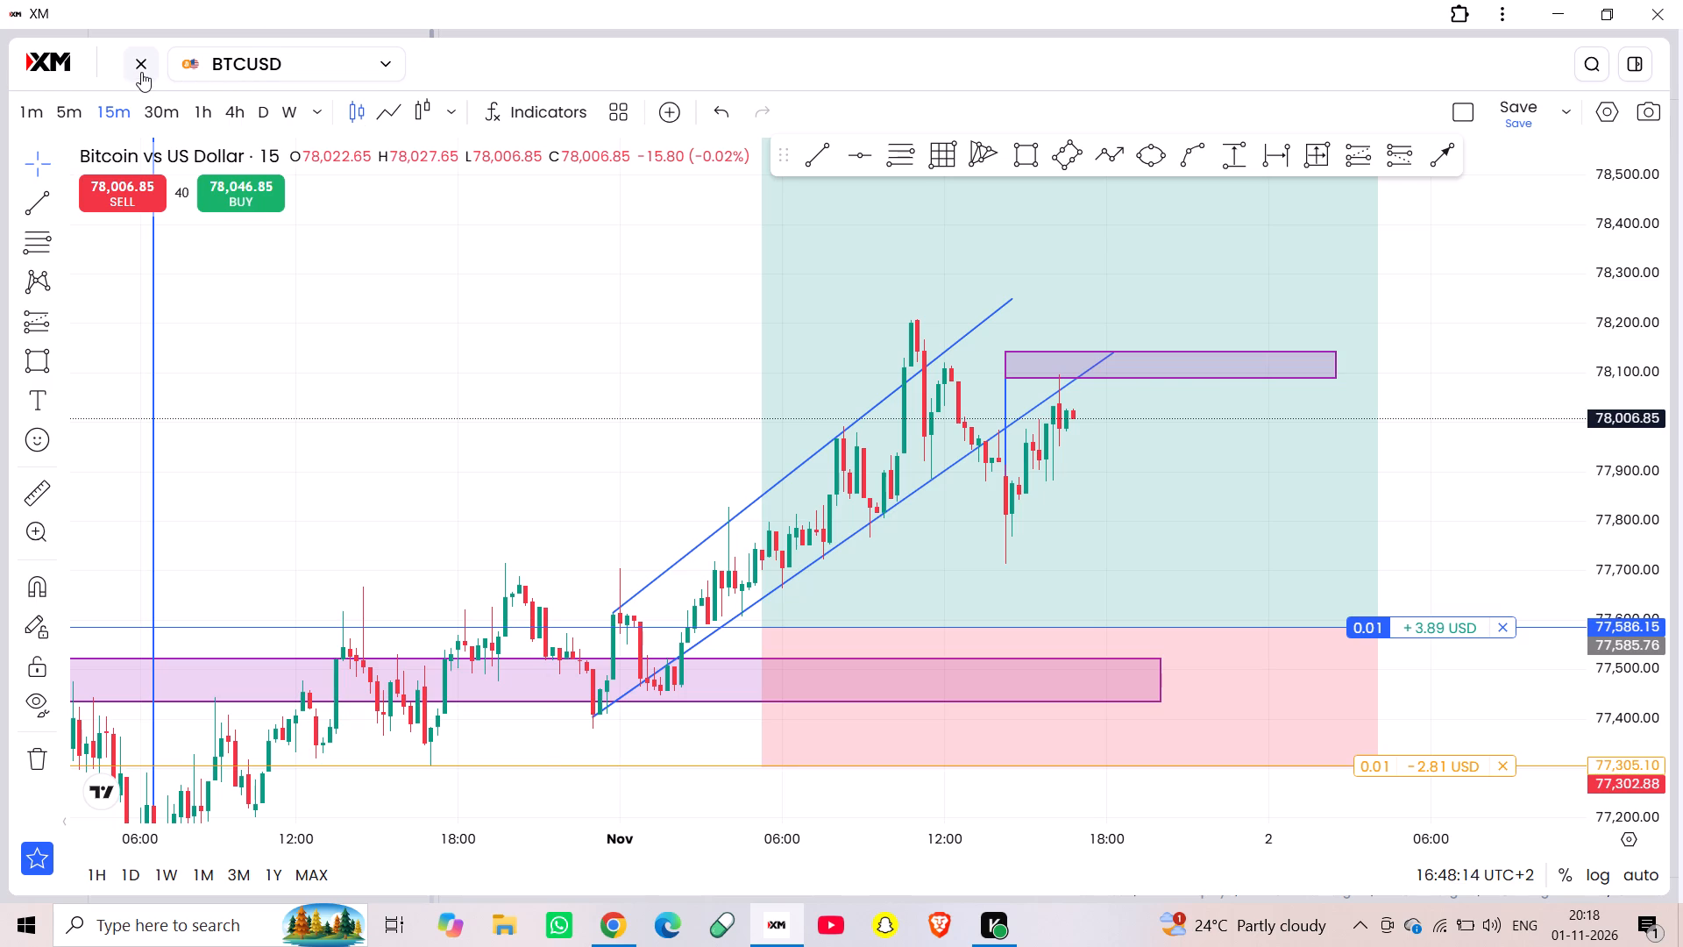
# Raise the open BTCUSD long trade's take-profit level to about 78,772, near the earlier swing high.
pyautogui.moveTo(542, 274); pyautogui.dragTo(476, 570)
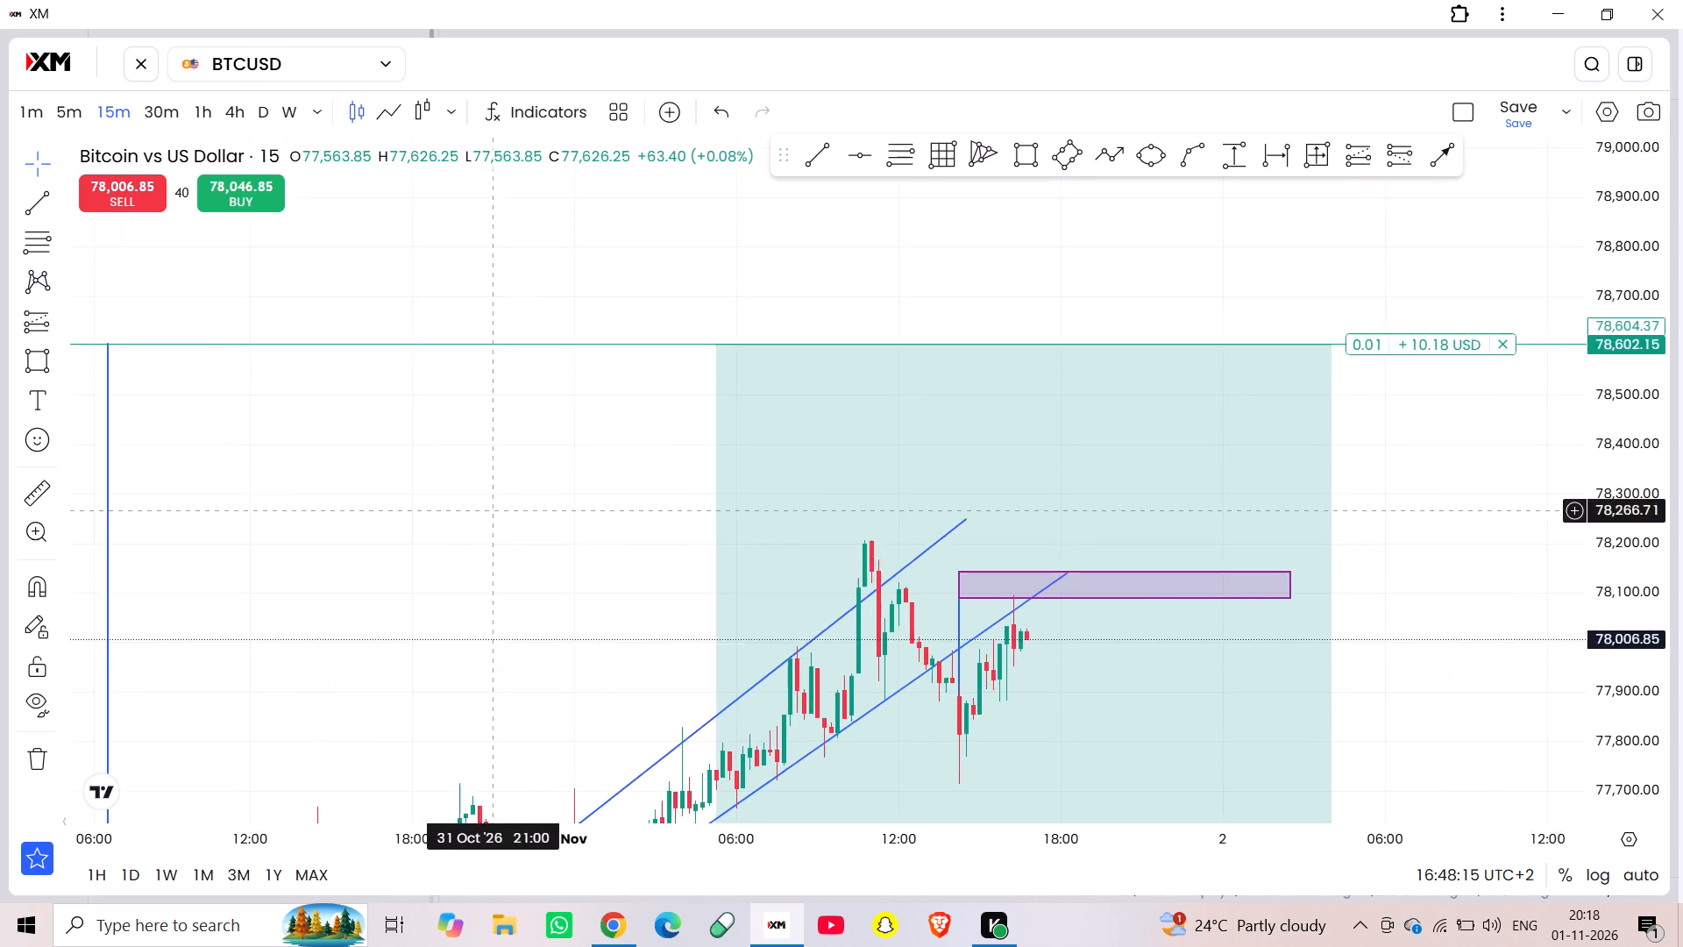
pyautogui.moveTo(476, 570); pyautogui.dragTo(476, 375)
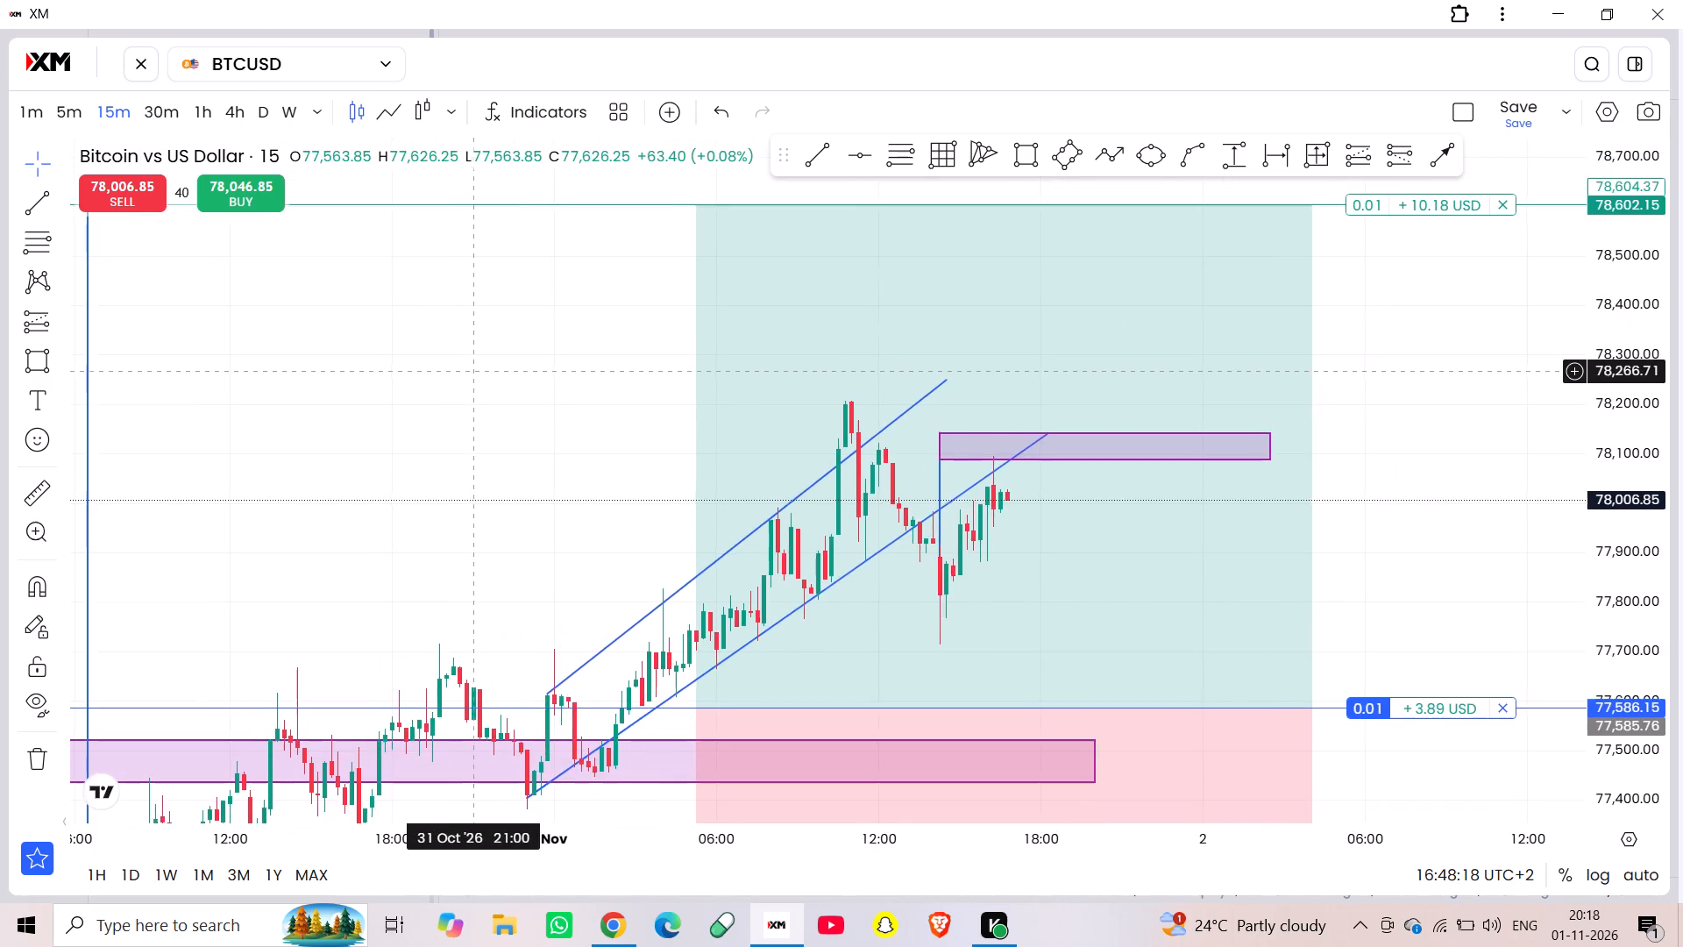
pyautogui.moveTo(476, 375); pyautogui.dragTo(478, 383)
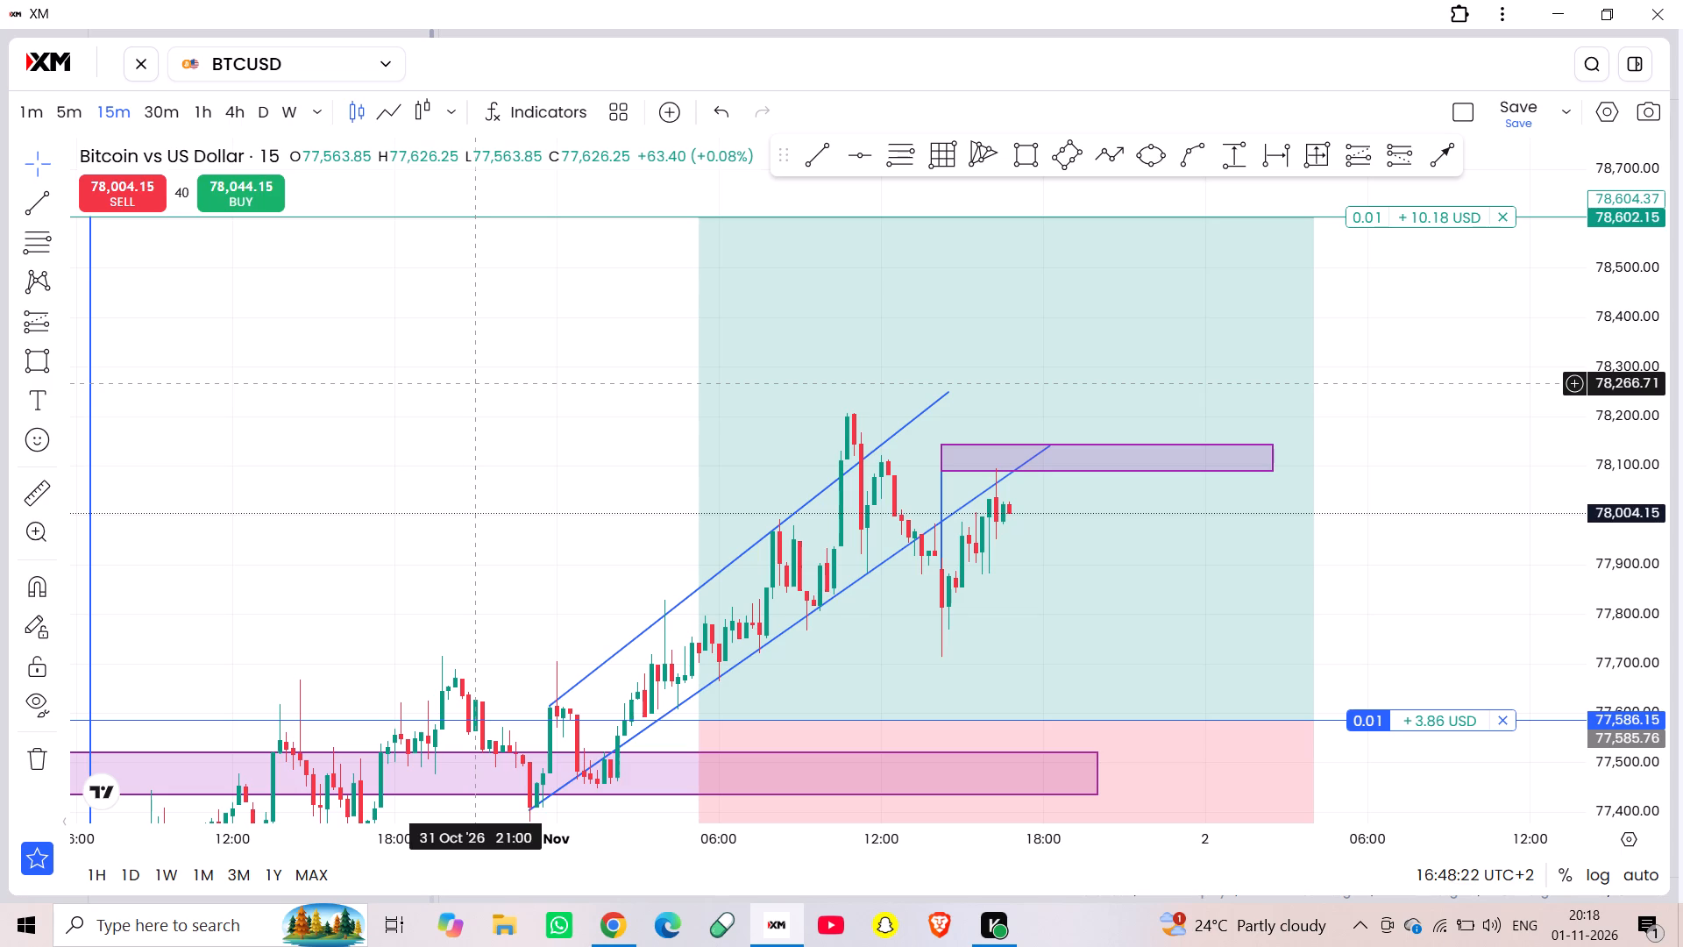
pyautogui.moveTo(478, 383); pyautogui.dragTo(454, 446)
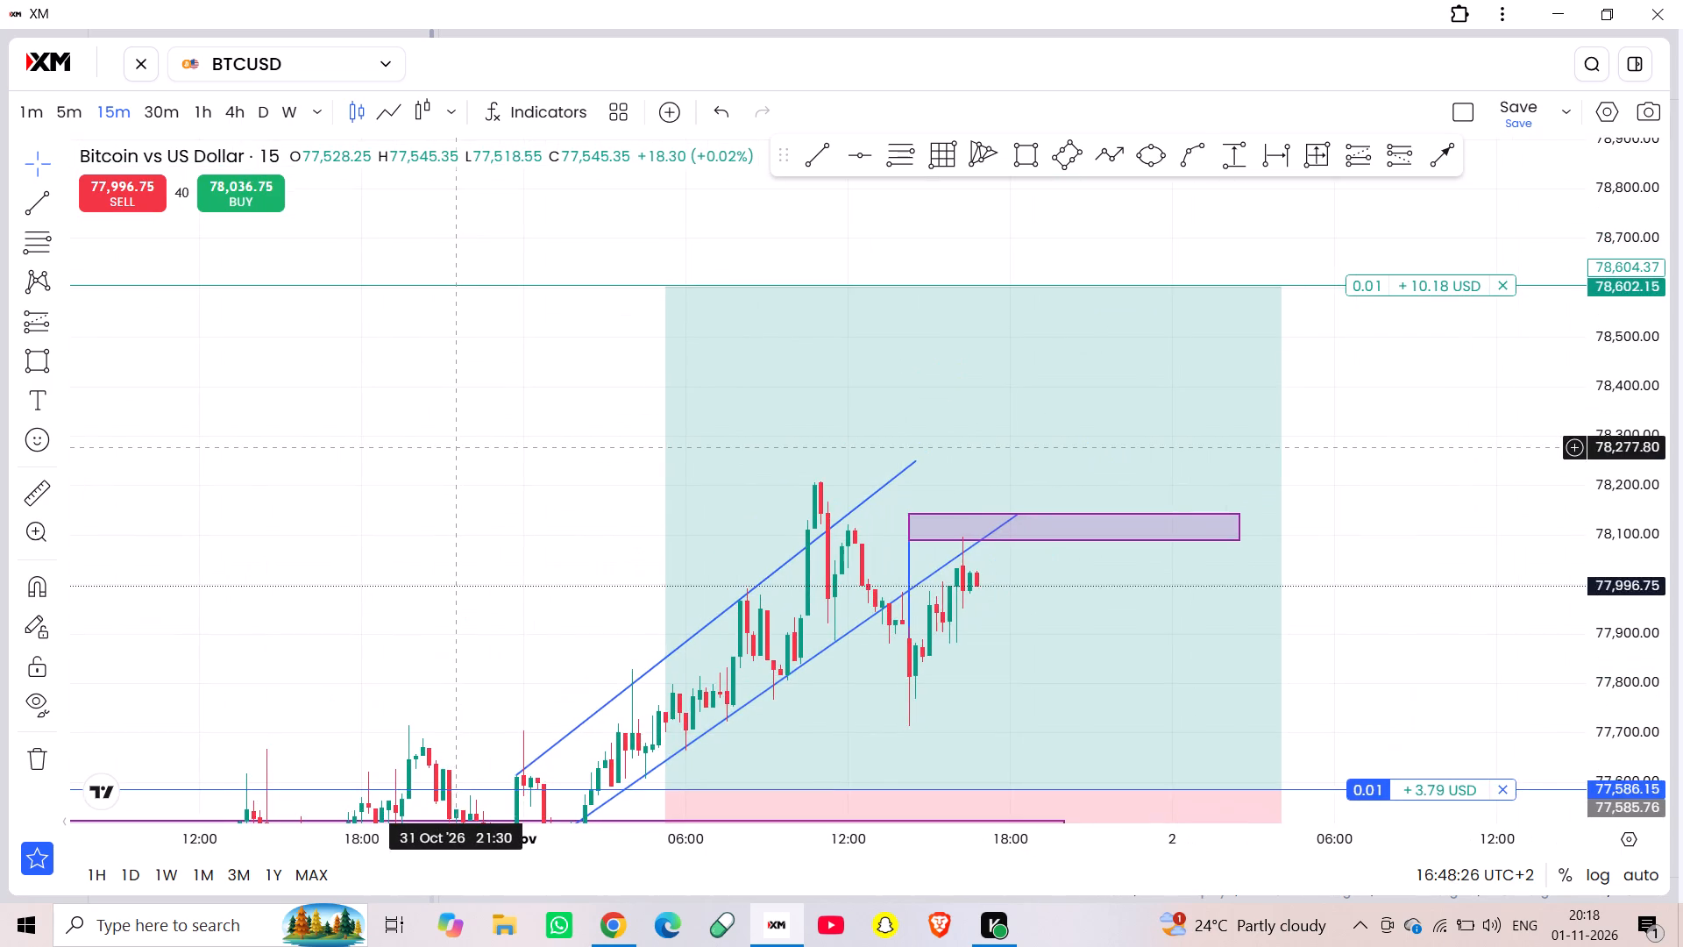
pyautogui.moveTo(454, 446); pyautogui.dragTo(467, 438)
pyautogui.scroll(-1, 477, 431)
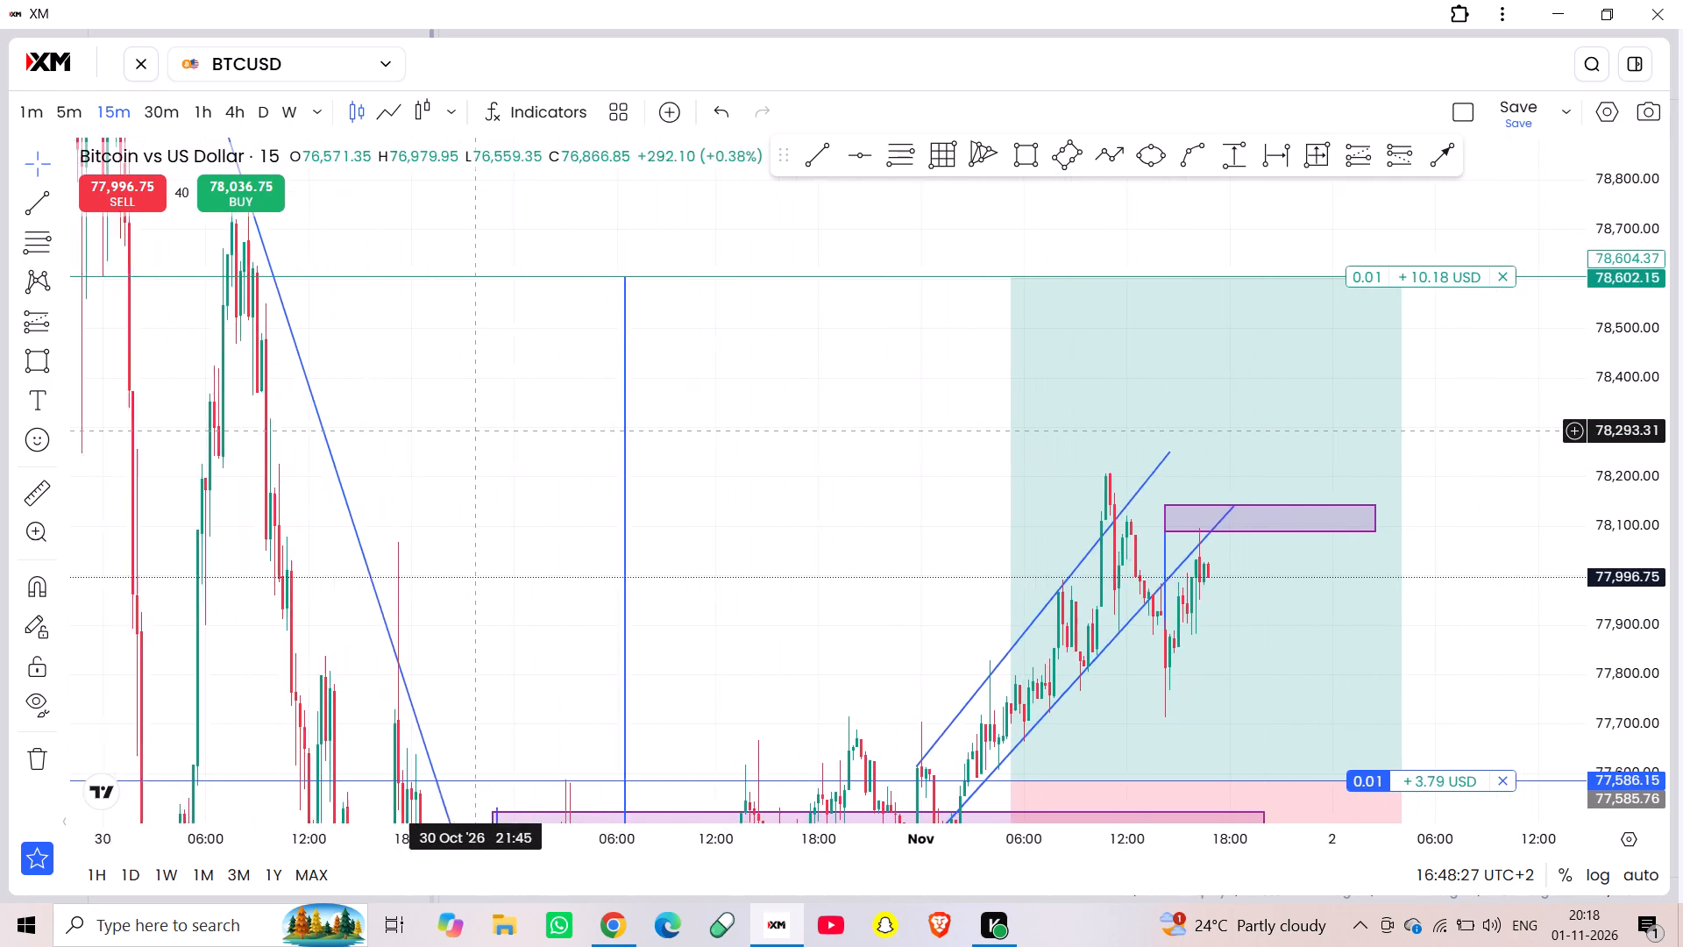
pyautogui.scroll(-1, 477, 431)
pyautogui.moveTo(693, 426); pyautogui.dragTo(720, 597)
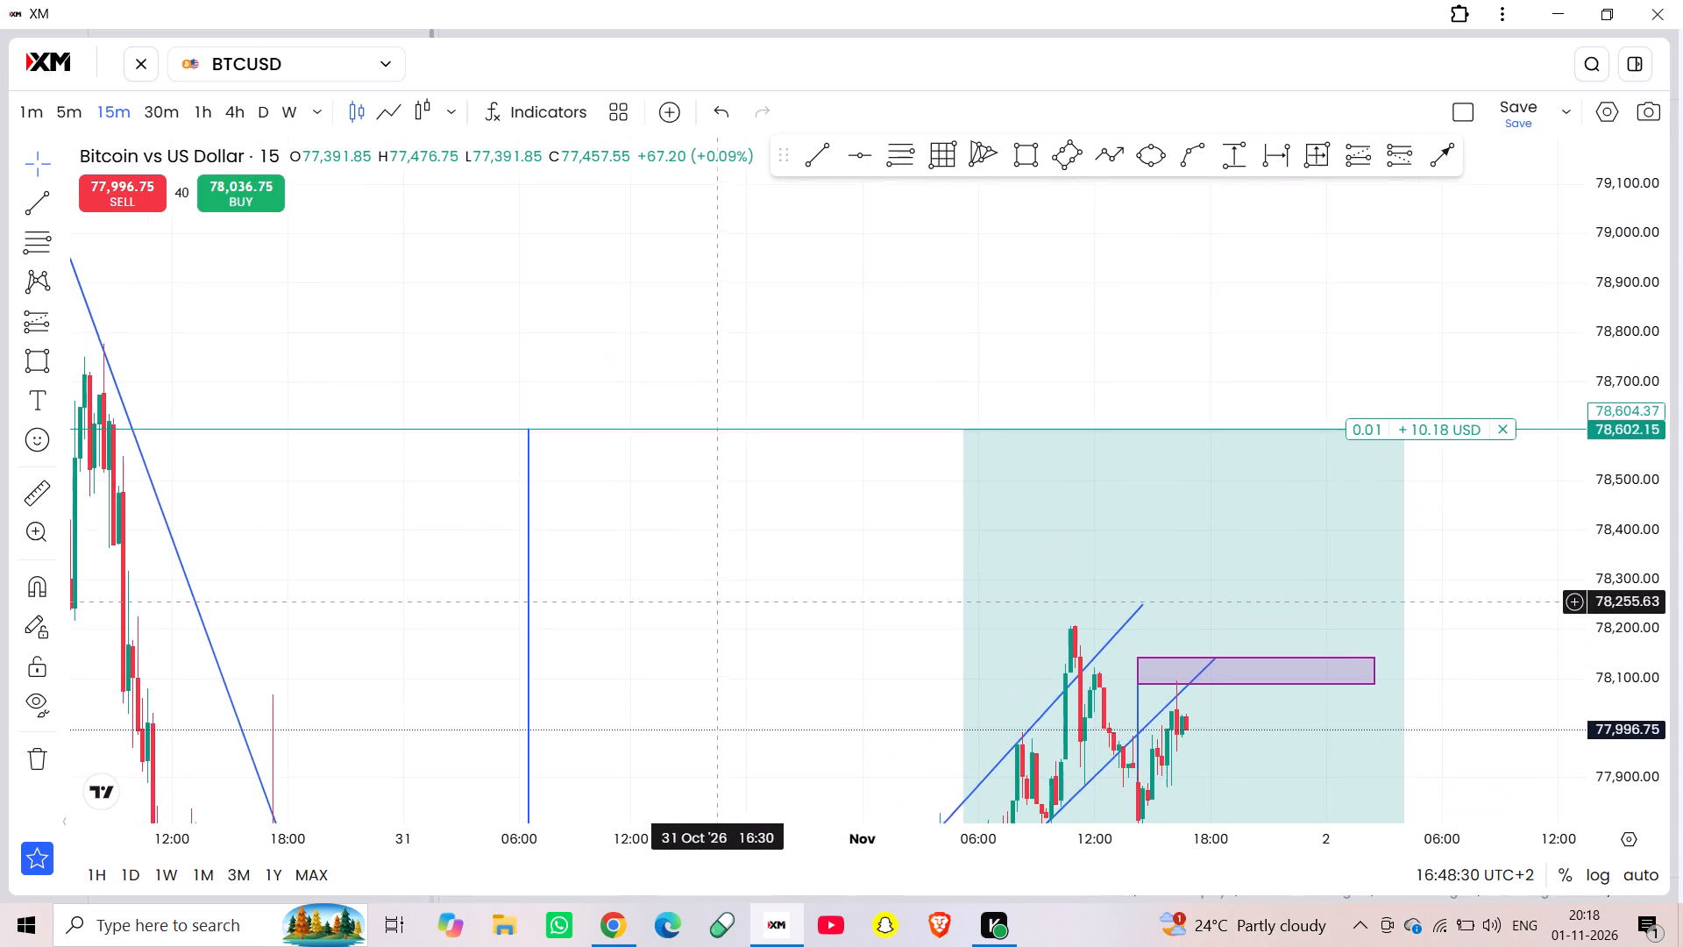
pyautogui.moveTo(720, 597); pyautogui.dragTo(720, 595)
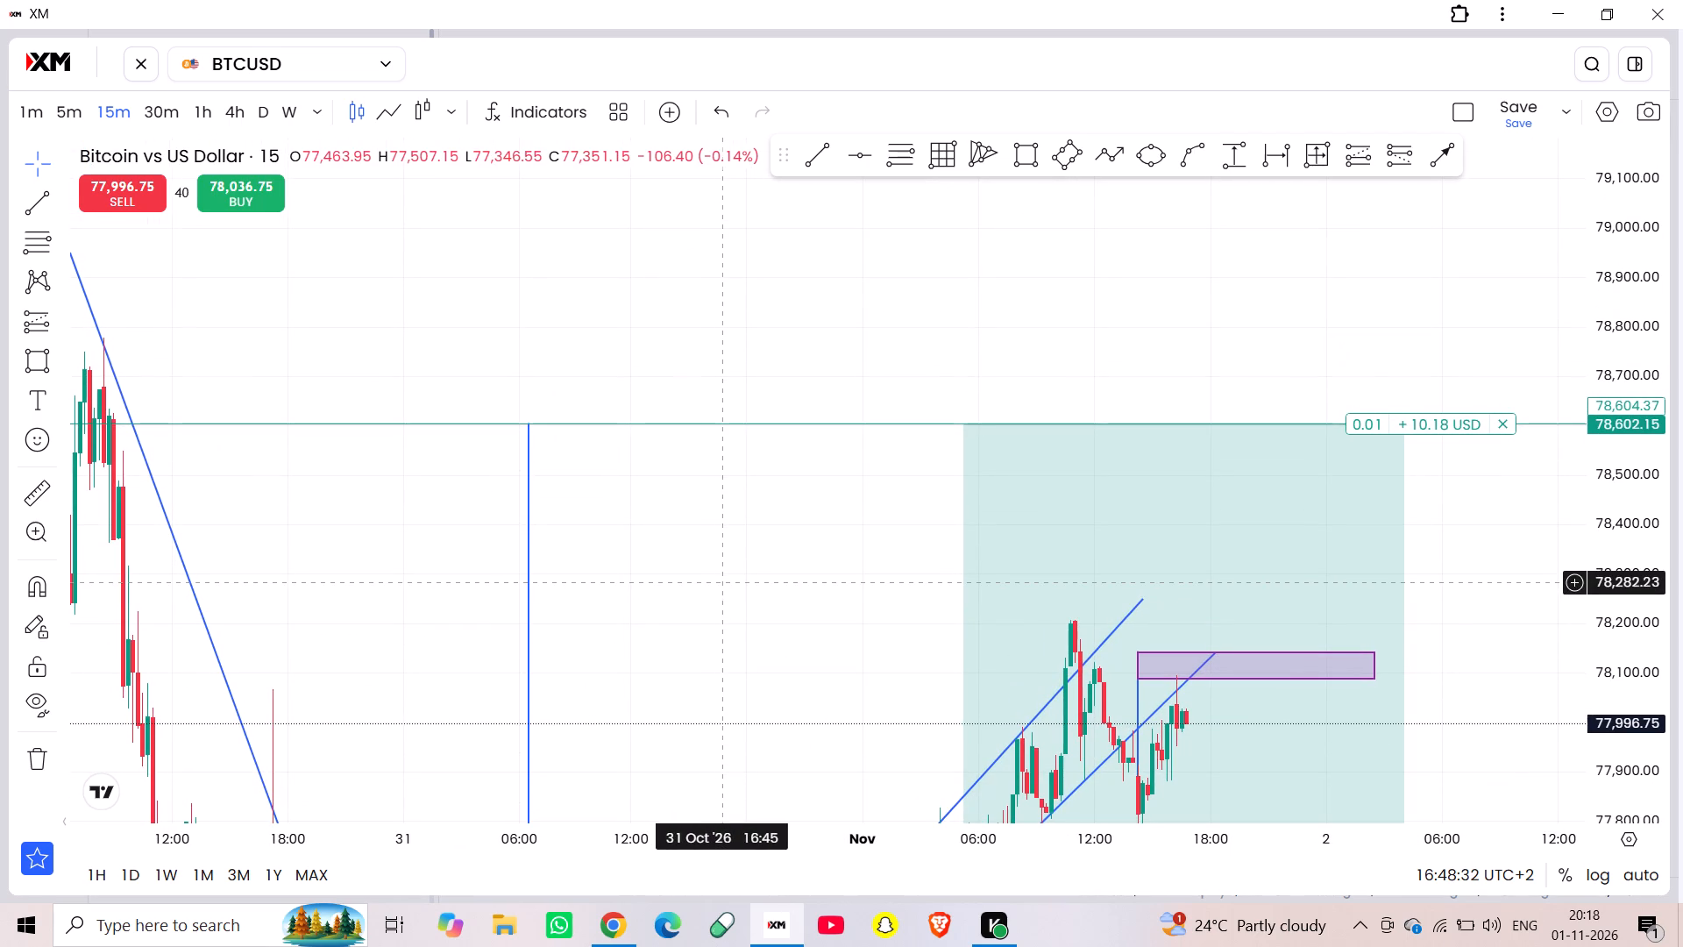
pyautogui.click(722, 582)
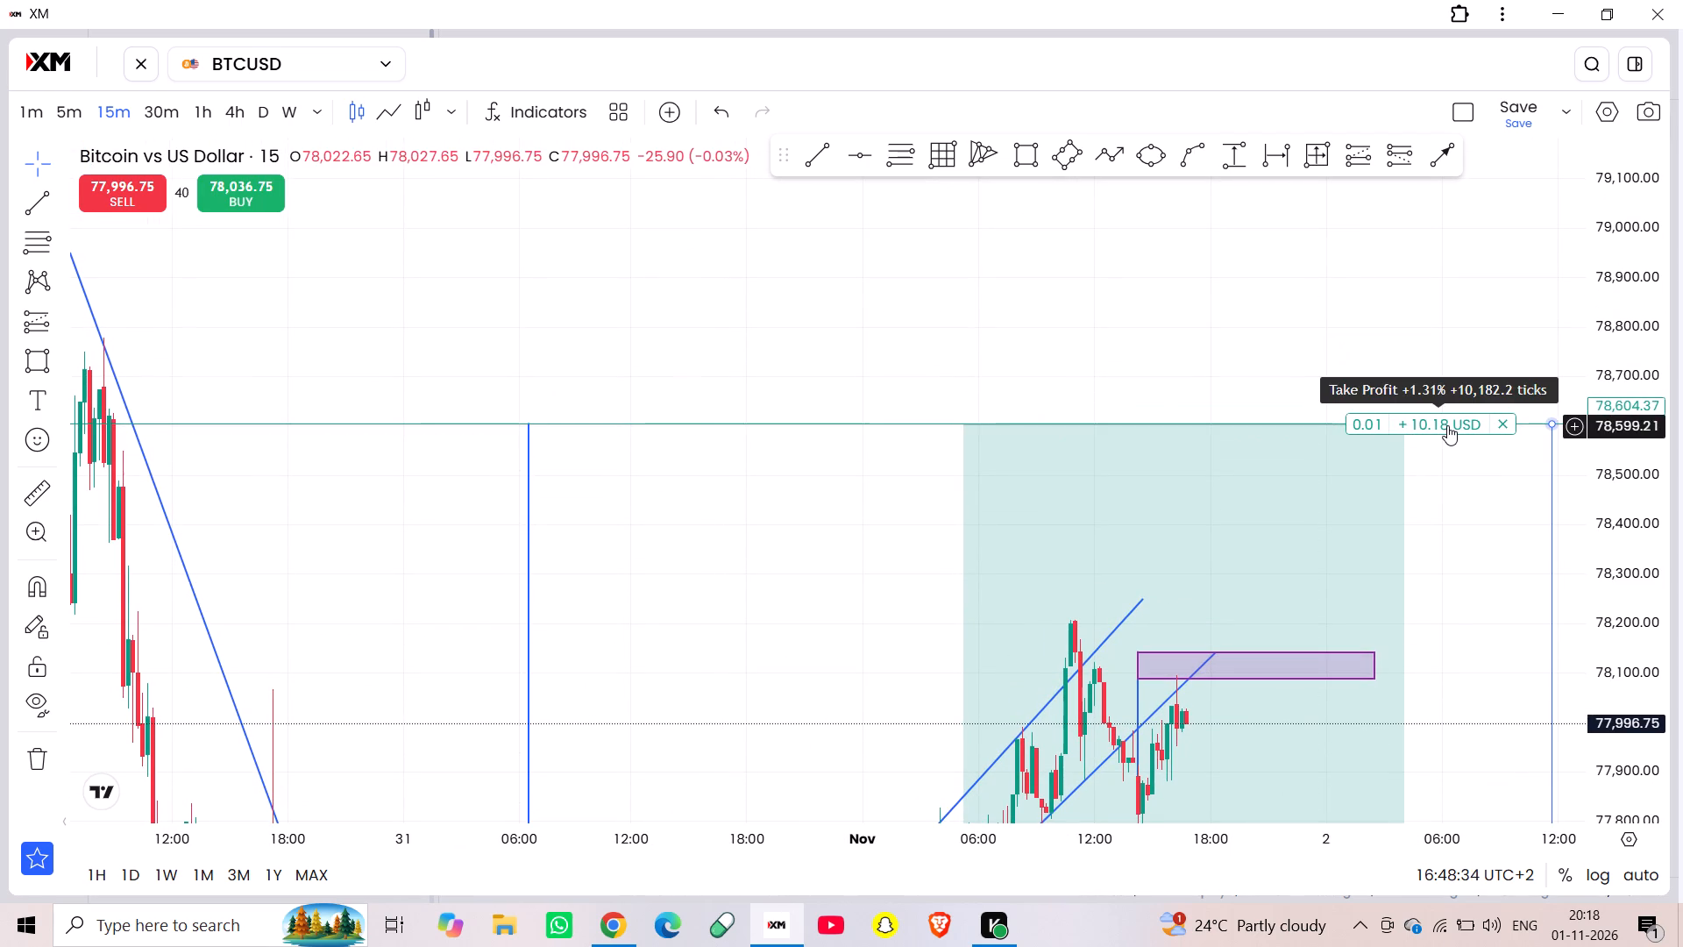
pyautogui.moveTo(1447, 425); pyautogui.dragTo(1494, 363)
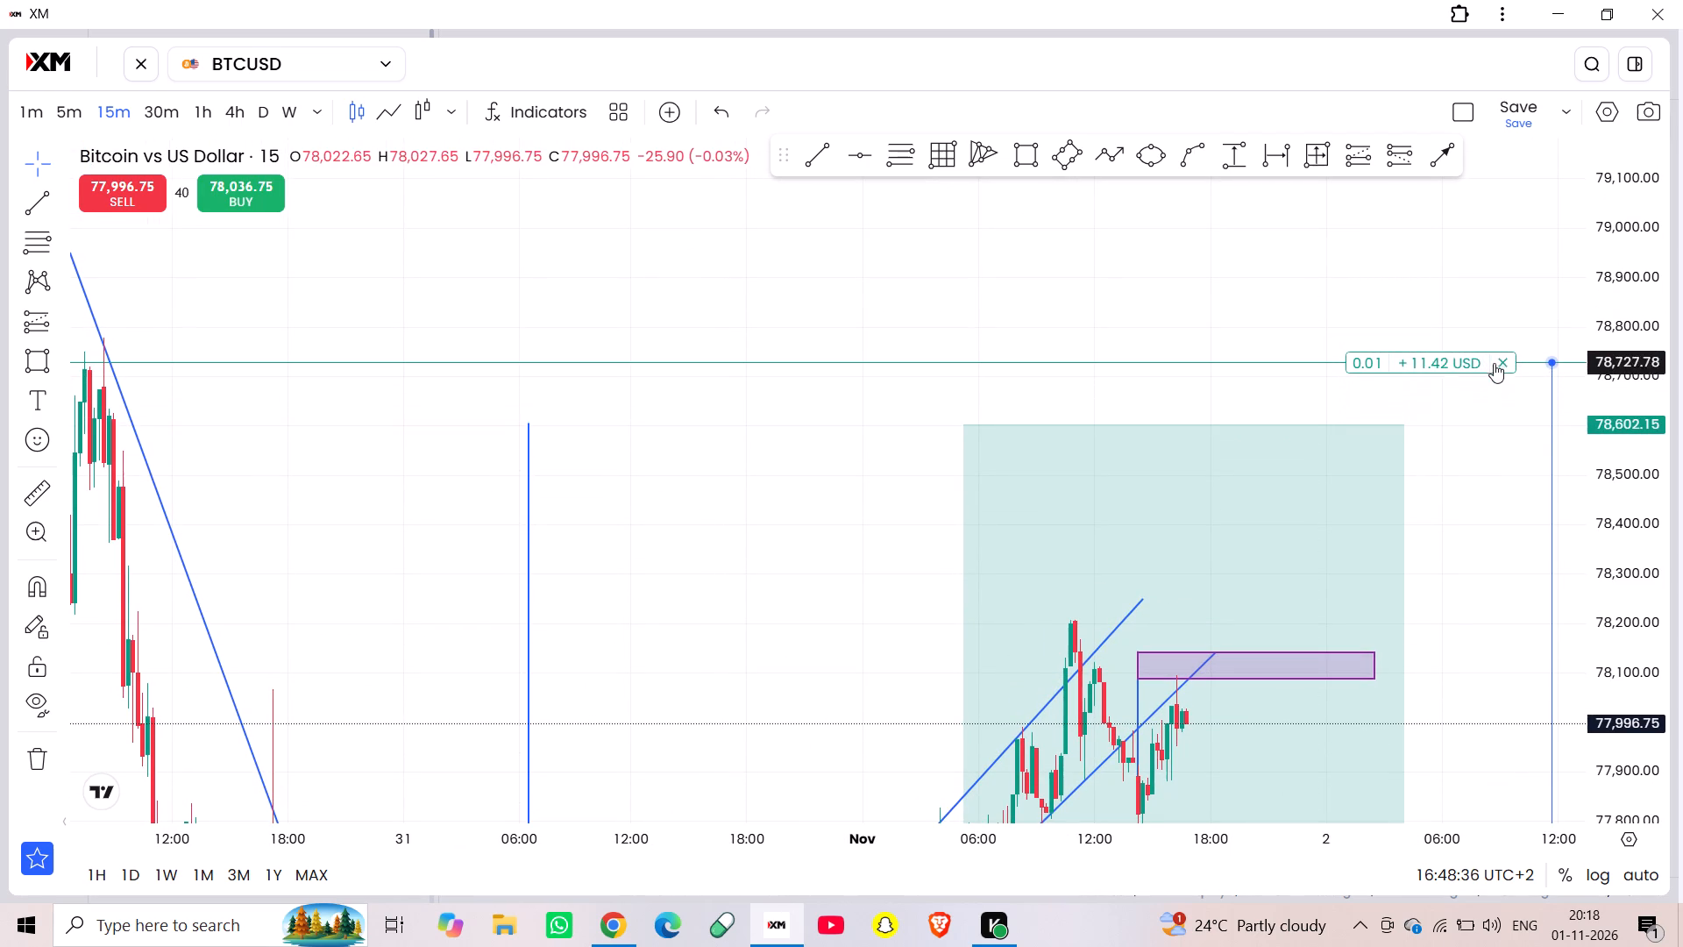
pyautogui.moveTo(1494, 363); pyautogui.dragTo(1500, 348)
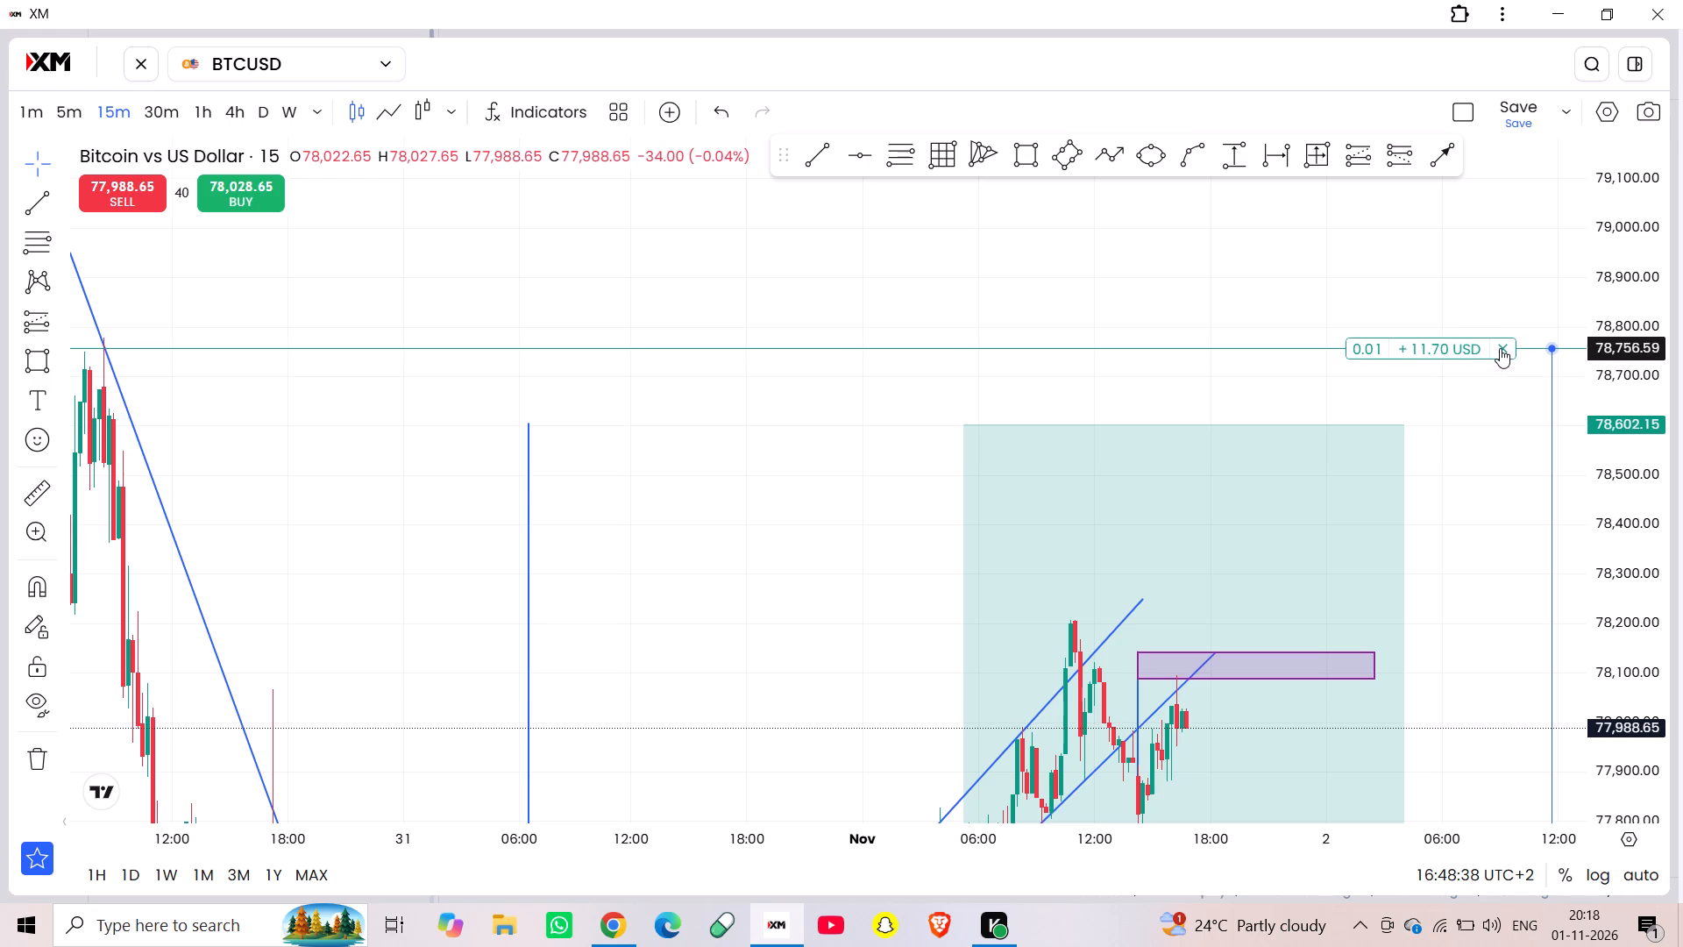
pyautogui.moveTo(1500, 348); pyautogui.dragTo(1493, 340)
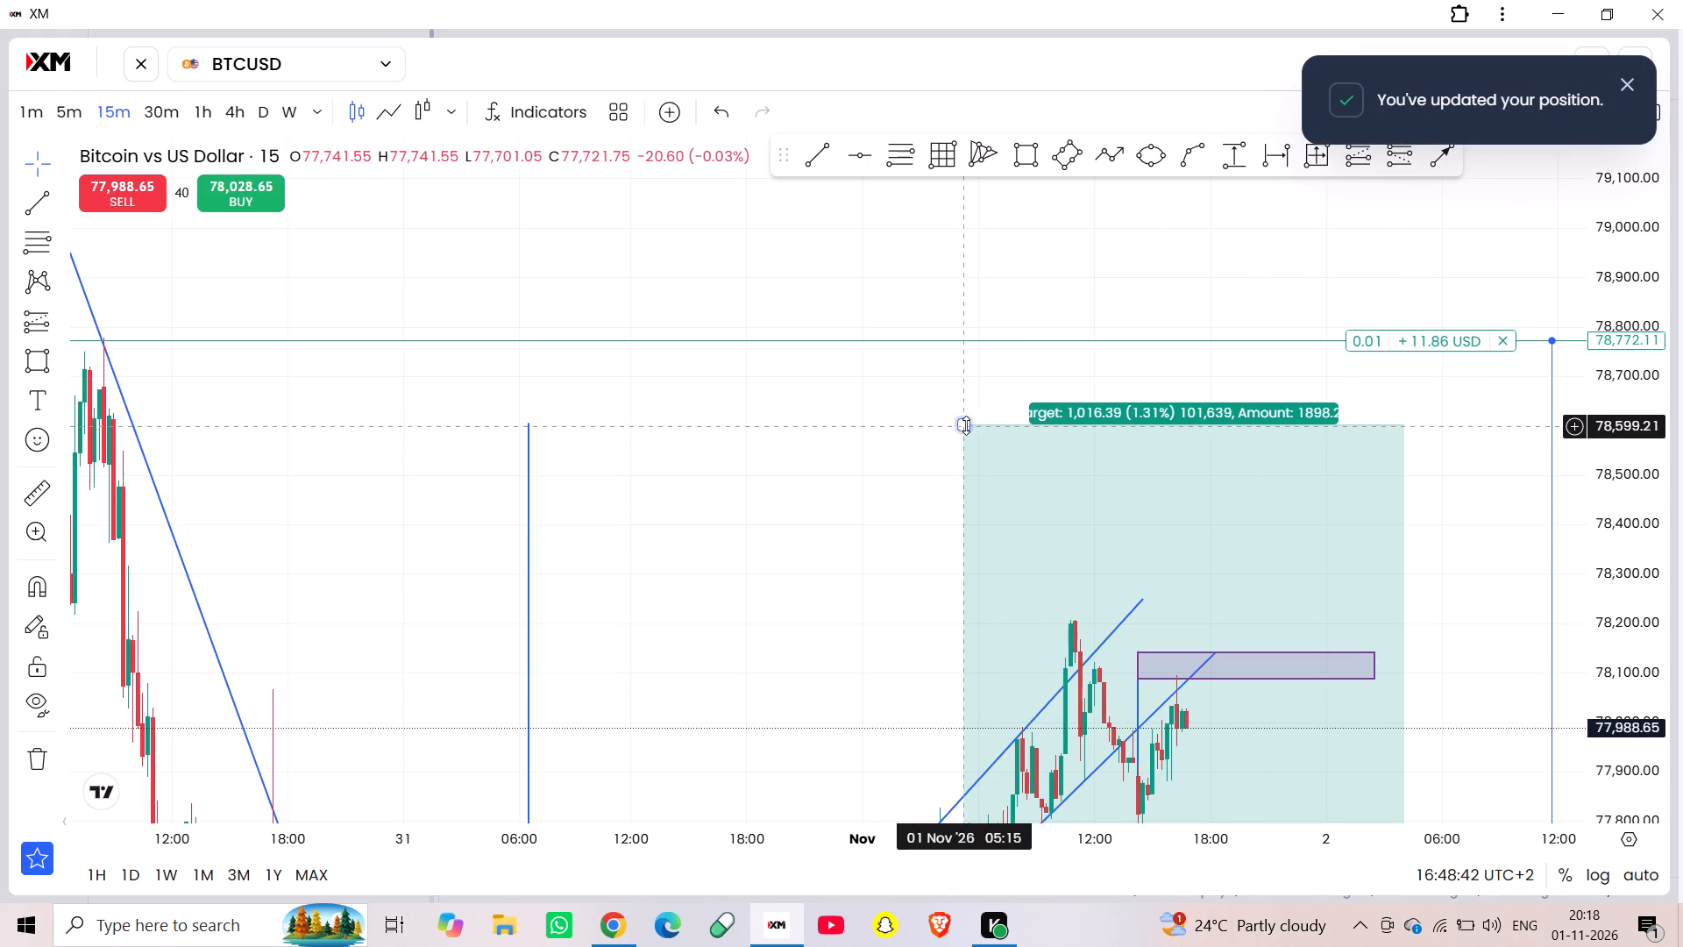
# Extend the long position drawing's target up to about 78,776, level with the trade's take-profit line.
pyautogui.moveTo(964, 427); pyautogui.dragTo(962, 335)
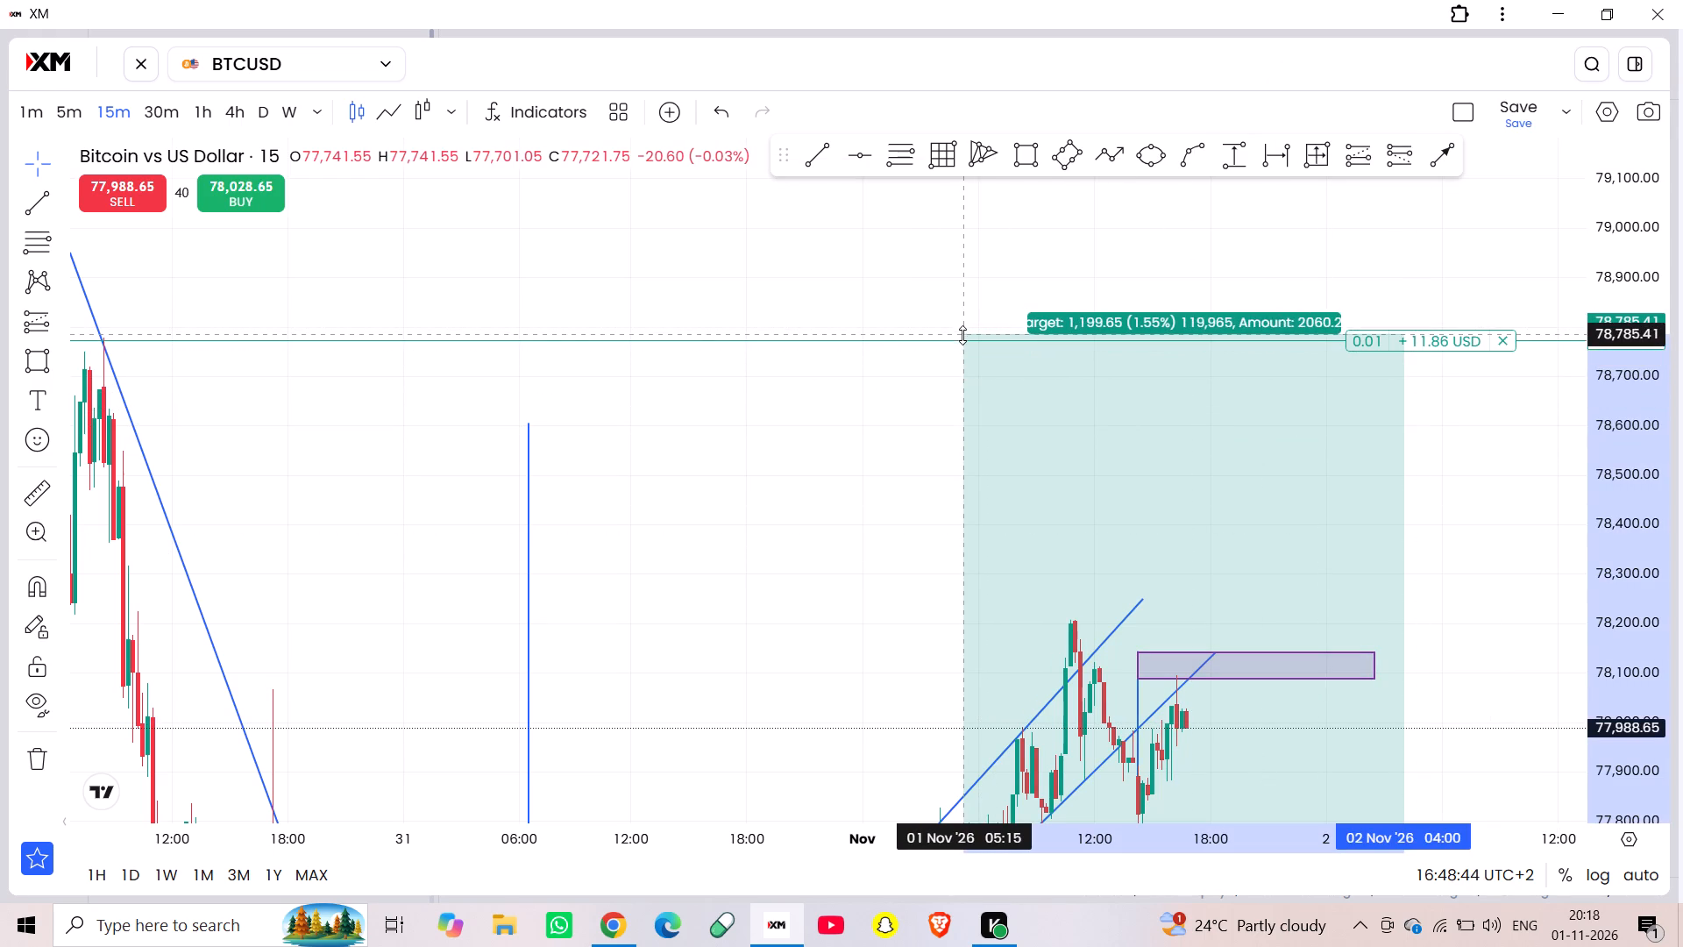
pyautogui.moveTo(962, 335); pyautogui.dragTo(962, 338)
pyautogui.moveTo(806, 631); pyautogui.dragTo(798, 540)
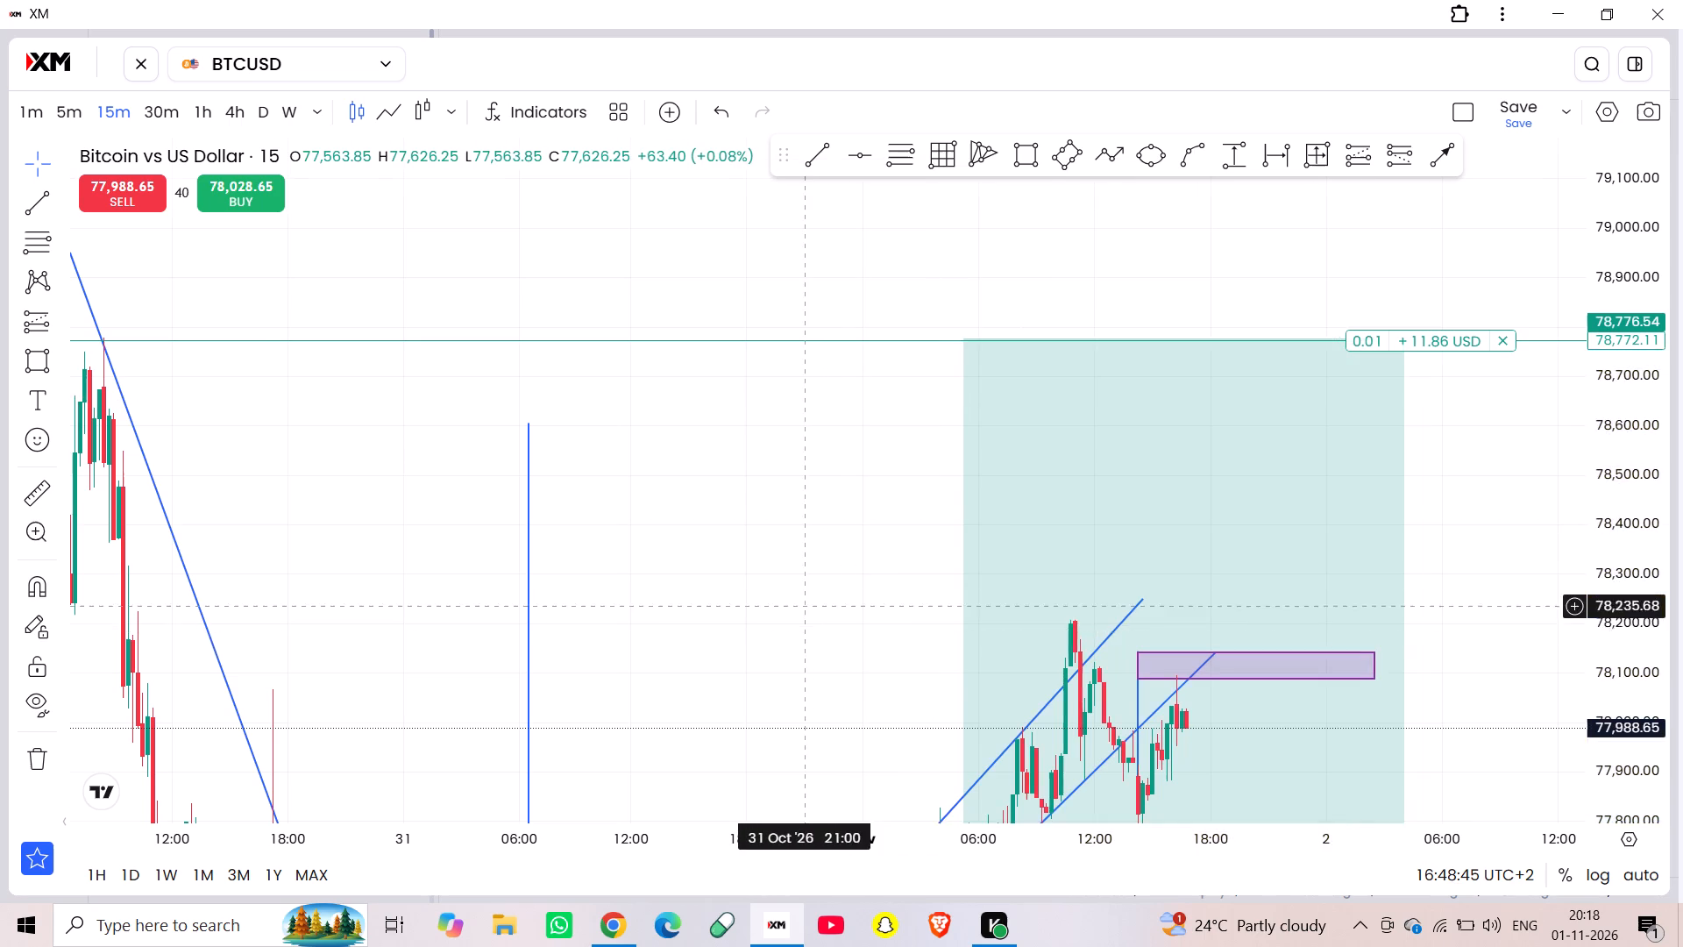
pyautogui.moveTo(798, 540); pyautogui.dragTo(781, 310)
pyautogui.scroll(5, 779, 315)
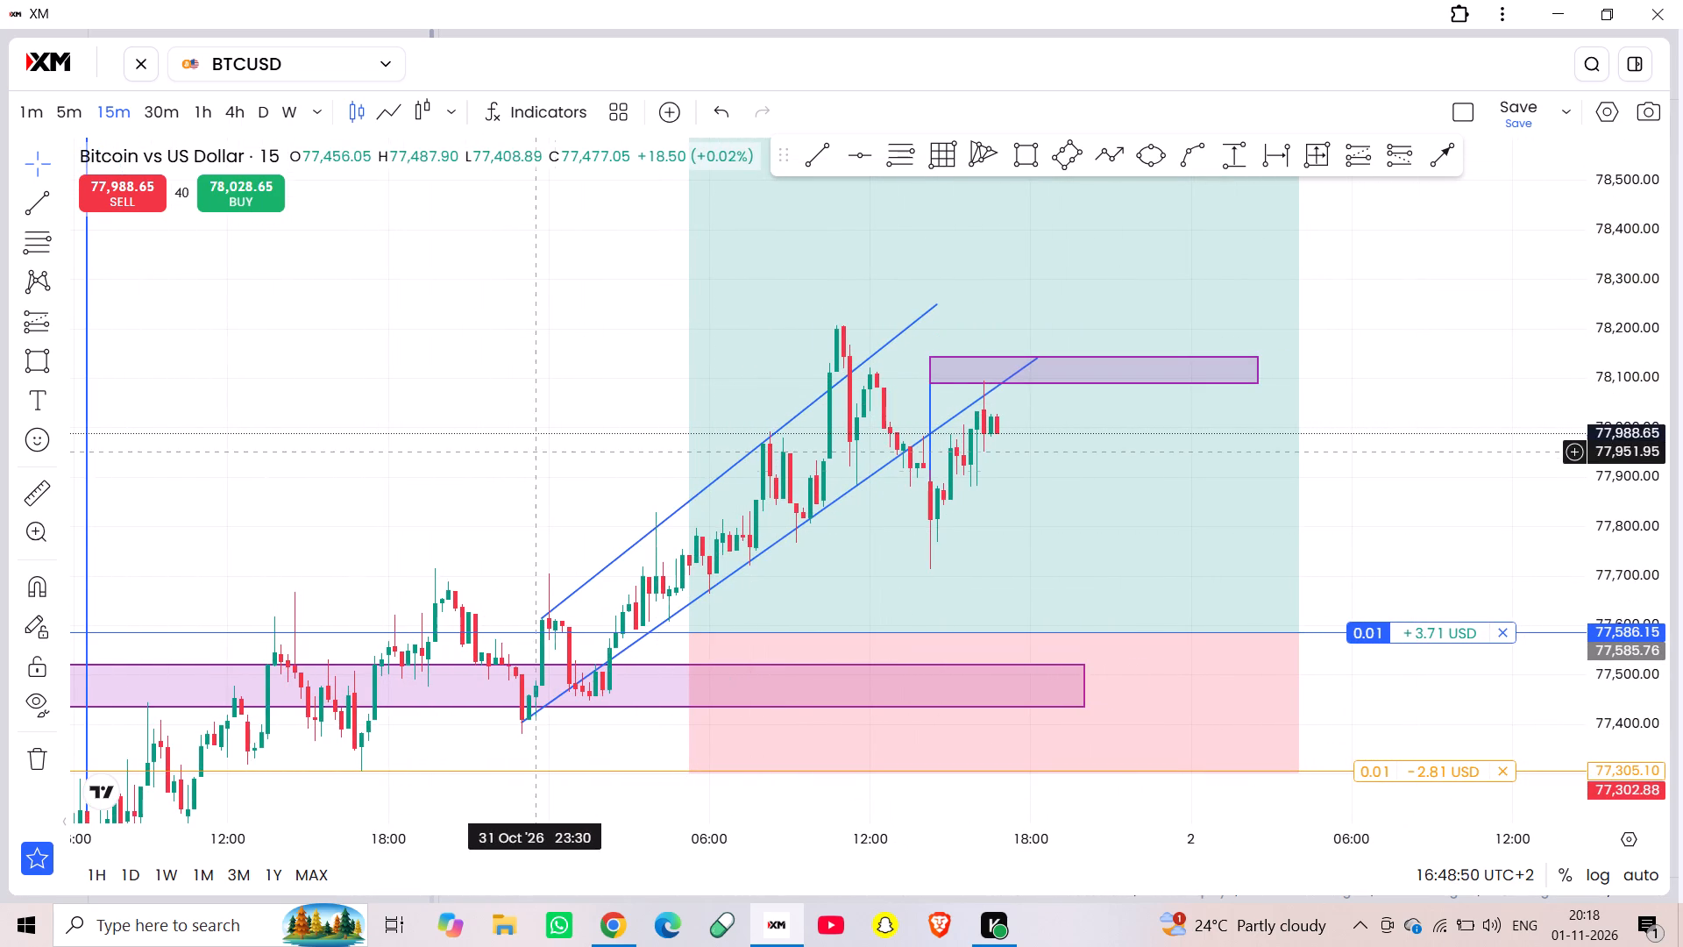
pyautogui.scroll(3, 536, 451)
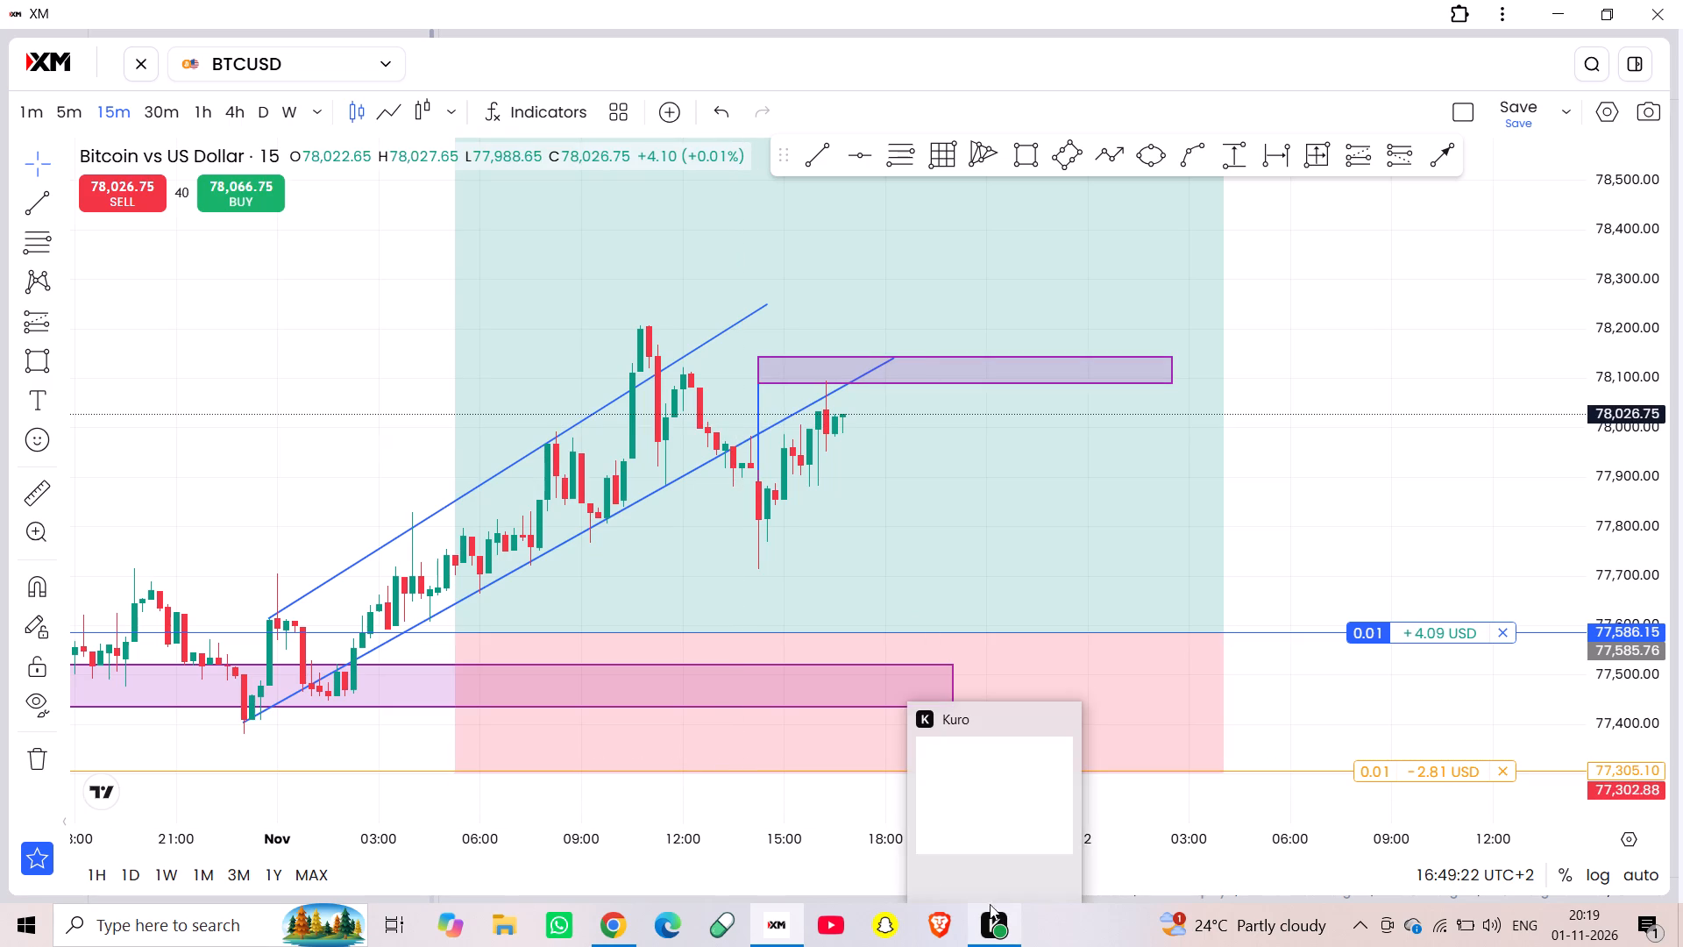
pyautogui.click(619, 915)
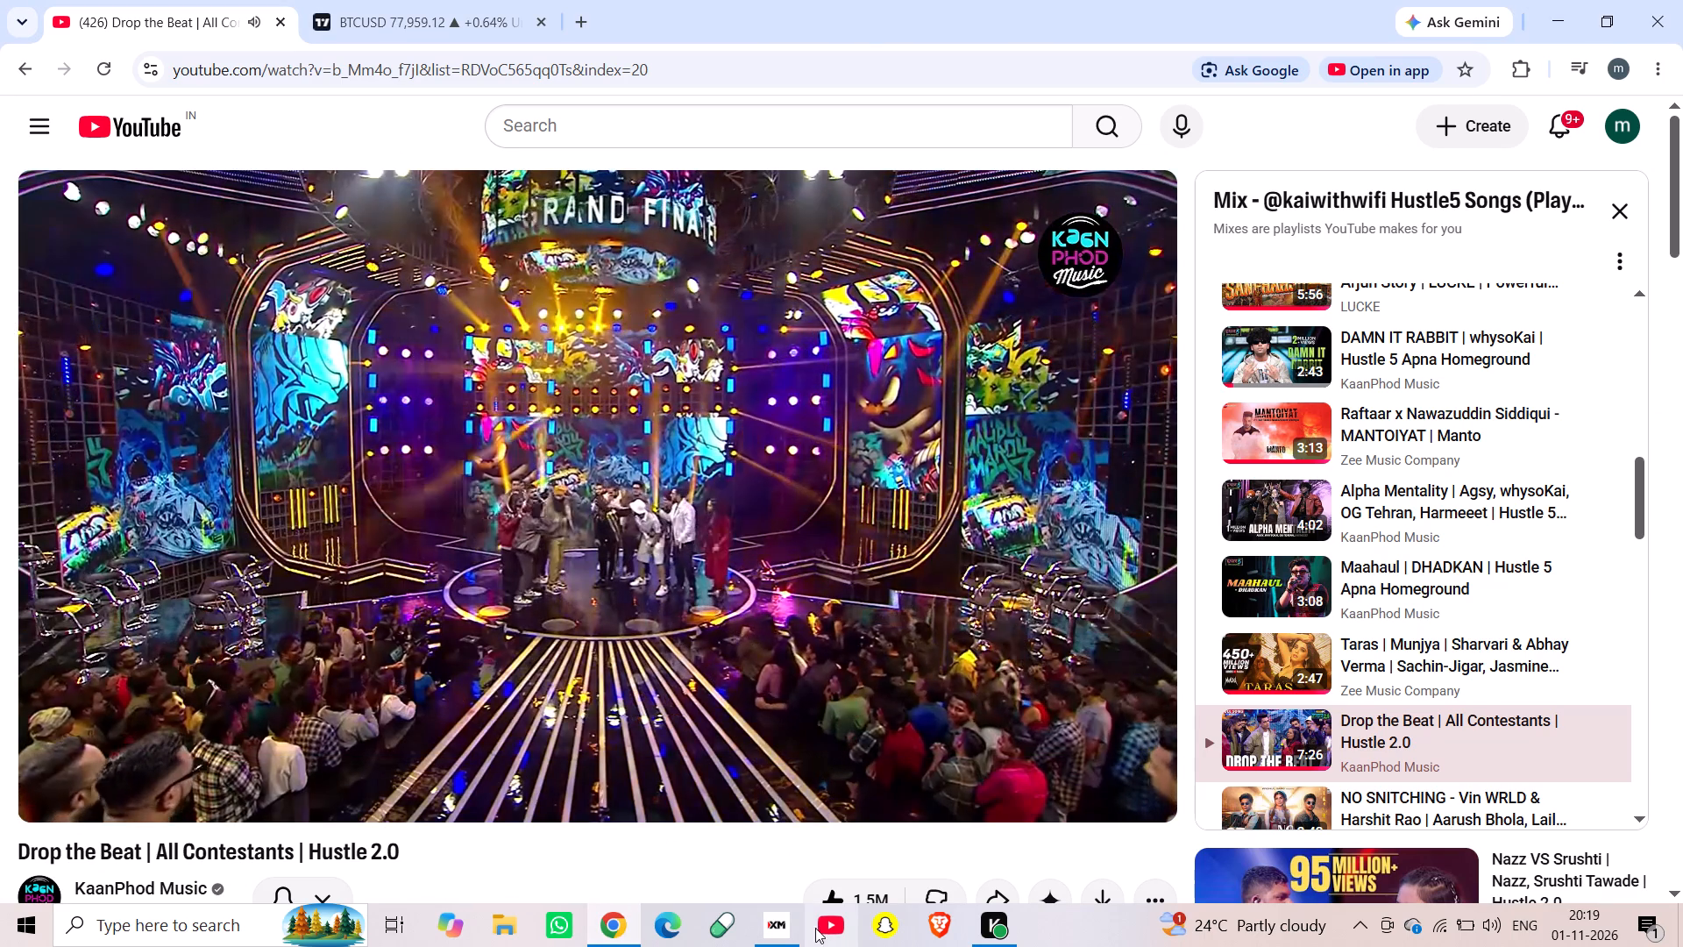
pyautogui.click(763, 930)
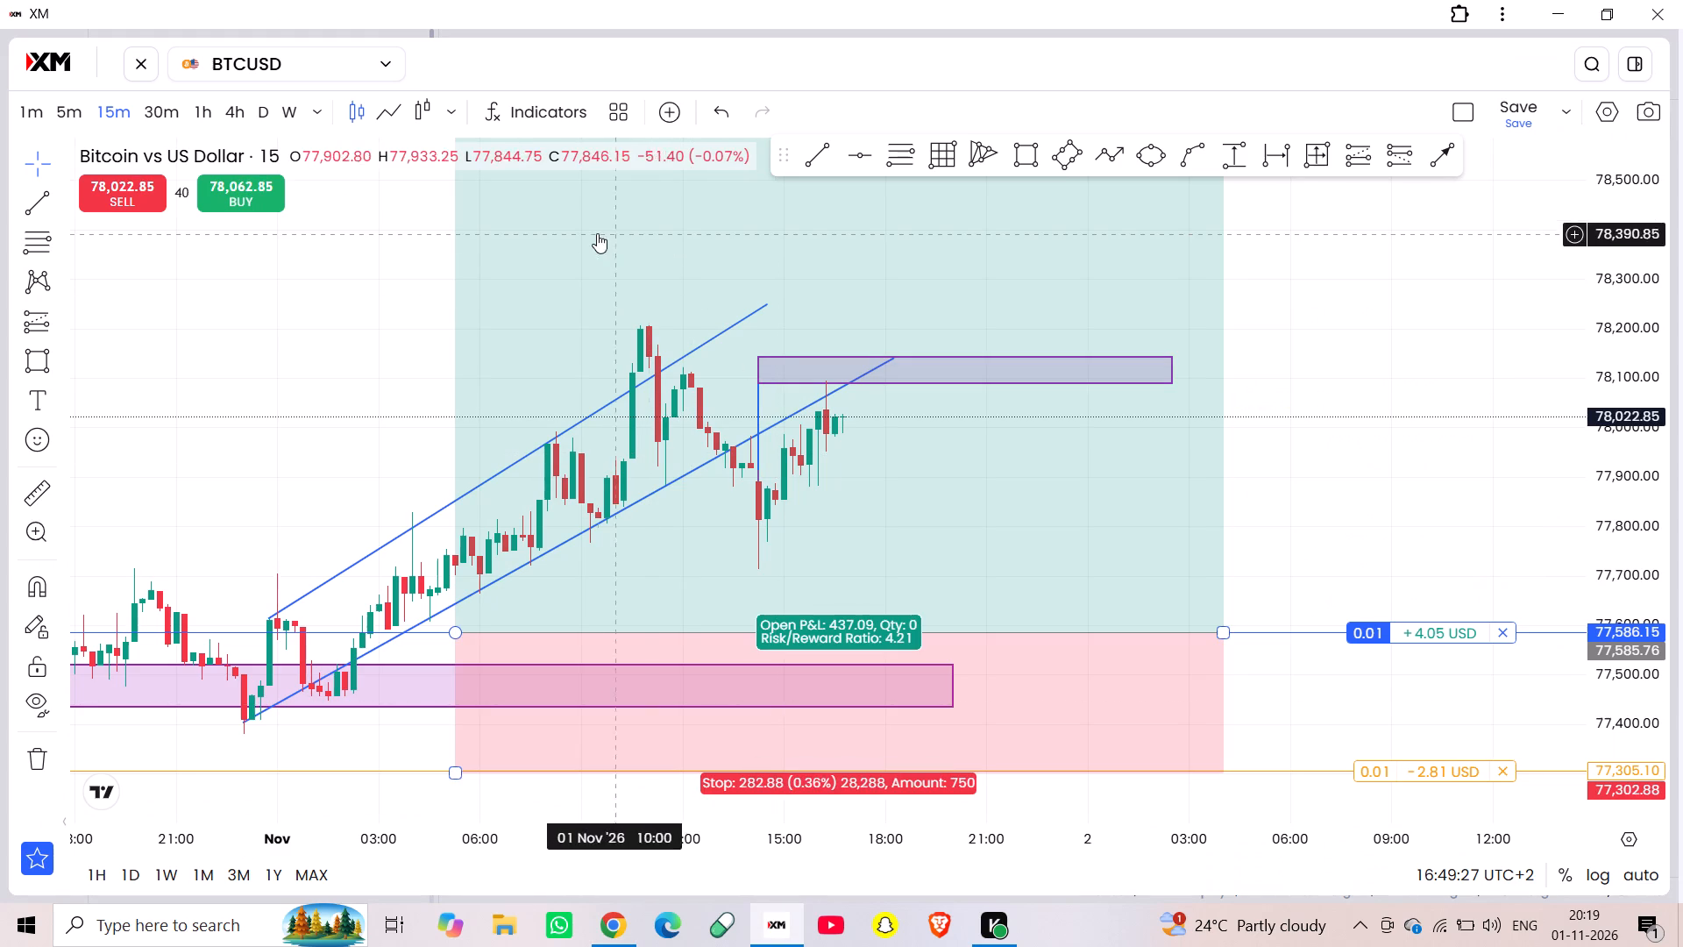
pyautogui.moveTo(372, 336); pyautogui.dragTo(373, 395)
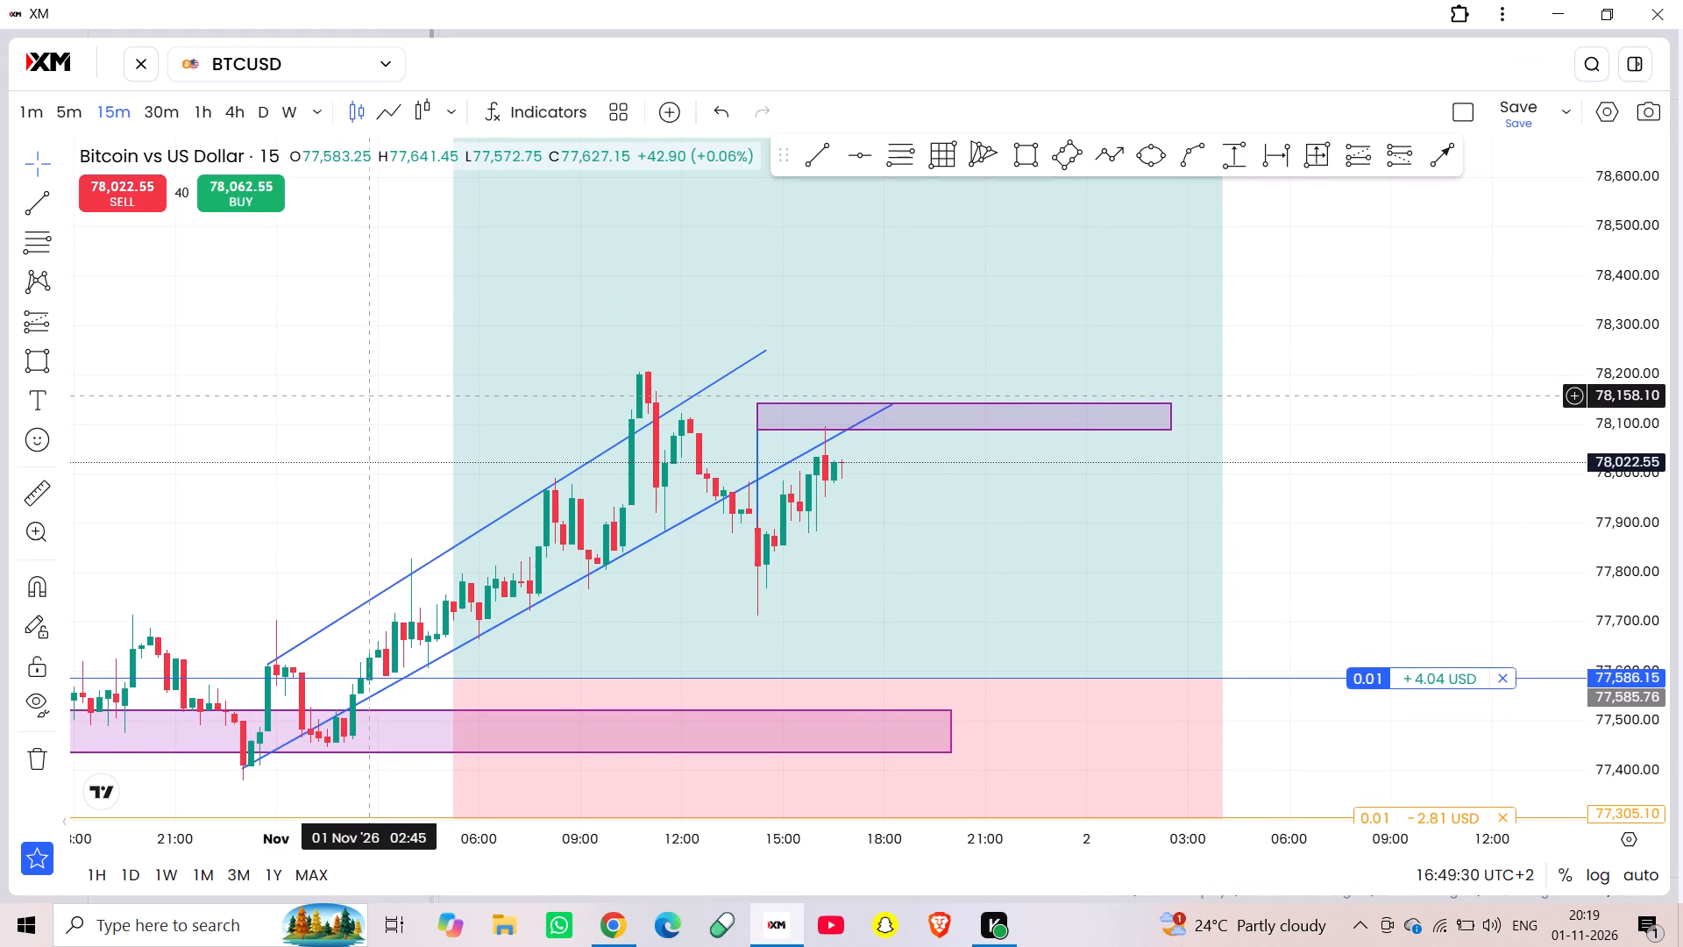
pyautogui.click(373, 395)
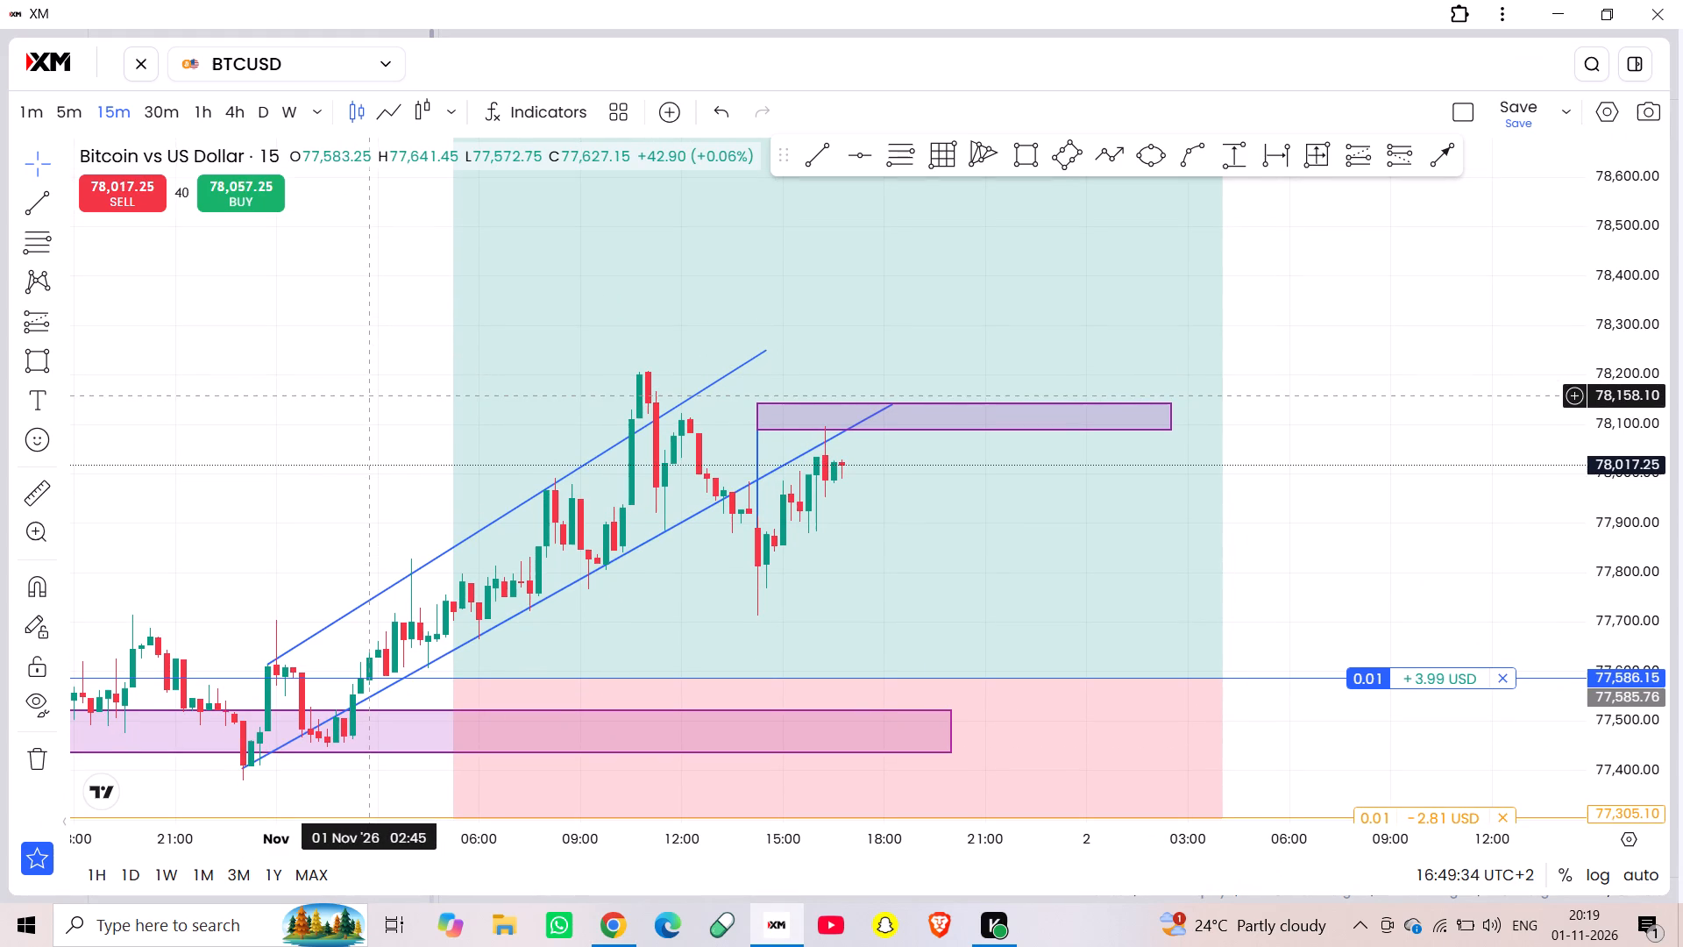
# Change the charted instrument from BTCUSD to GBPUSD.
pyautogui.click(242, 67)
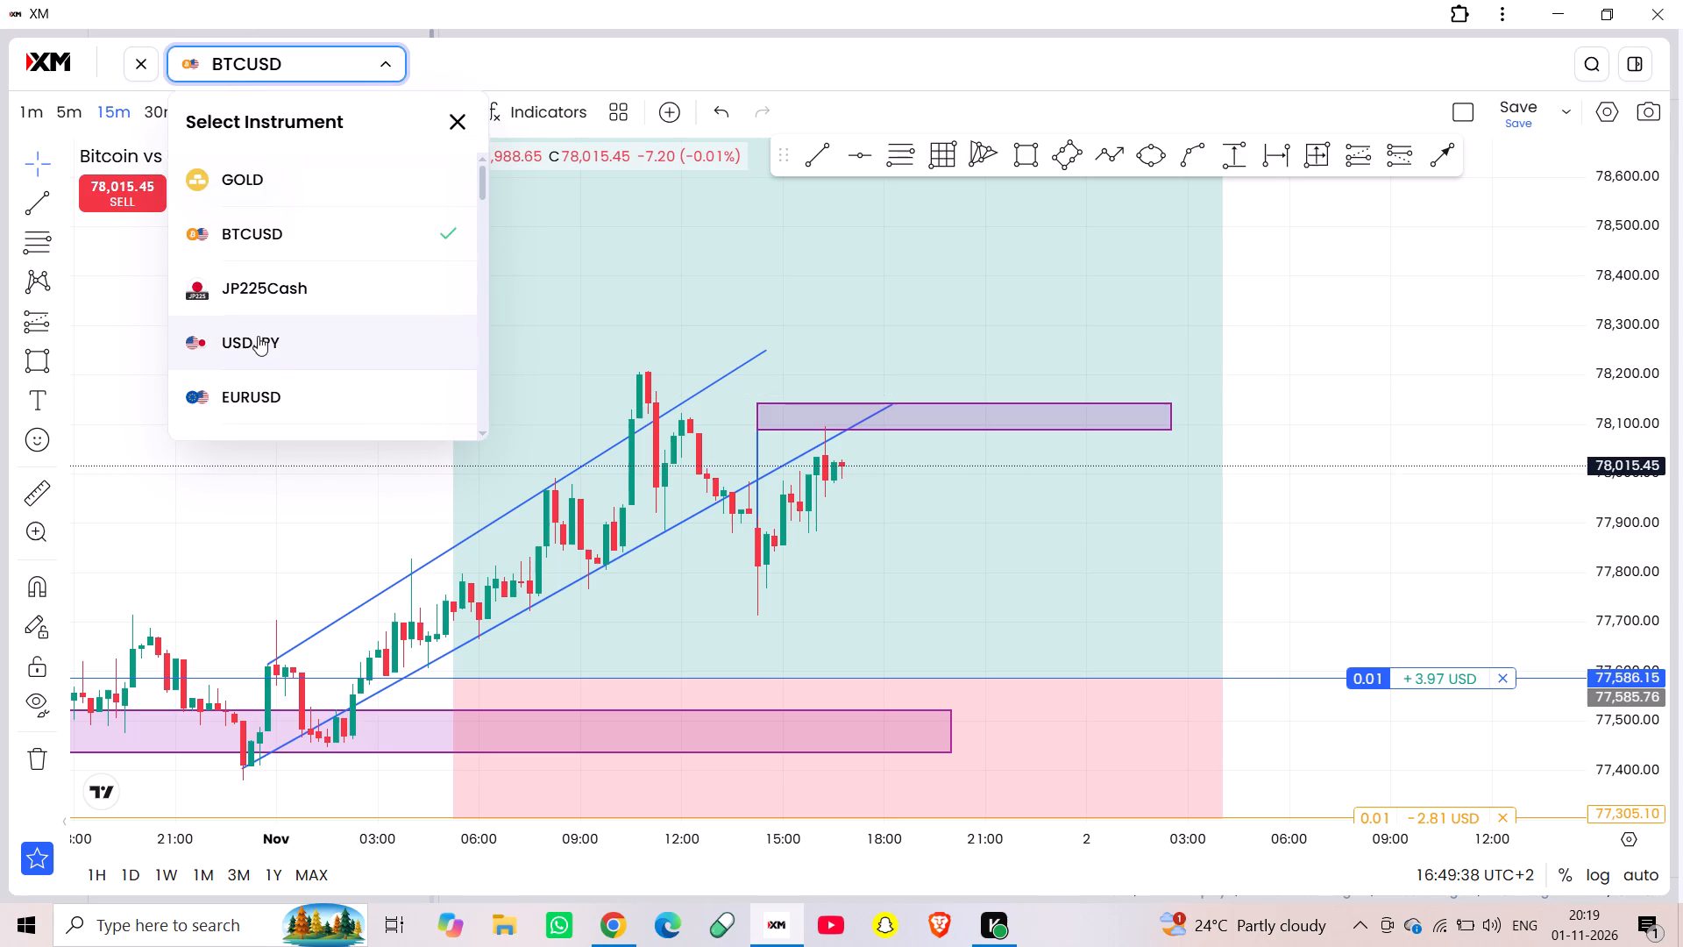
pyautogui.scroll(-7, 273, 281)
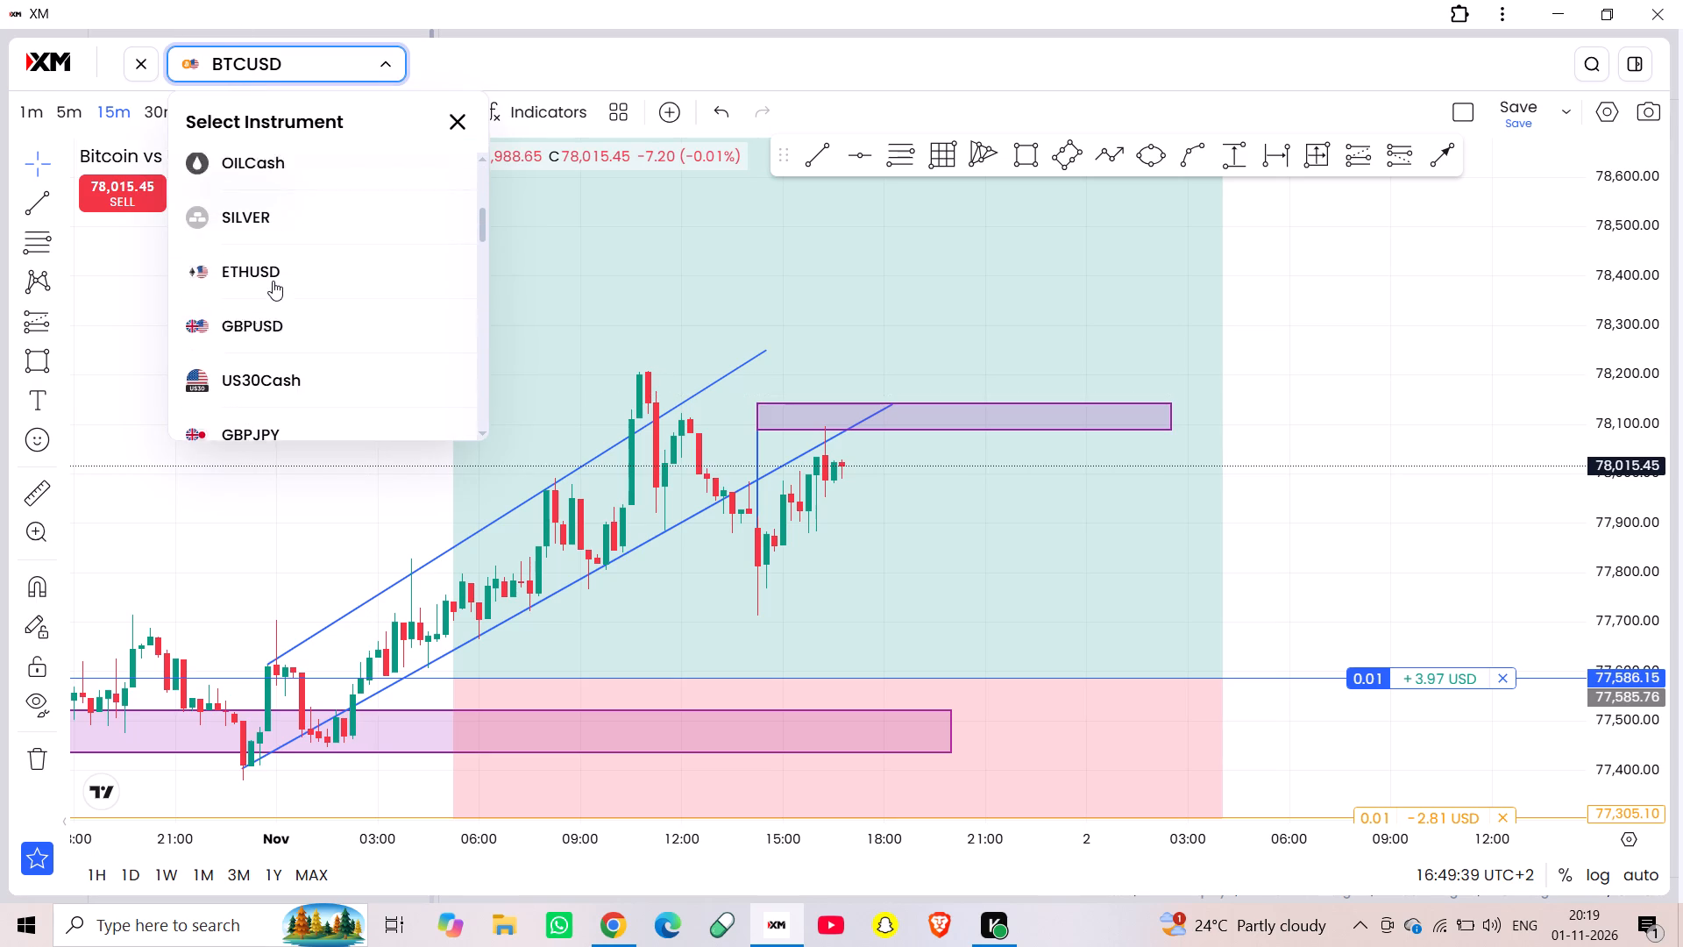
pyautogui.click(273, 281)
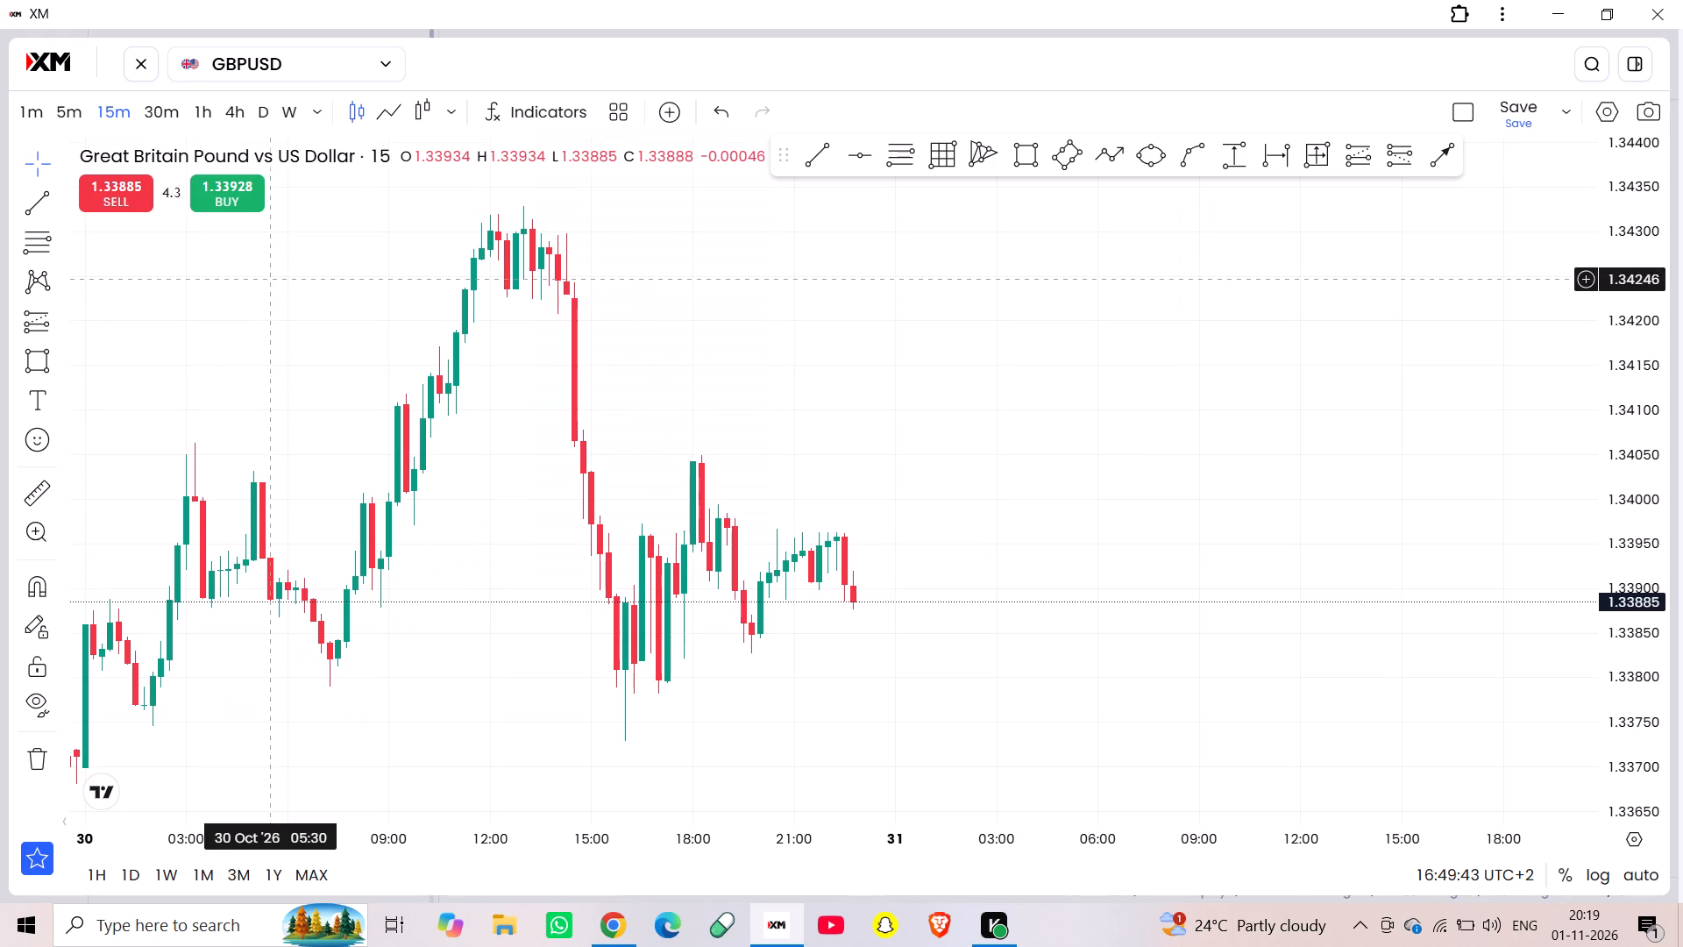
# Examine the GBPUSD 15-minute price action from 29 to 30 October, including the rally, its peak and the following drop.
pyautogui.scroll(-8, 373, 317)
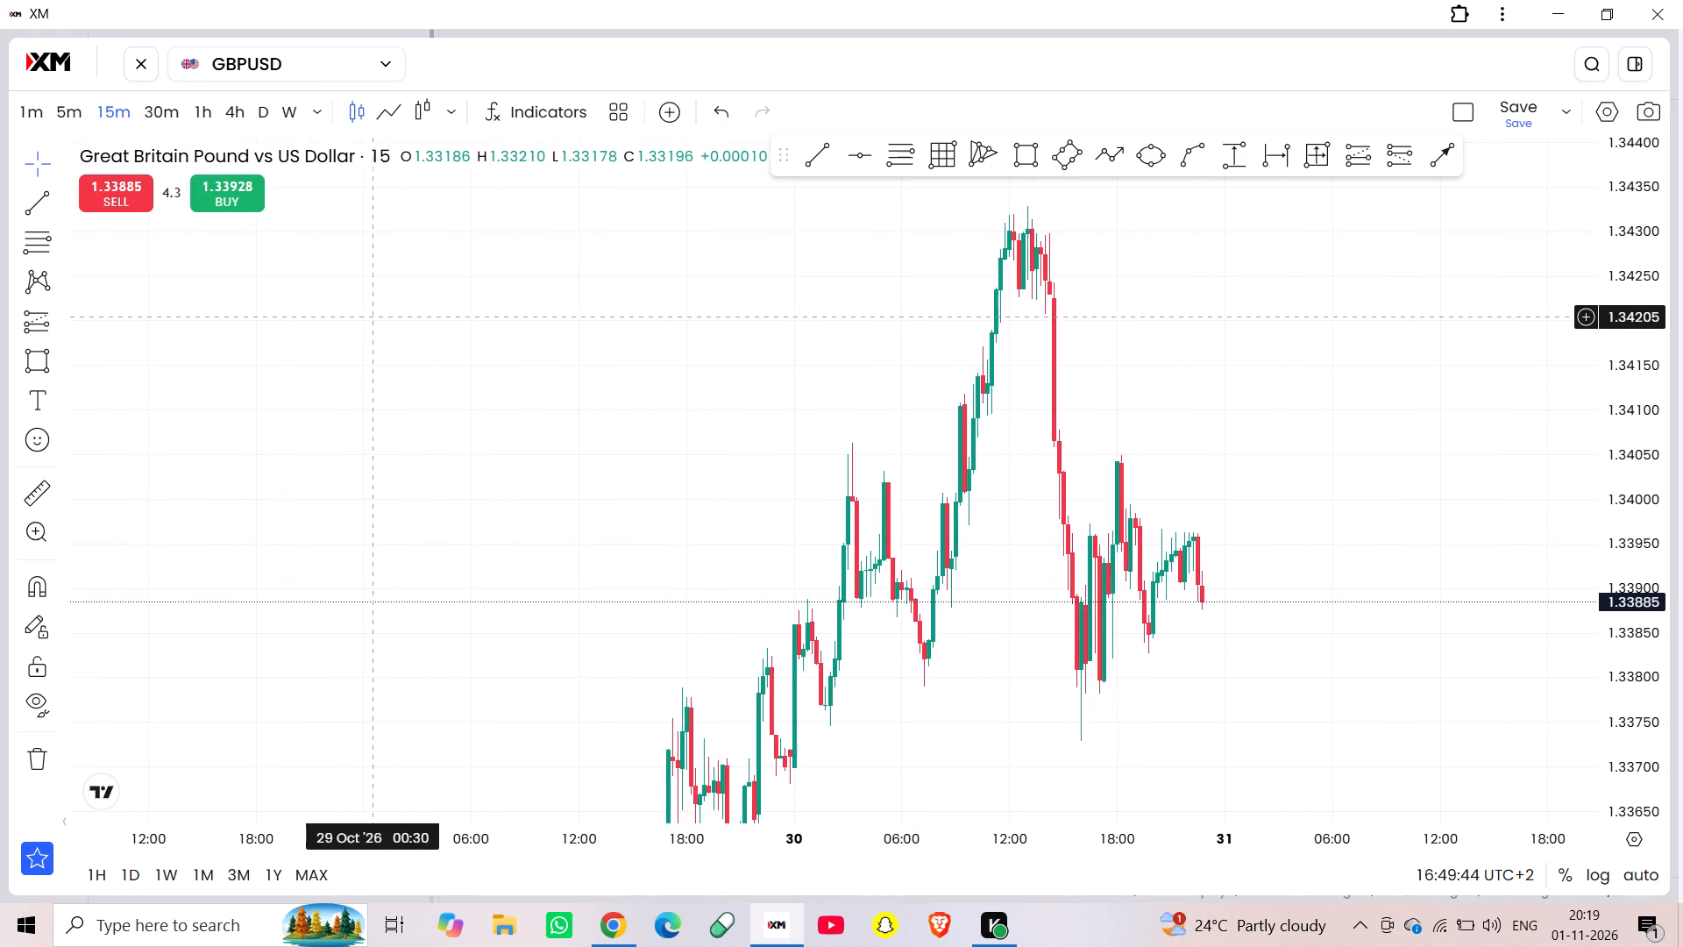
pyautogui.scroll(-15, 1609, 607)
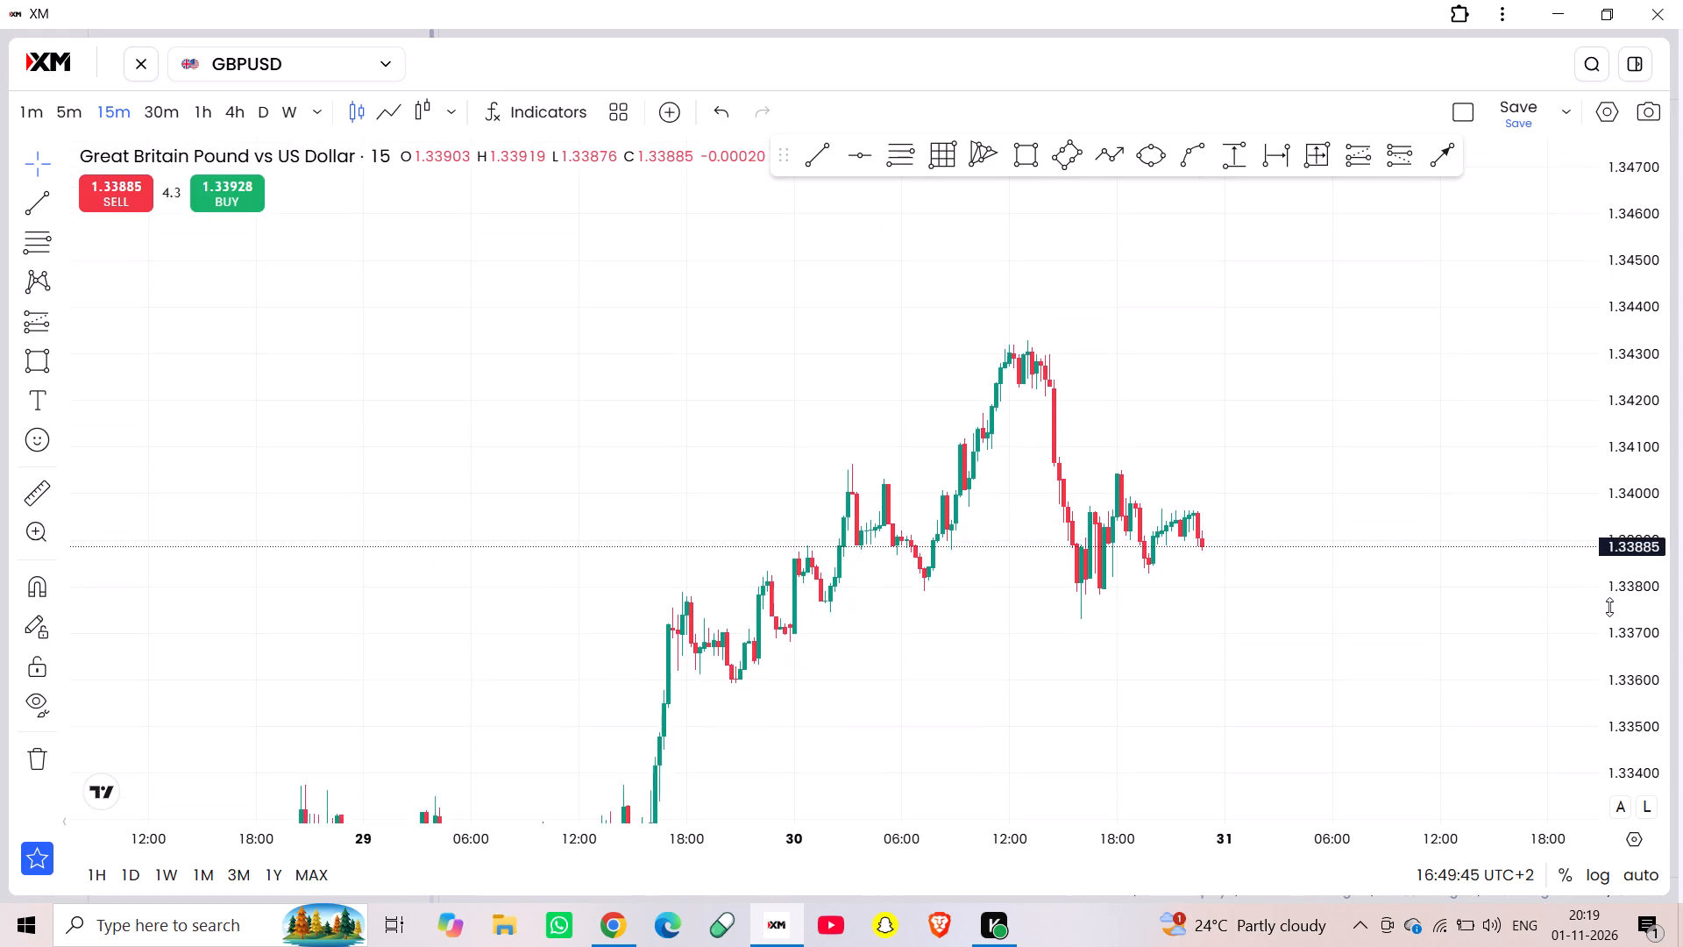
pyautogui.scroll(-7, 1609, 607)
pyautogui.scroll(14, 1609, 607)
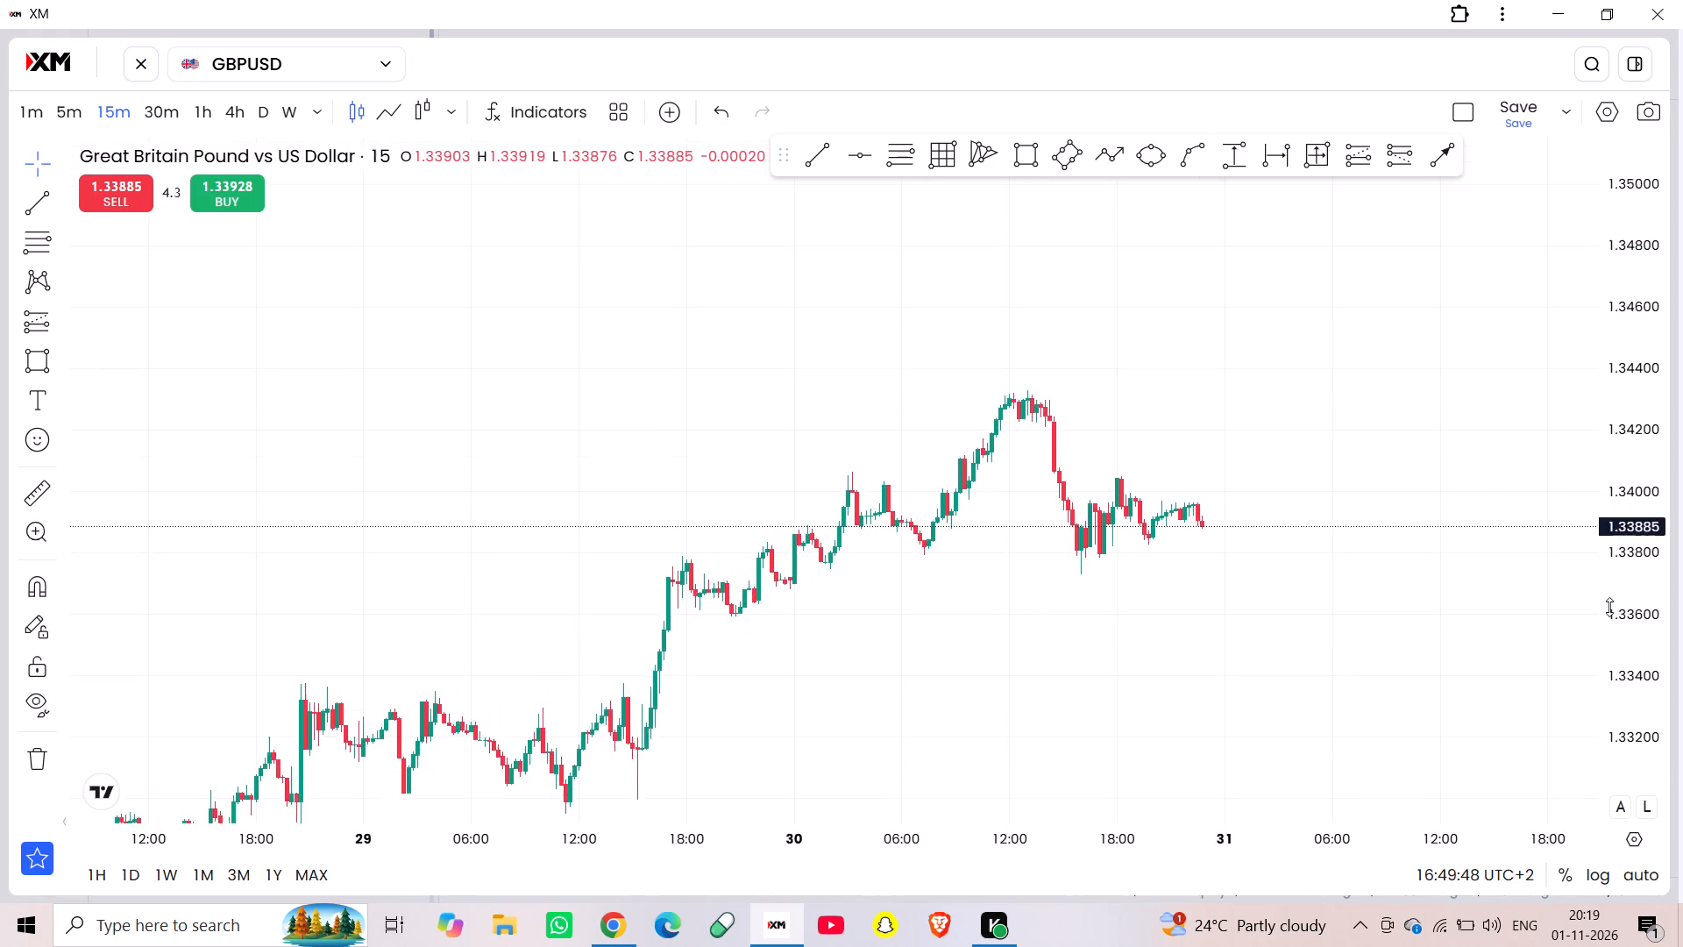
pyautogui.moveTo(1388, 540); pyautogui.dragTo(1409, 387)
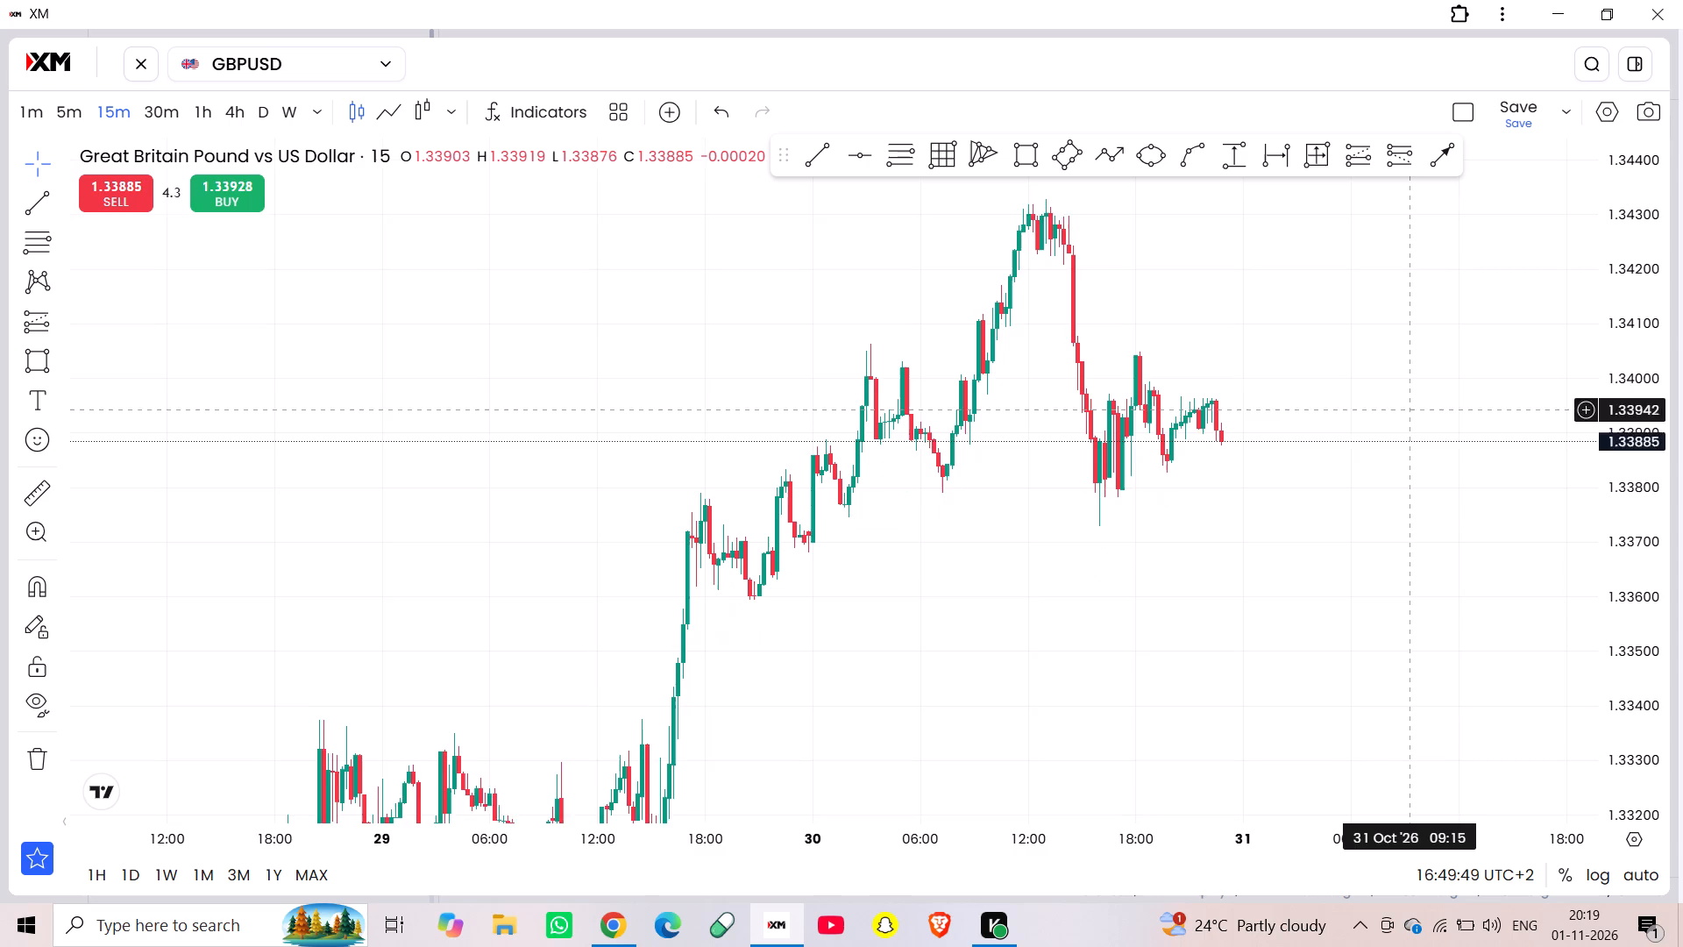
pyautogui.moveTo(1409, 387); pyautogui.dragTo(1405, 360)
pyautogui.scroll(-4, 1606, 612)
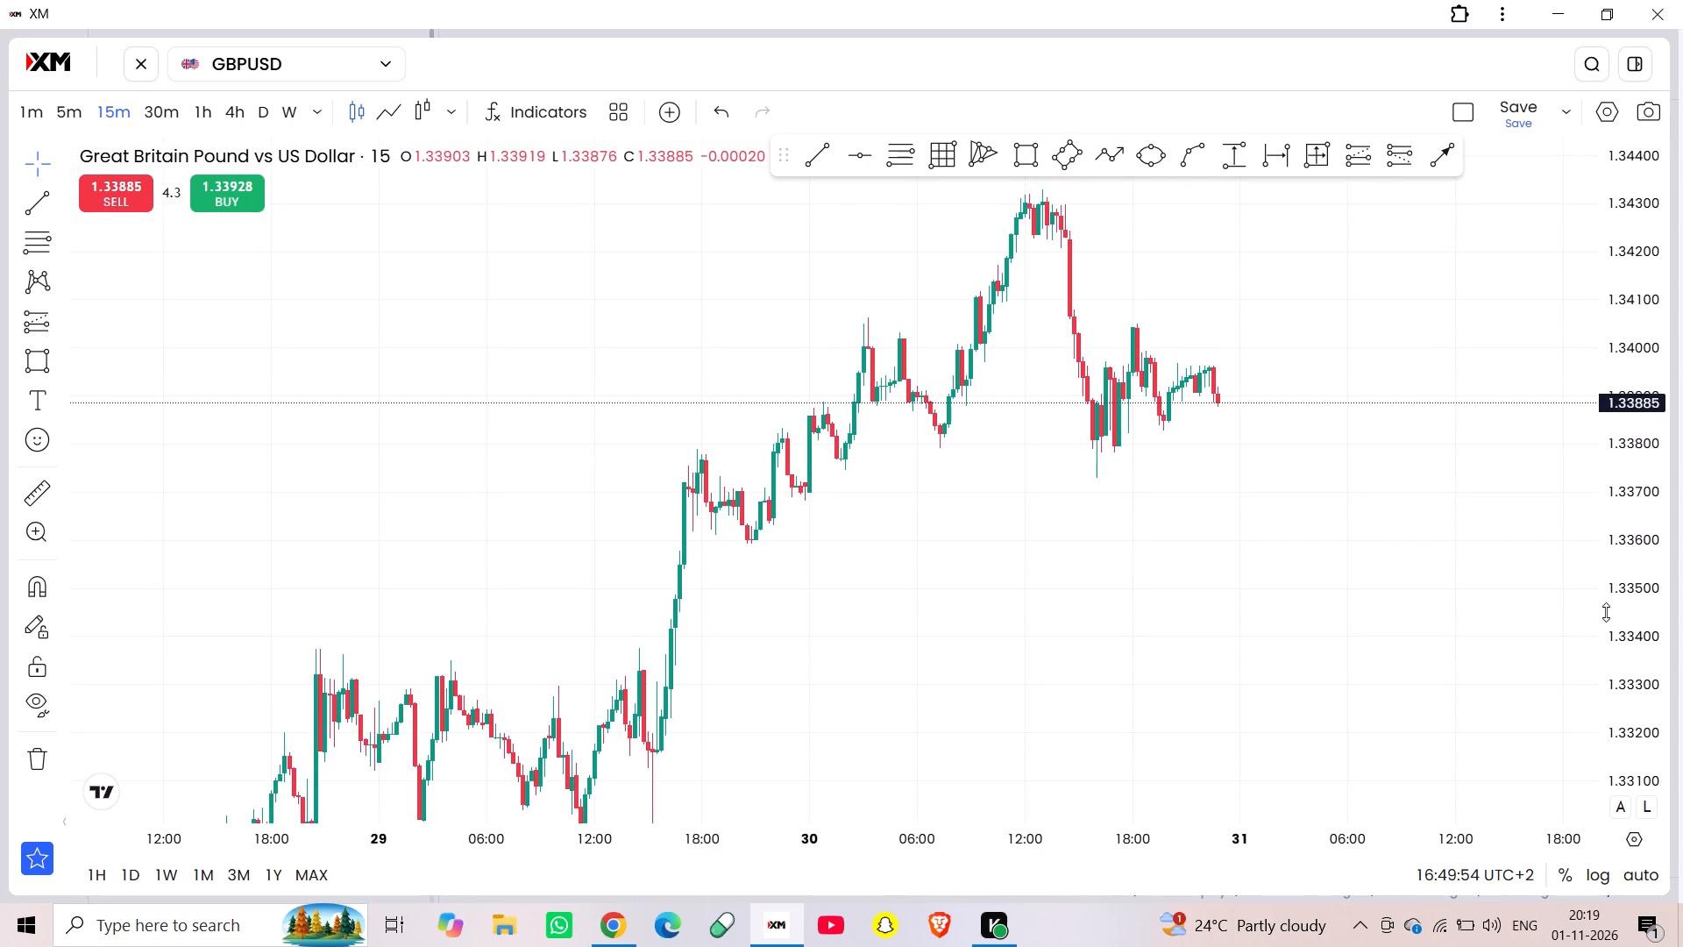
pyautogui.scroll(2, 1606, 612)
pyautogui.moveTo(1373, 372); pyautogui.dragTo(1385, 514)
pyautogui.scroll(1, 1402, 502)
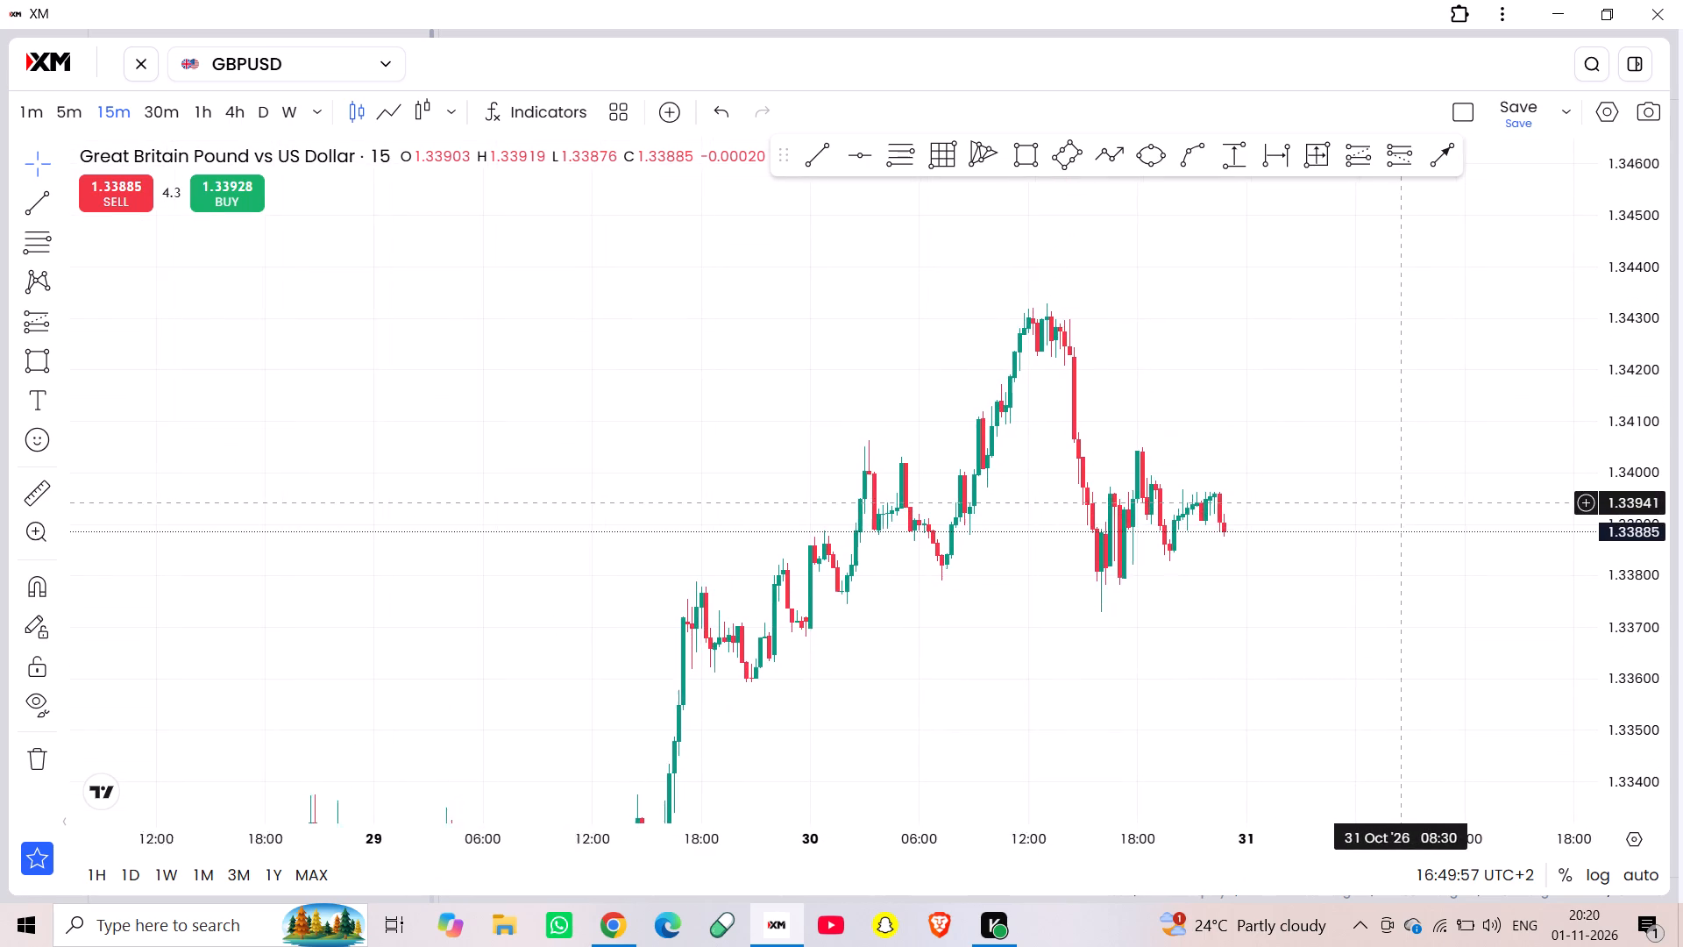
pyautogui.scroll(1, 1402, 502)
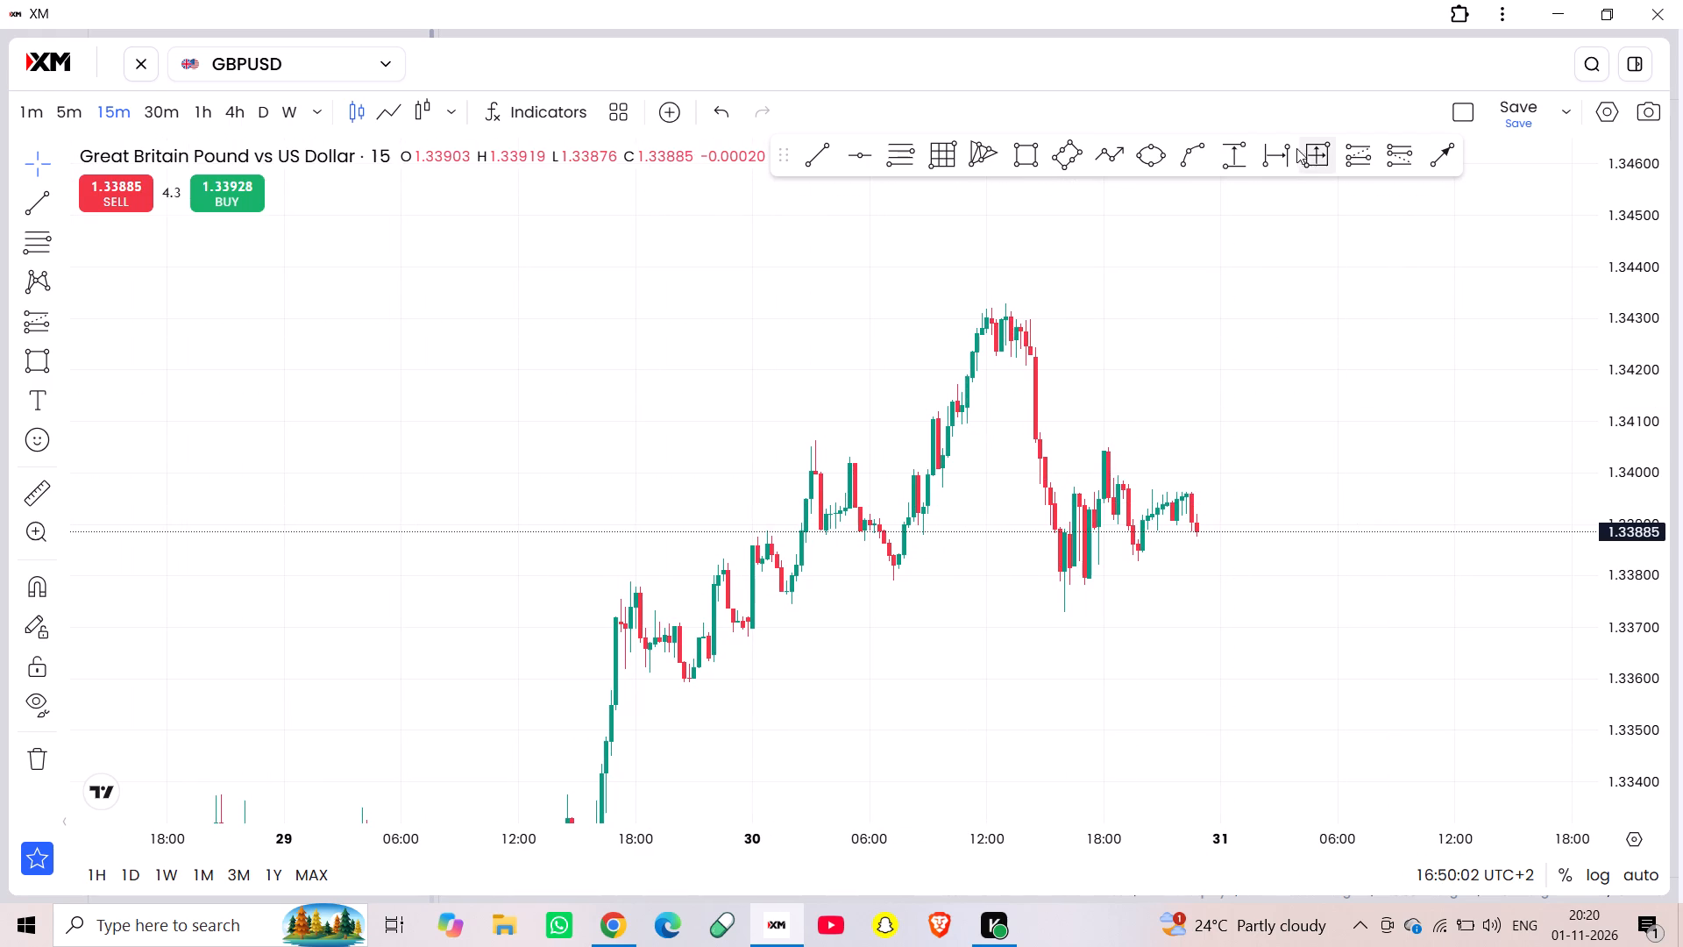
# Draw an ellipse around the GBPUSD rise from about 1.33699 on 29 Oct 17:30 to about 1.34269 on 30 Oct 14:00.
pyautogui.click(1160, 171)
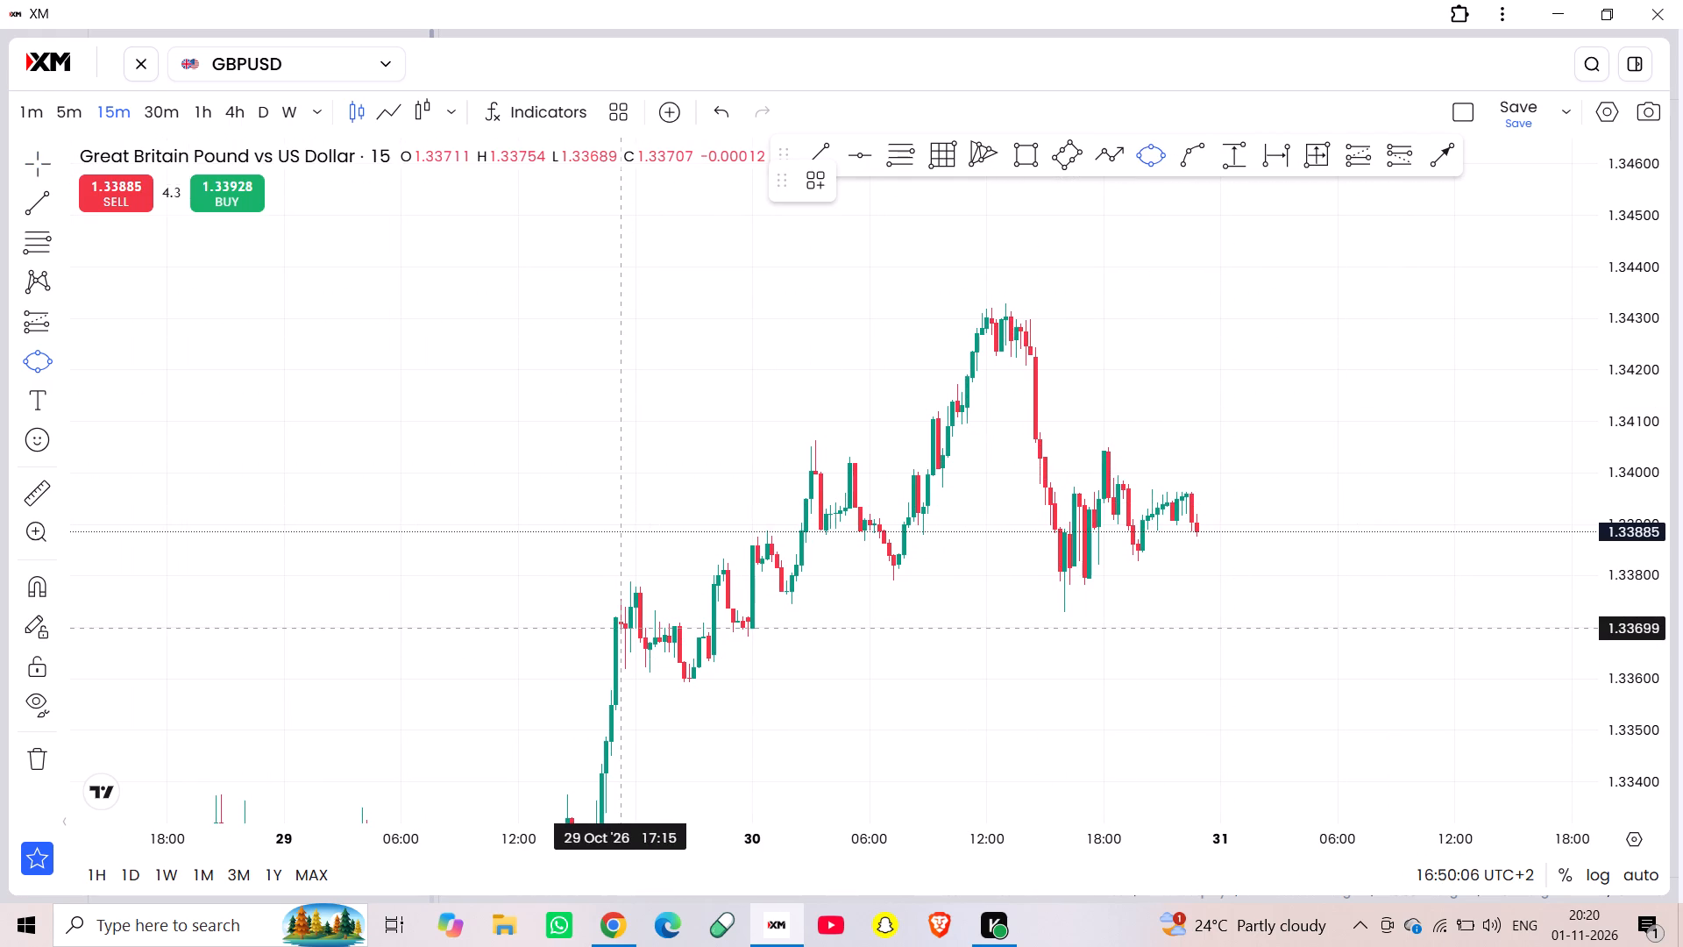
pyautogui.click(624, 628)
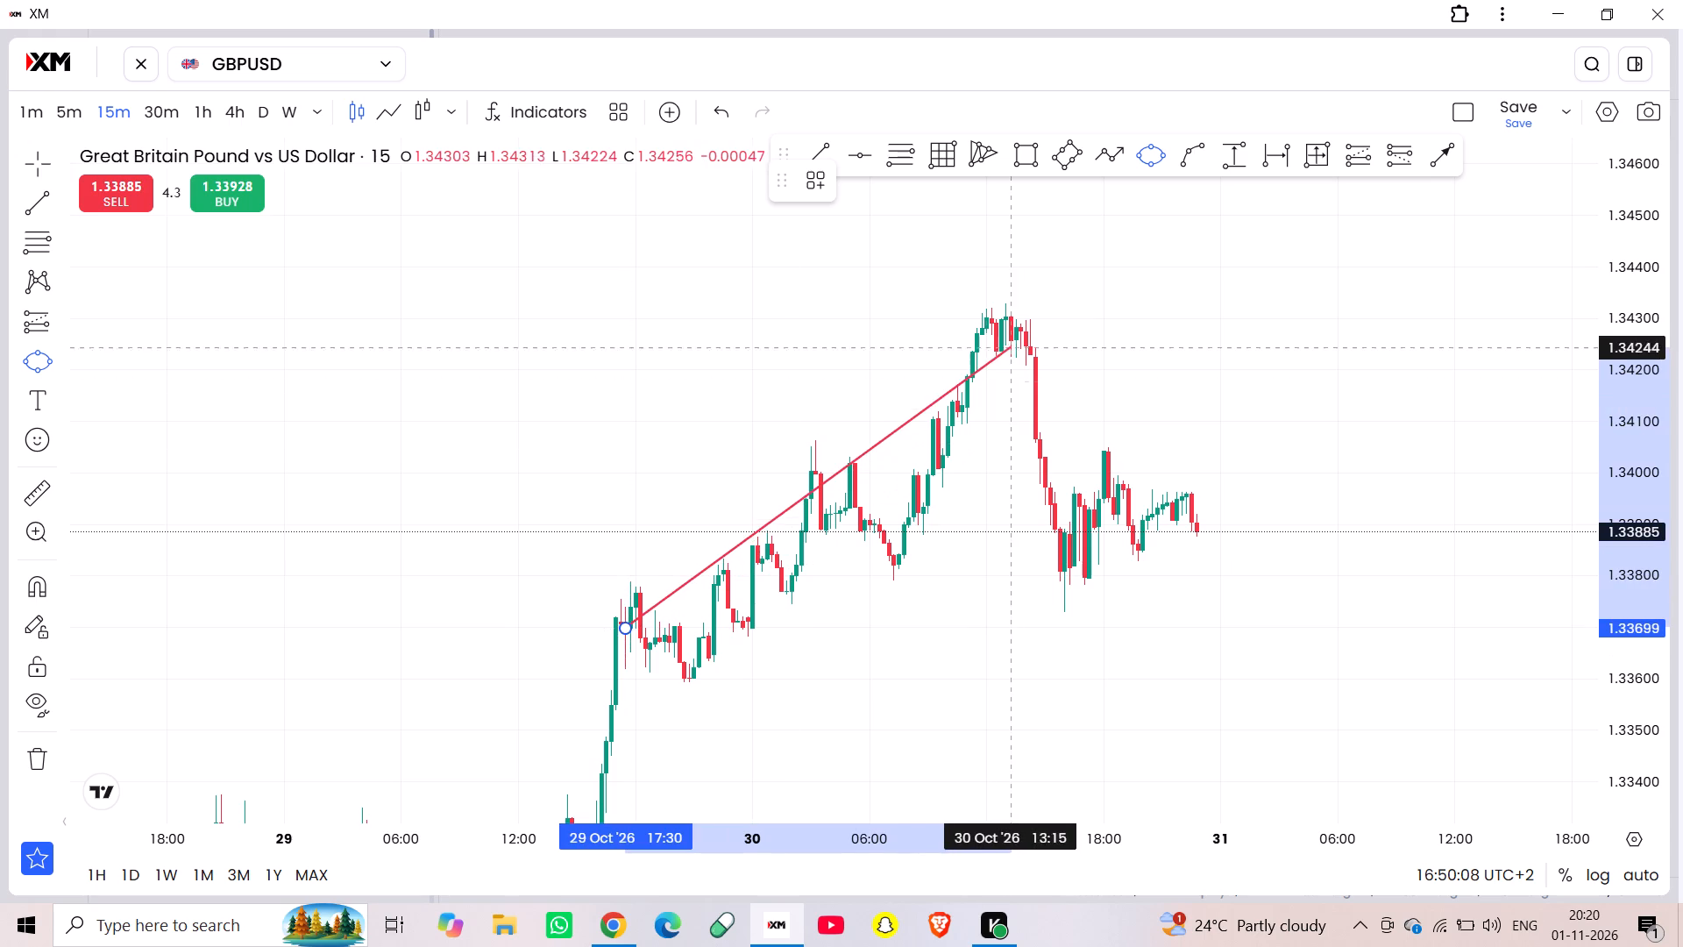
pyautogui.click(1025, 333)
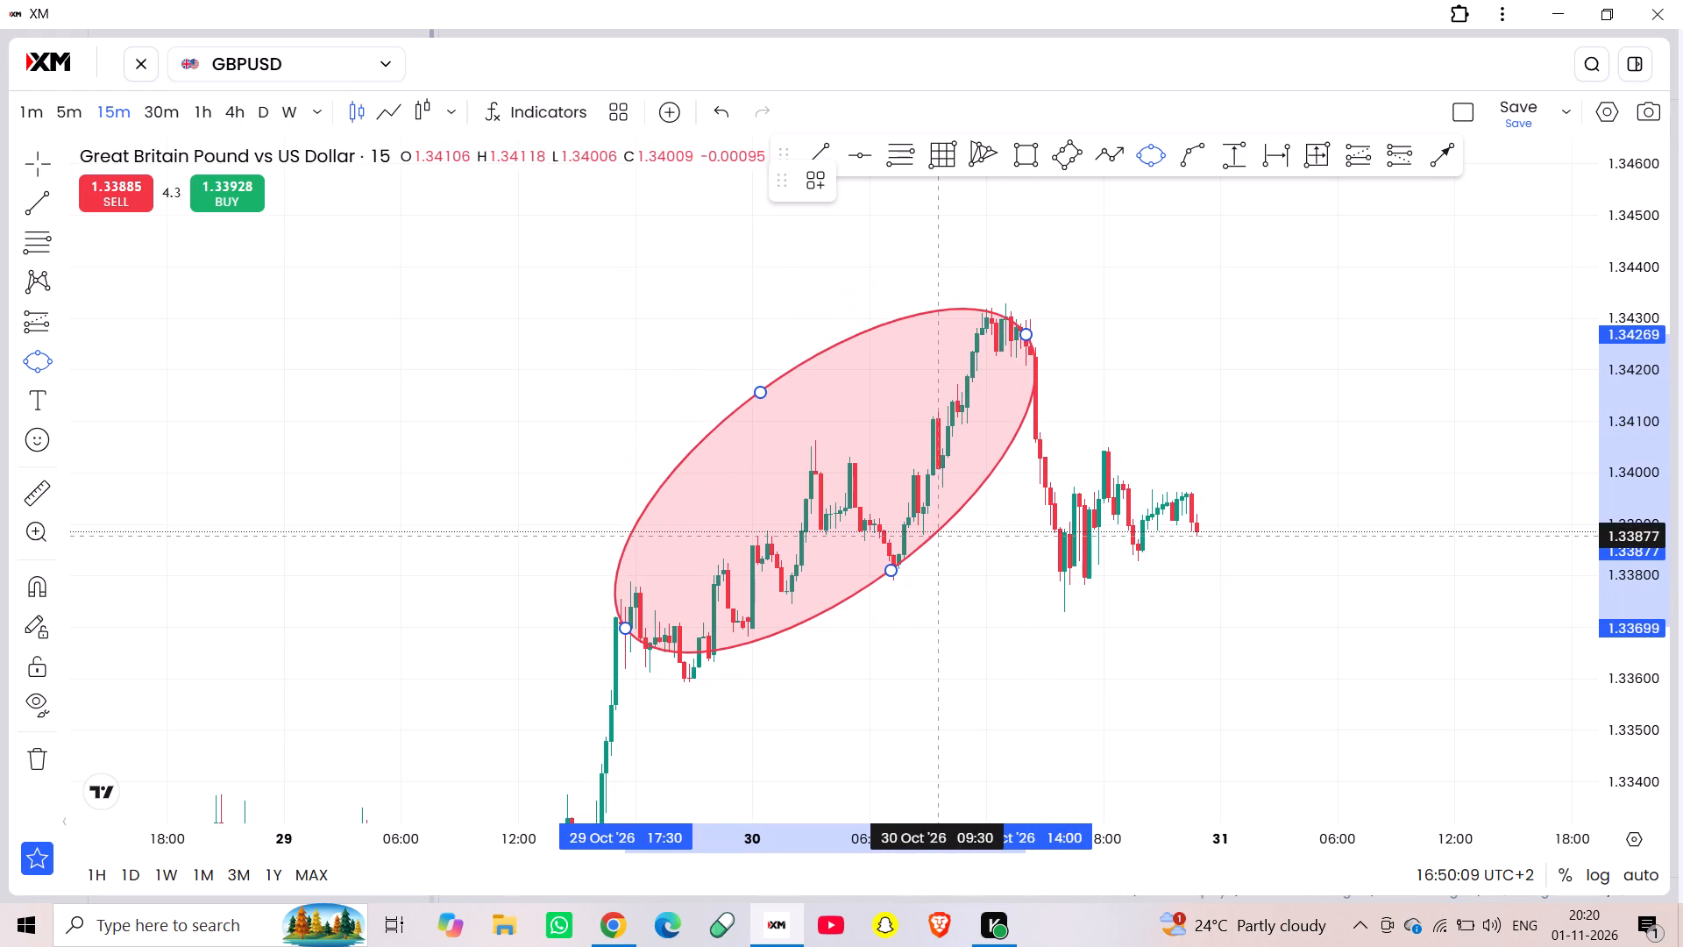
pyautogui.click(937, 535)
pyautogui.moveTo(893, 705); pyautogui.dragTo(913, 475)
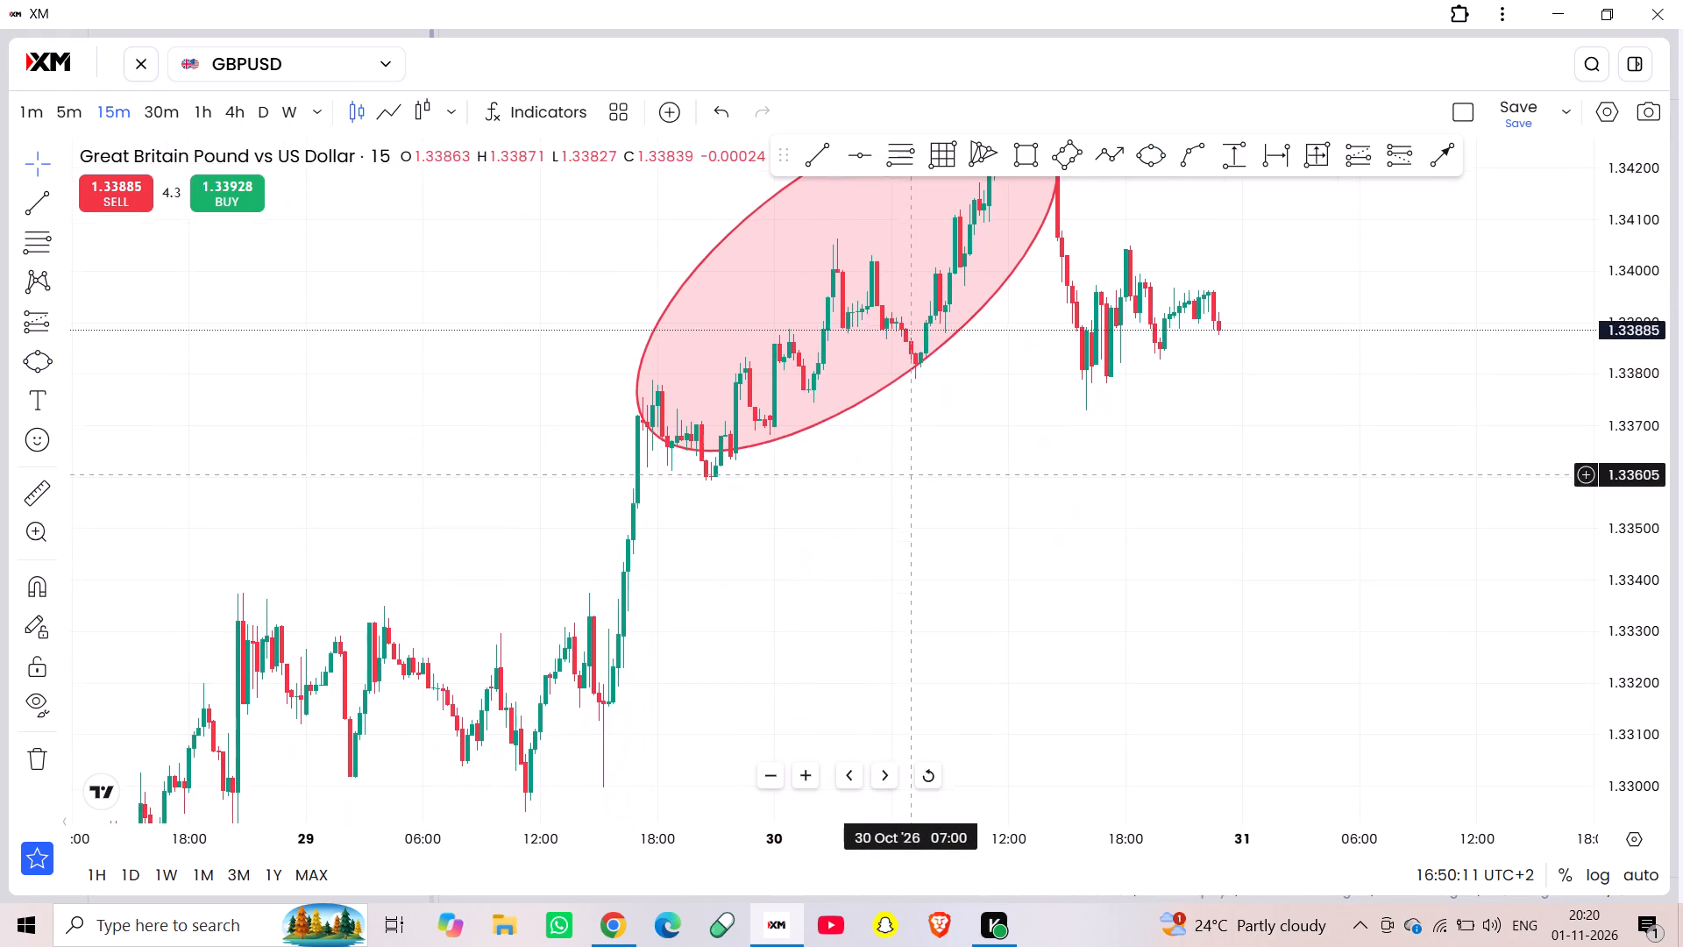
# Draw a vertical trend line beside the steep 29 Oct GBPUSD rise at 16:30, from about 1.33714 down to 1.33156.
pyautogui.moveTo(913, 475); pyautogui.dragTo(915, 543)
pyautogui.click(816, 153)
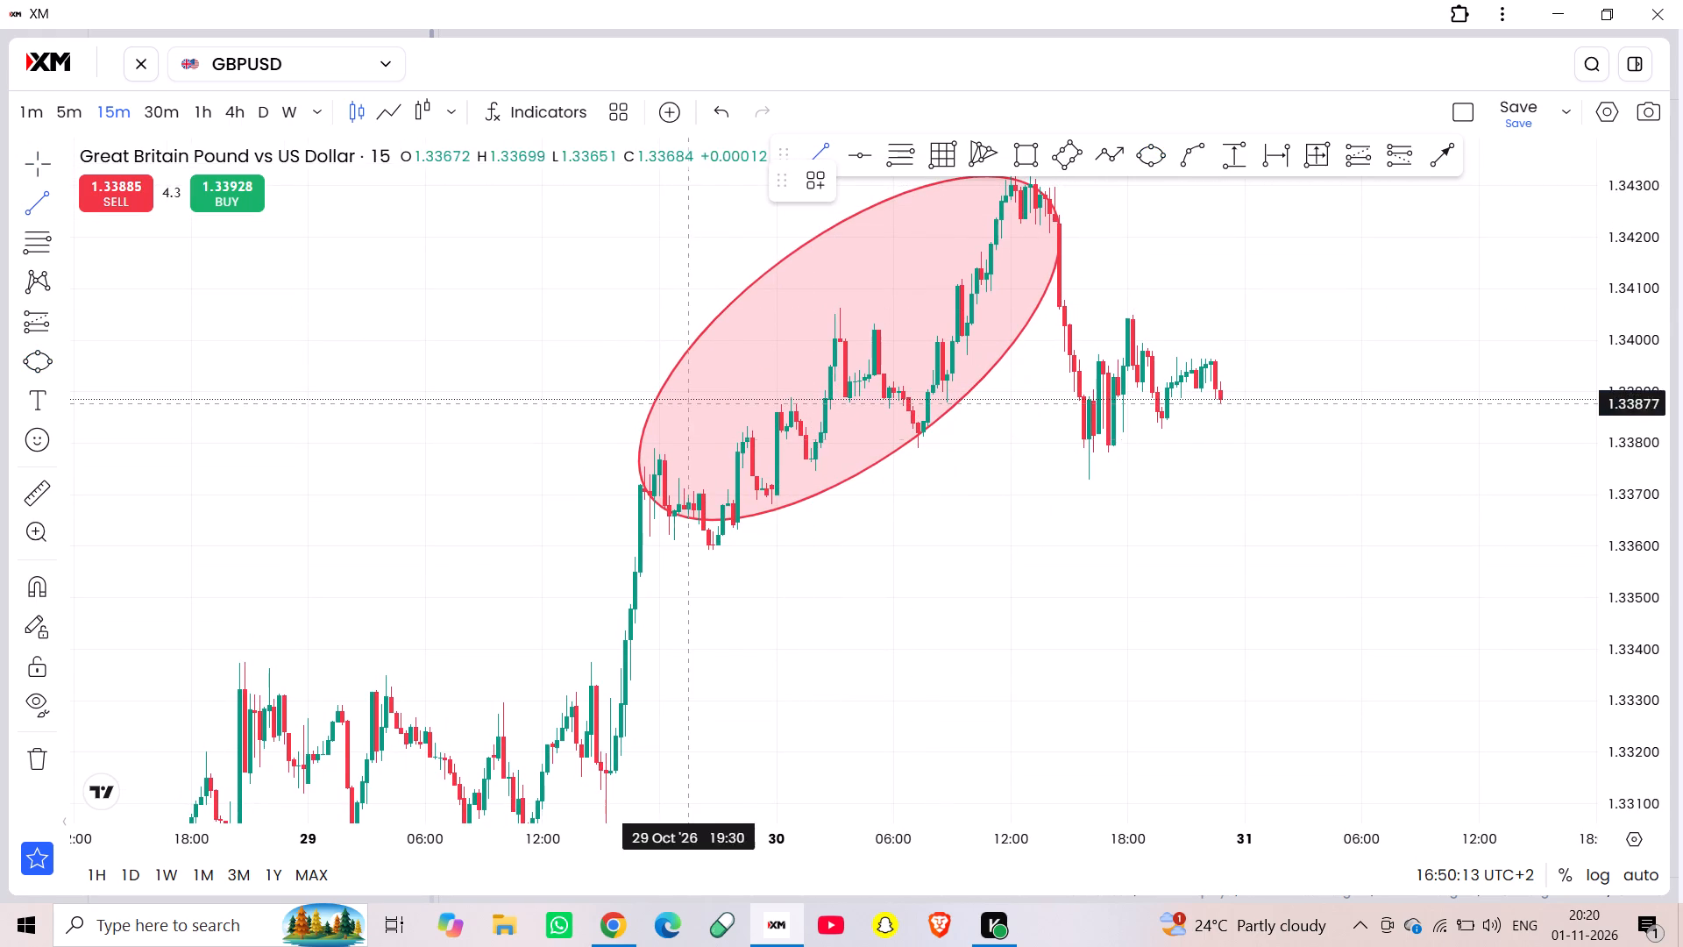
pyautogui.click(633, 487)
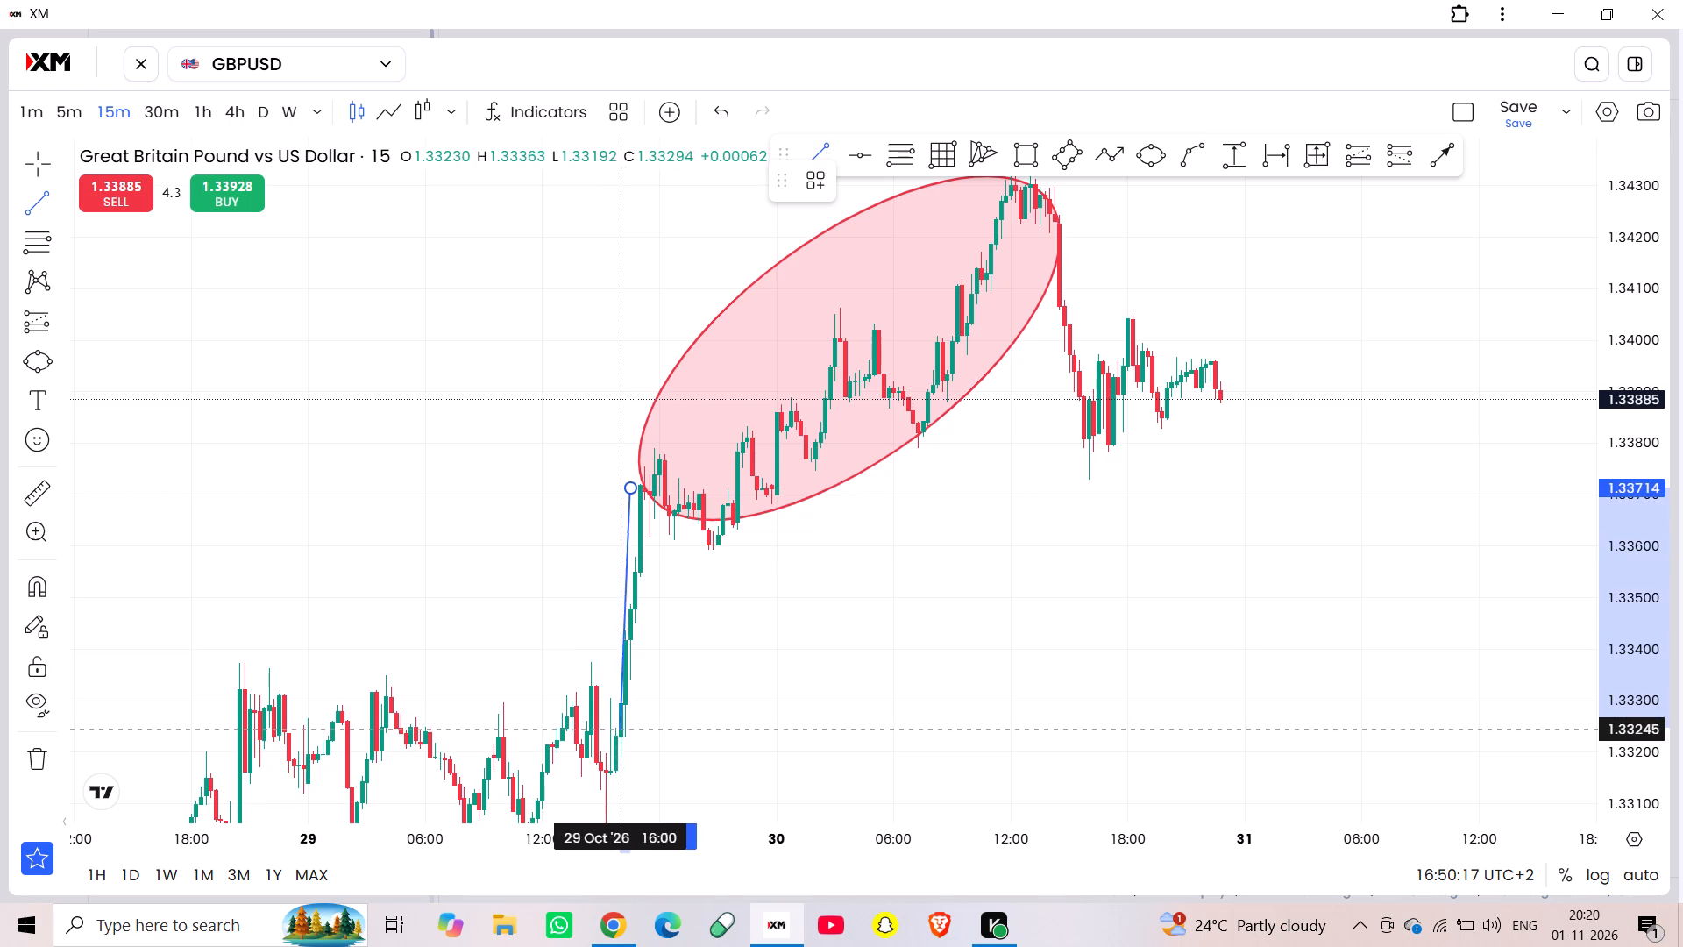
pyautogui.click(632, 774)
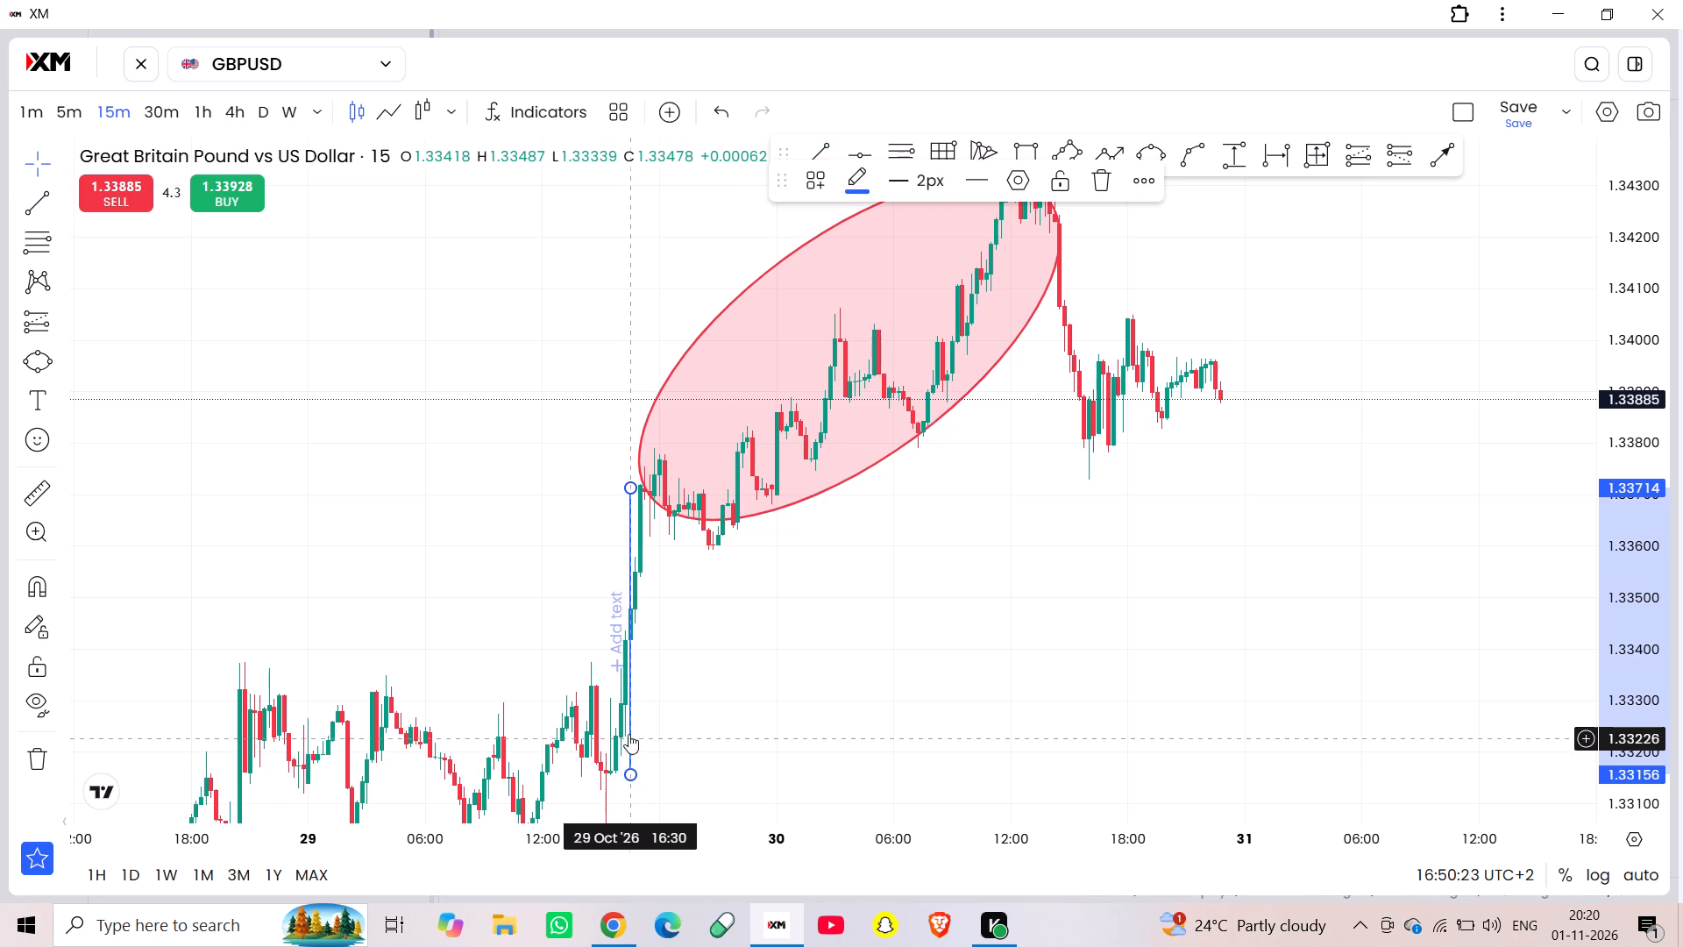
# Move the vertical line to 30 Oct 13:30, so it hangs from the peak at about 1.3430 down to about 1.3374.
pyautogui.moveTo(627, 730); pyautogui.dragTo(1033, 428)
pyautogui.moveTo(1304, 501); pyautogui.dragTo(1260, 614)
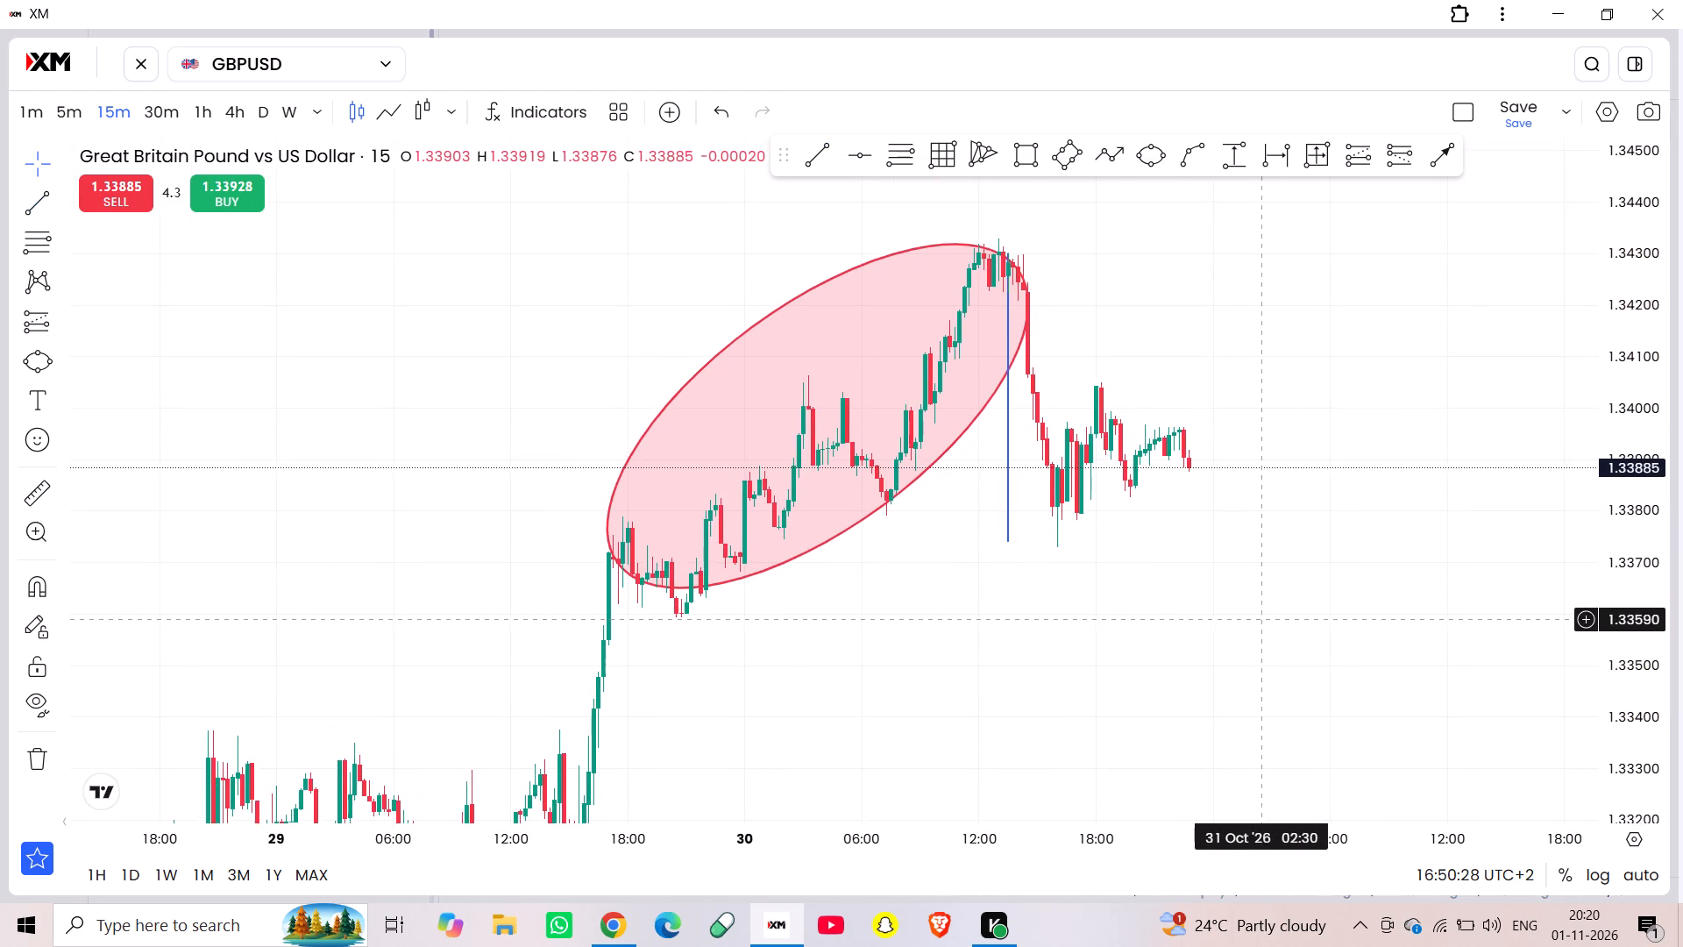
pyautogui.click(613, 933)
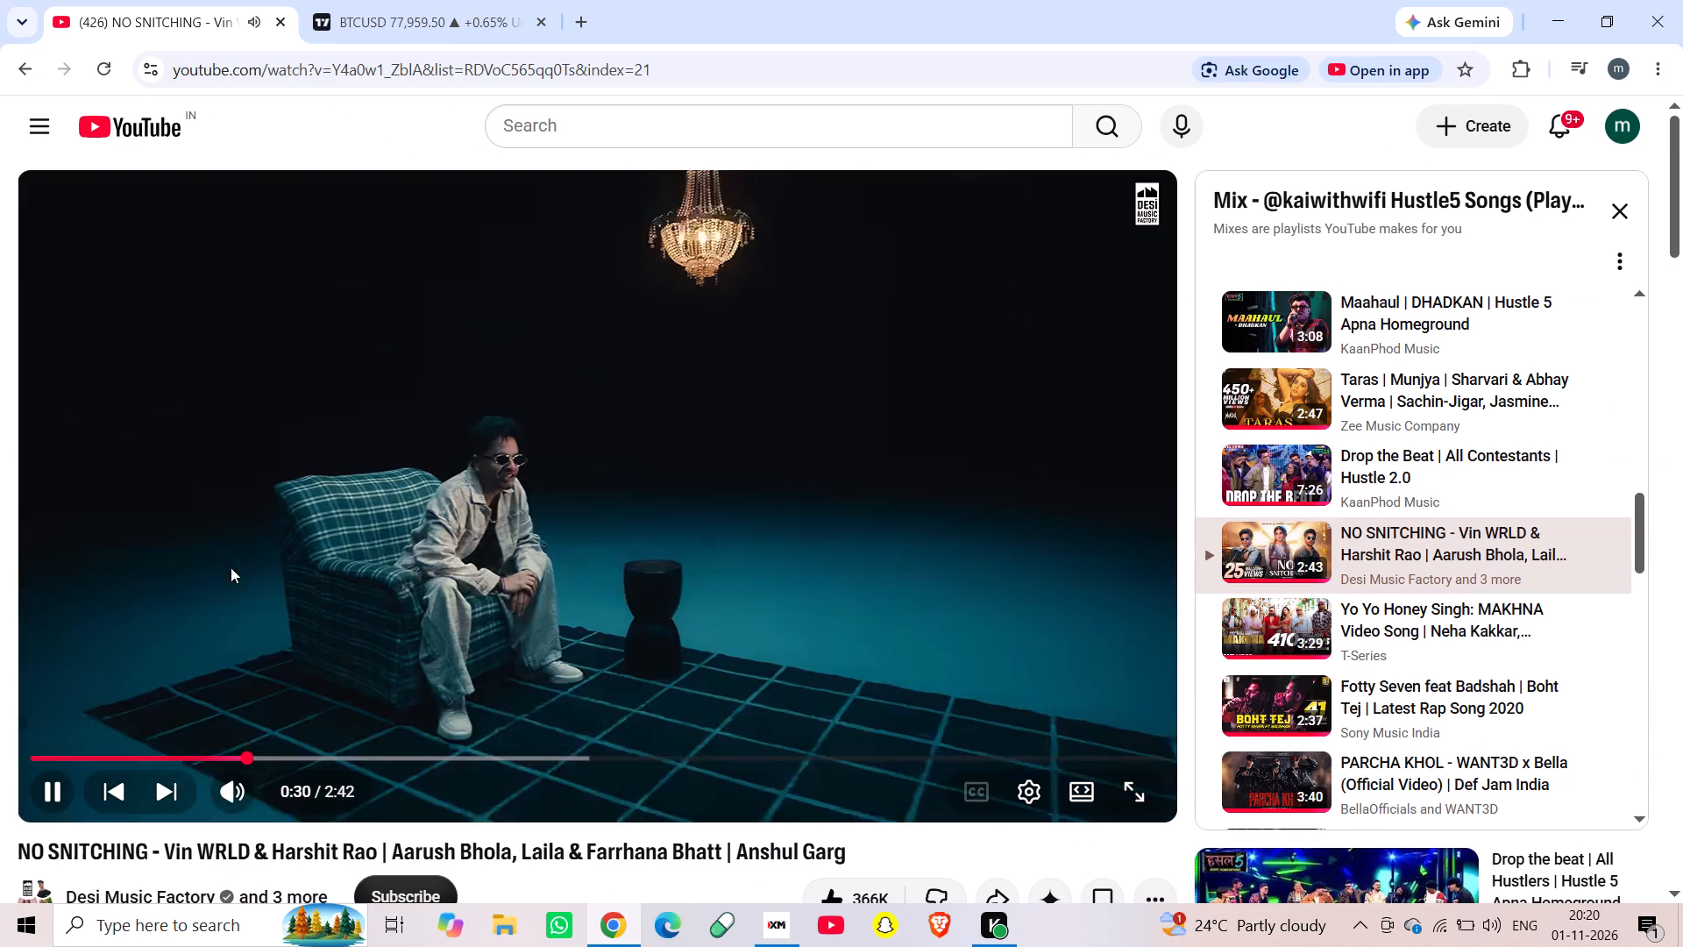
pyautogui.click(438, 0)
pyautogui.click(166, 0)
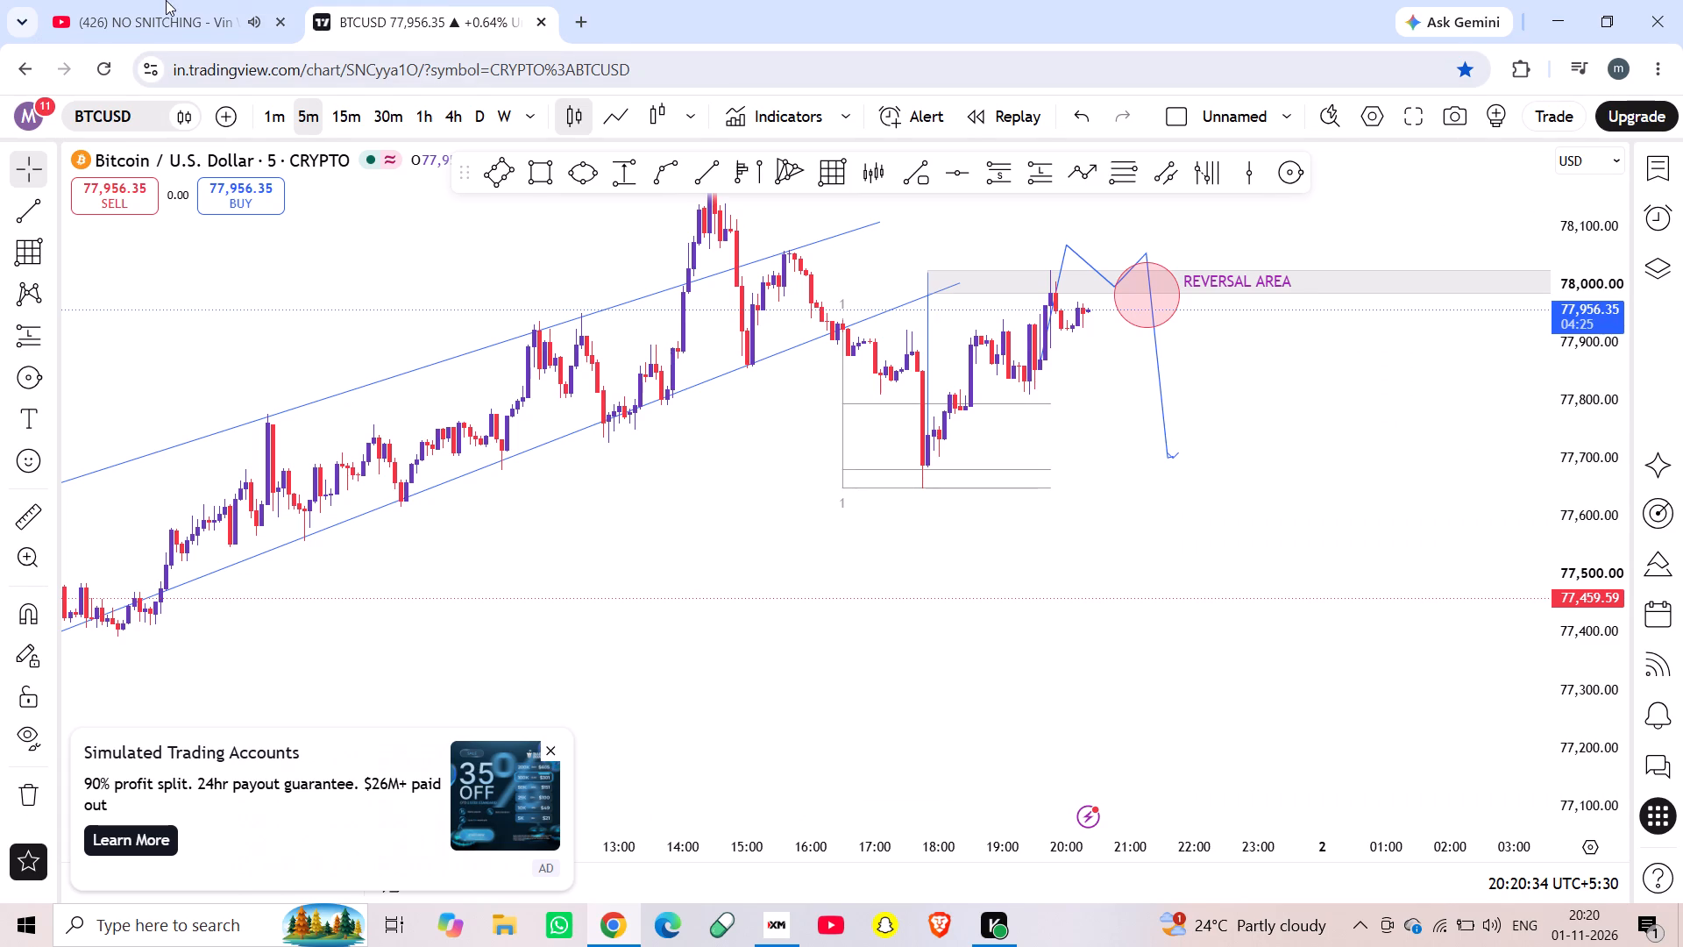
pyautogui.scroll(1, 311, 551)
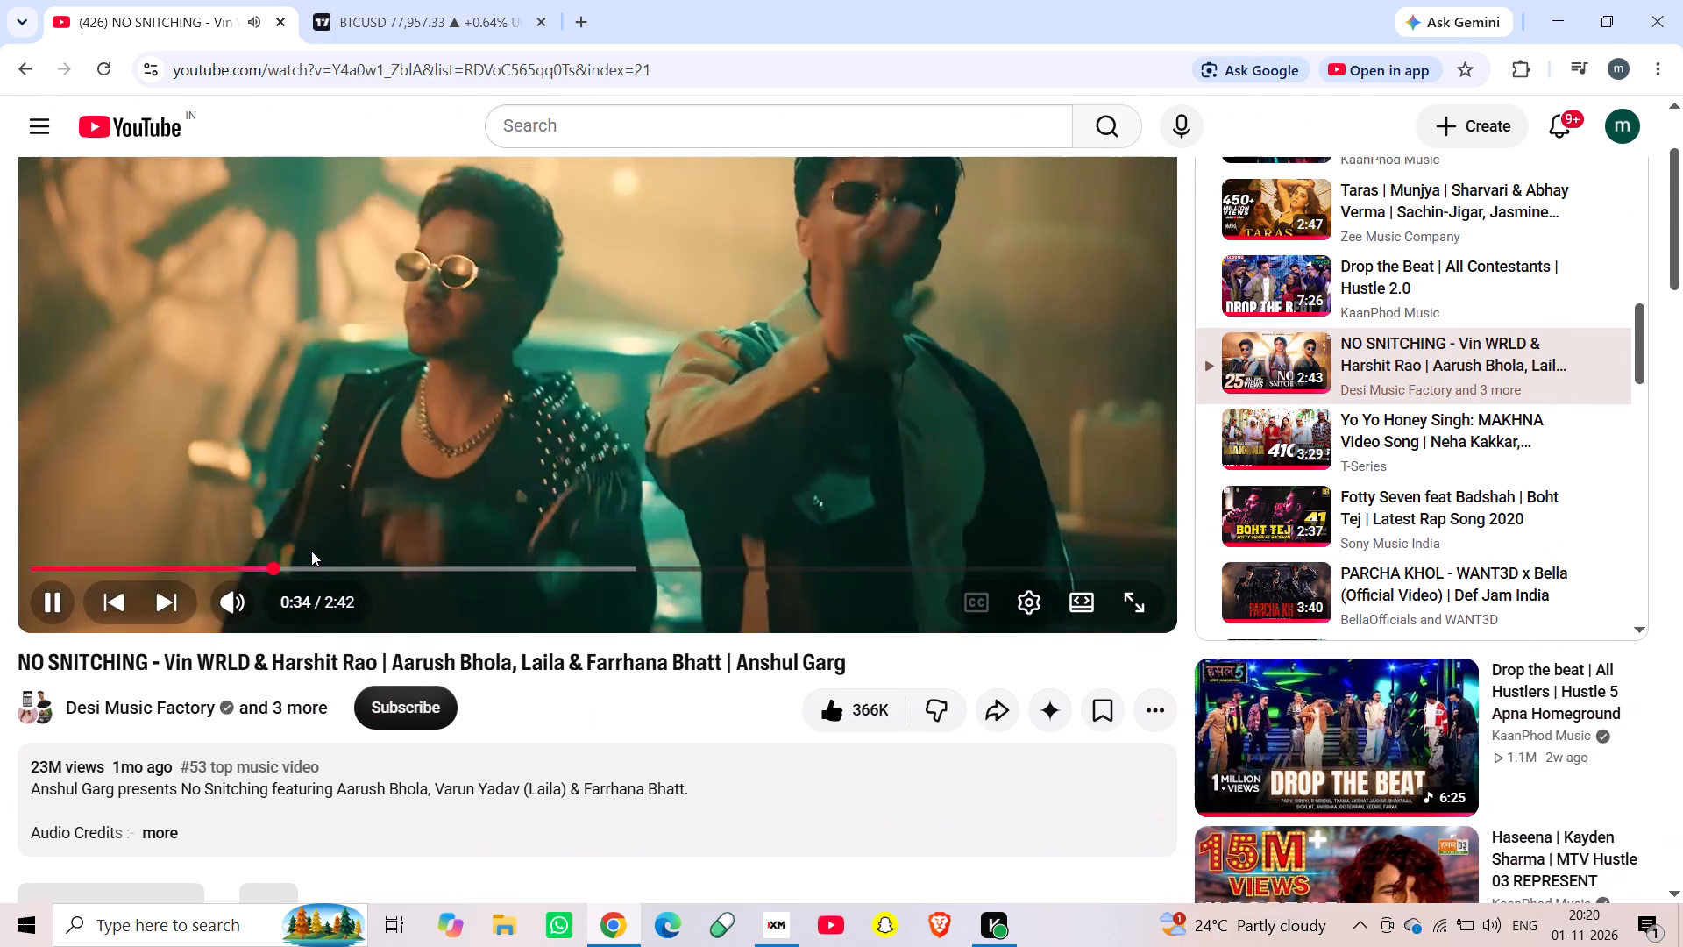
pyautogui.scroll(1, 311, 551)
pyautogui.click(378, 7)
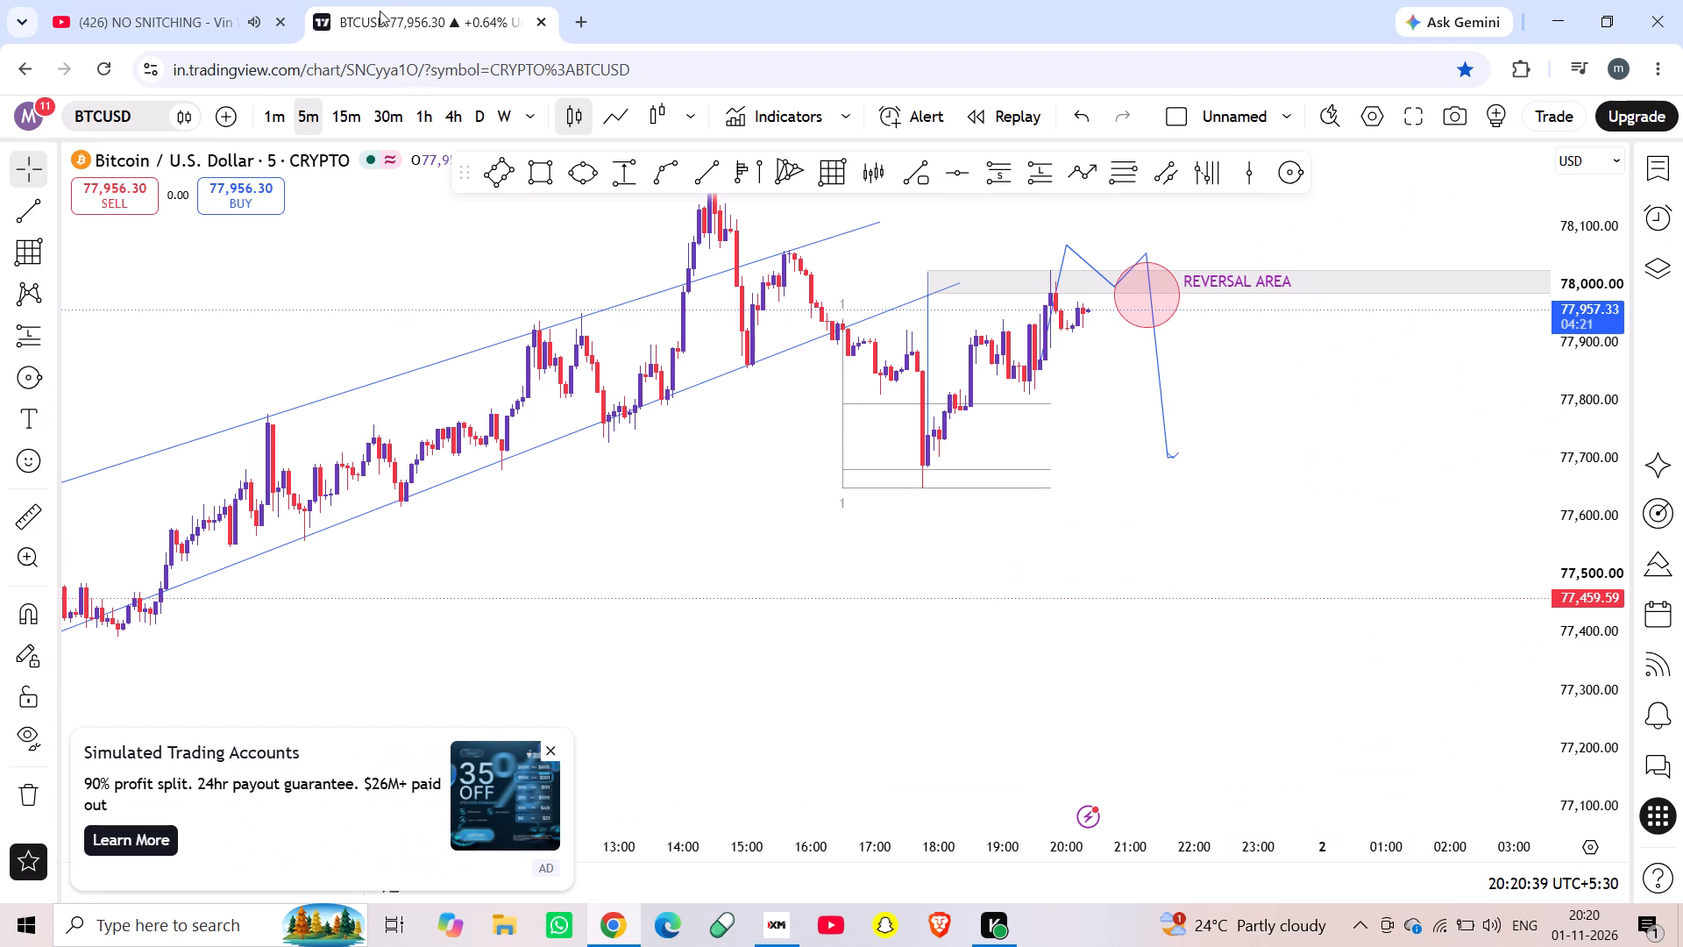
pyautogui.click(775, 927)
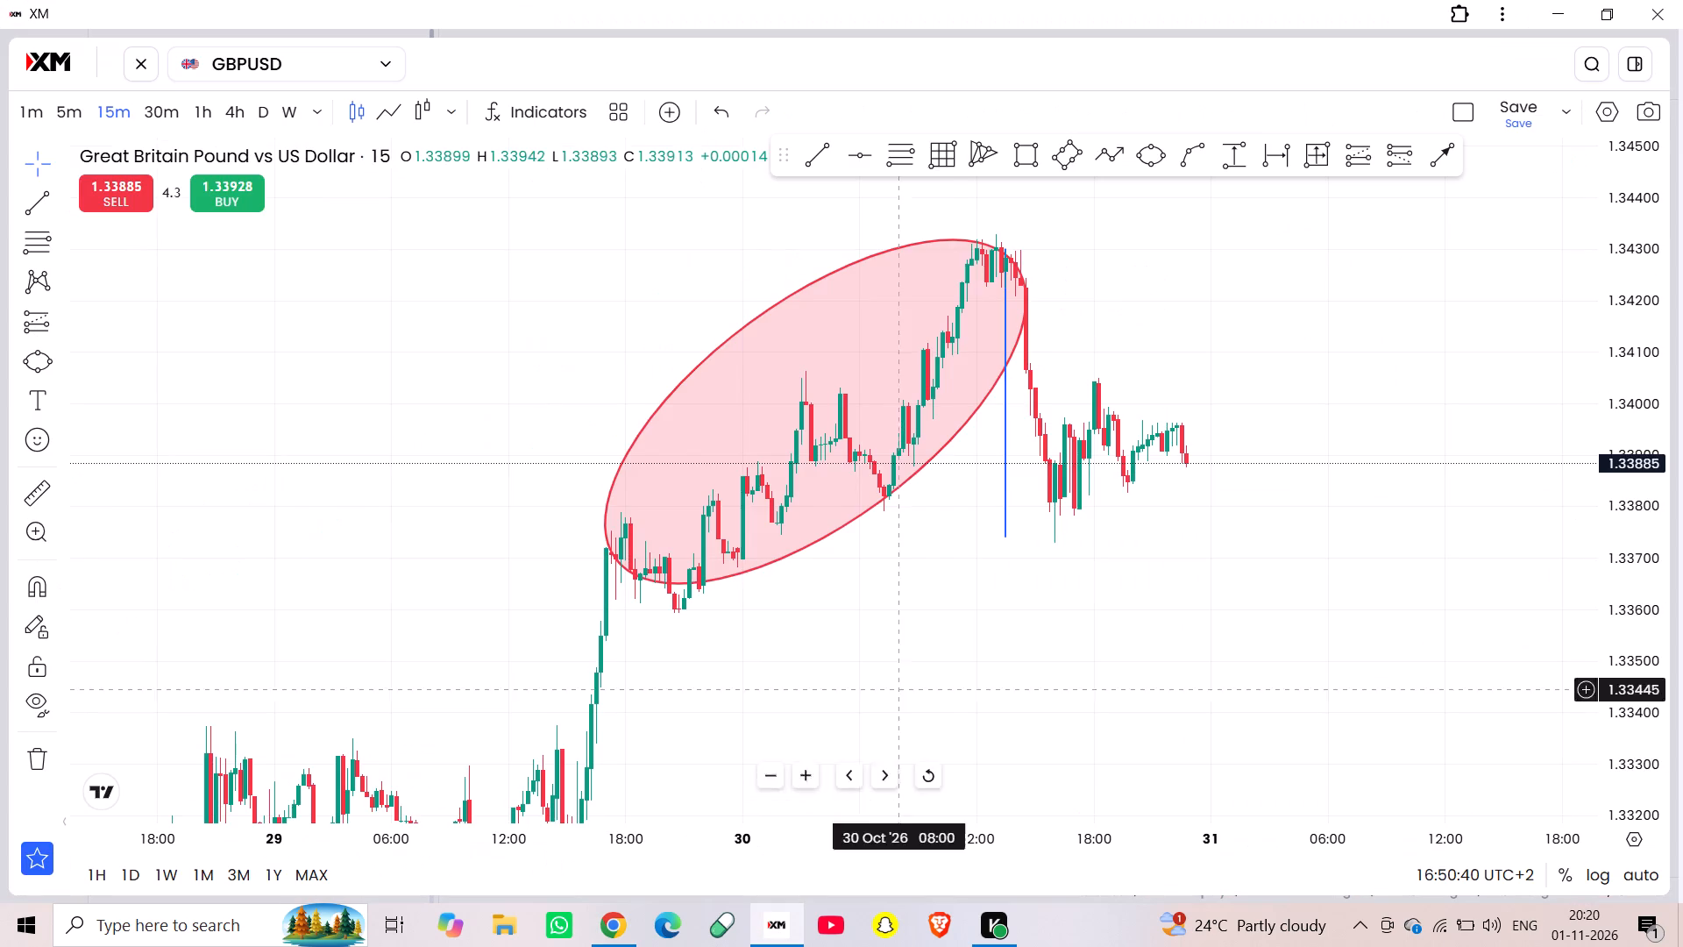
# Draw a rectangle zone from the vertical line's lower end on 30 Oct 13:30 to 31 Oct 12:00, between about 1.33748 and 1.33786.
pyautogui.scroll(1, 954, 535)
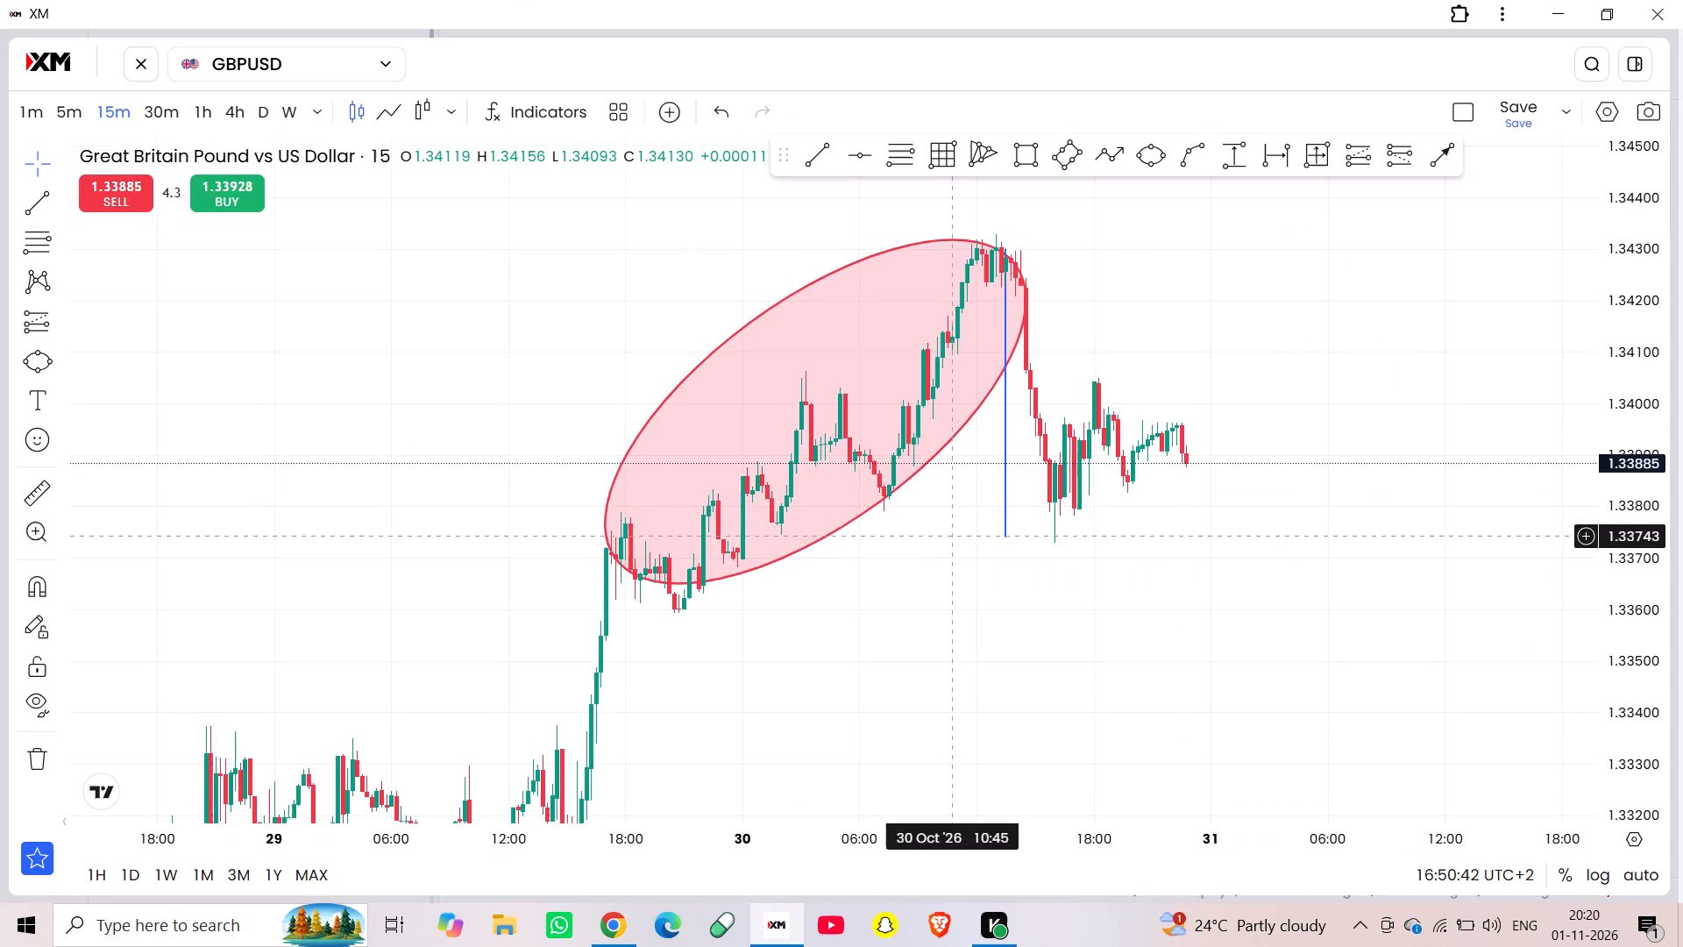
pyautogui.scroll(1, 954, 535)
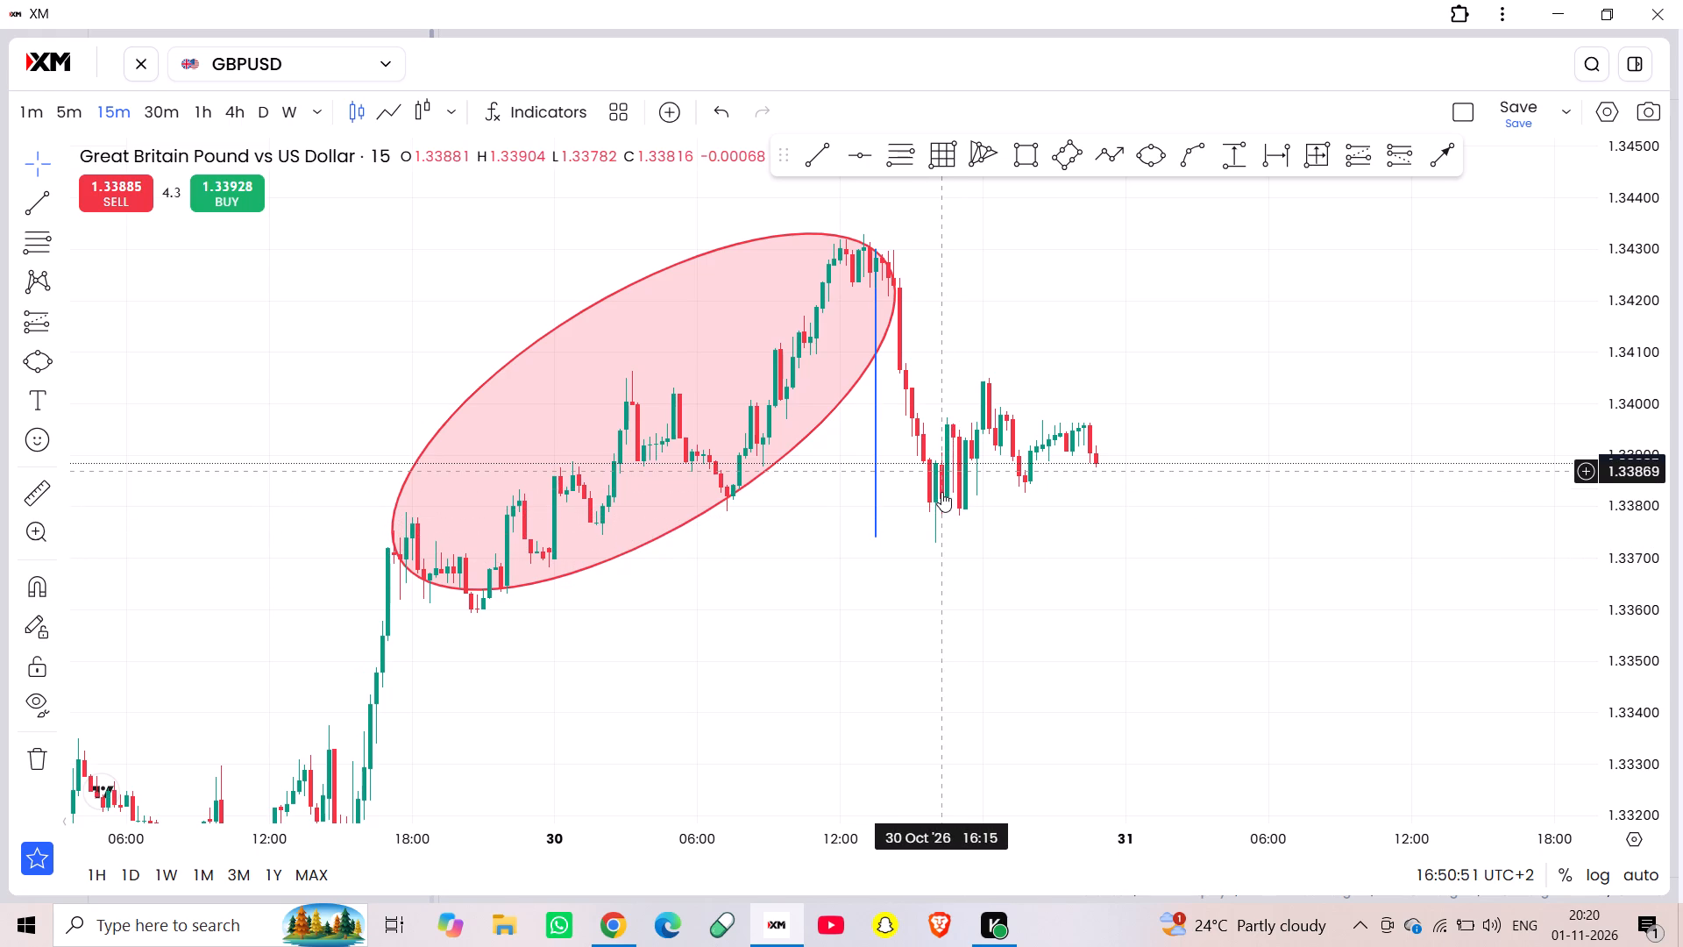
pyautogui.click(1015, 155)
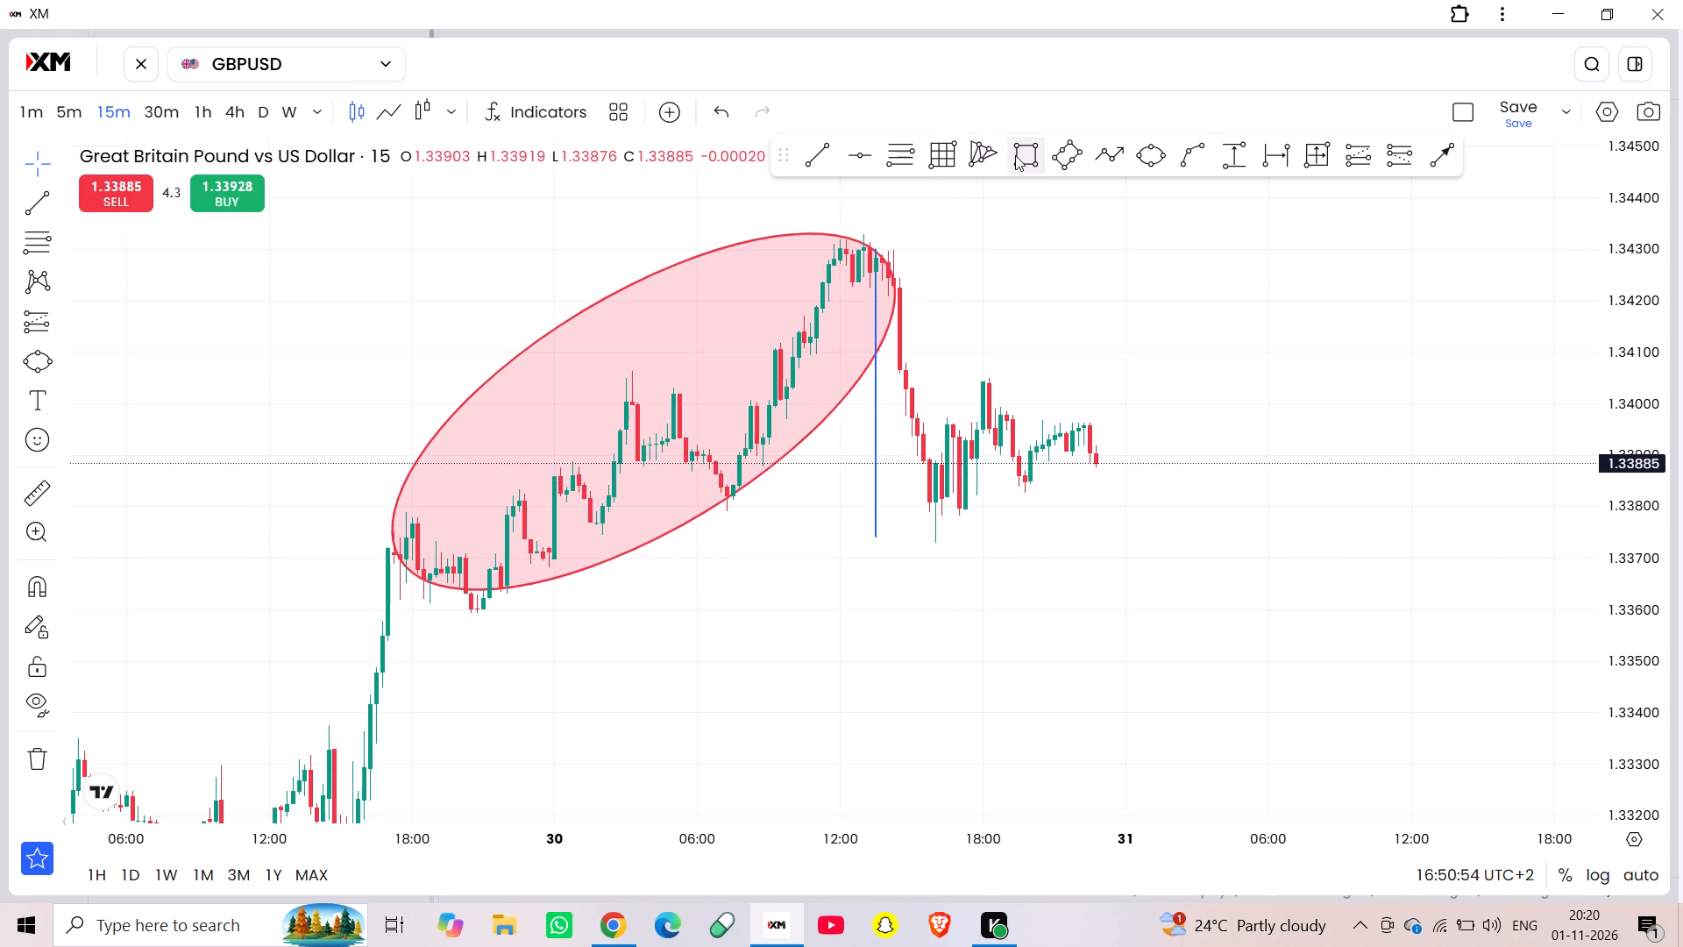
pyautogui.click(874, 533)
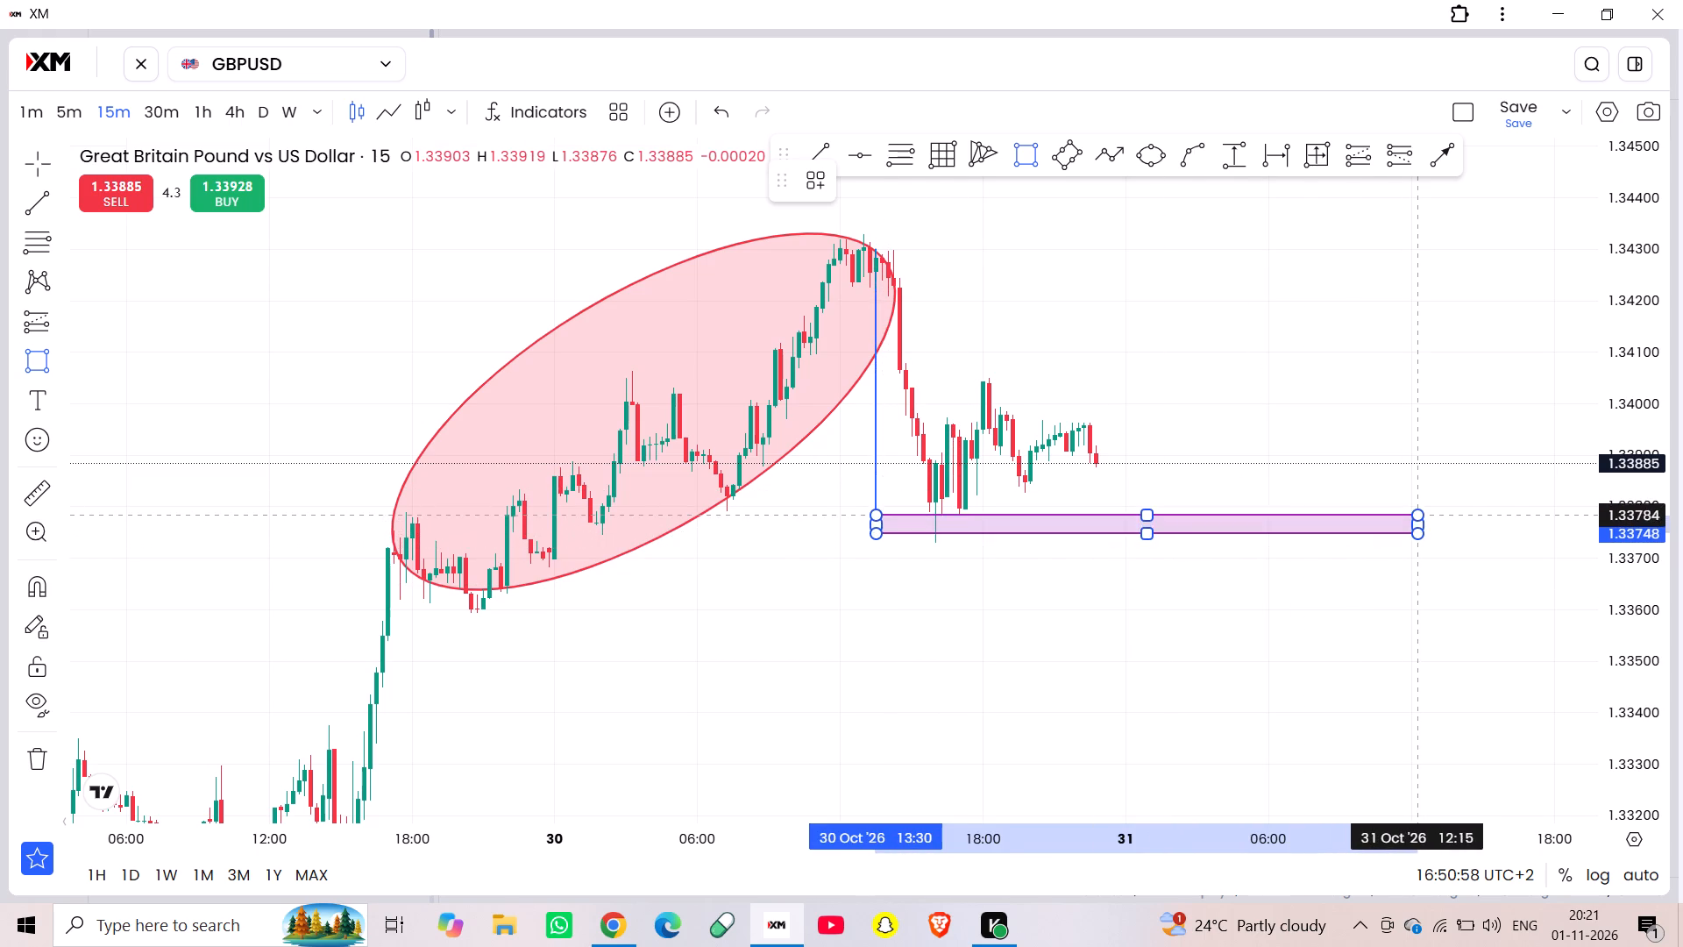
pyautogui.click(1414, 514)
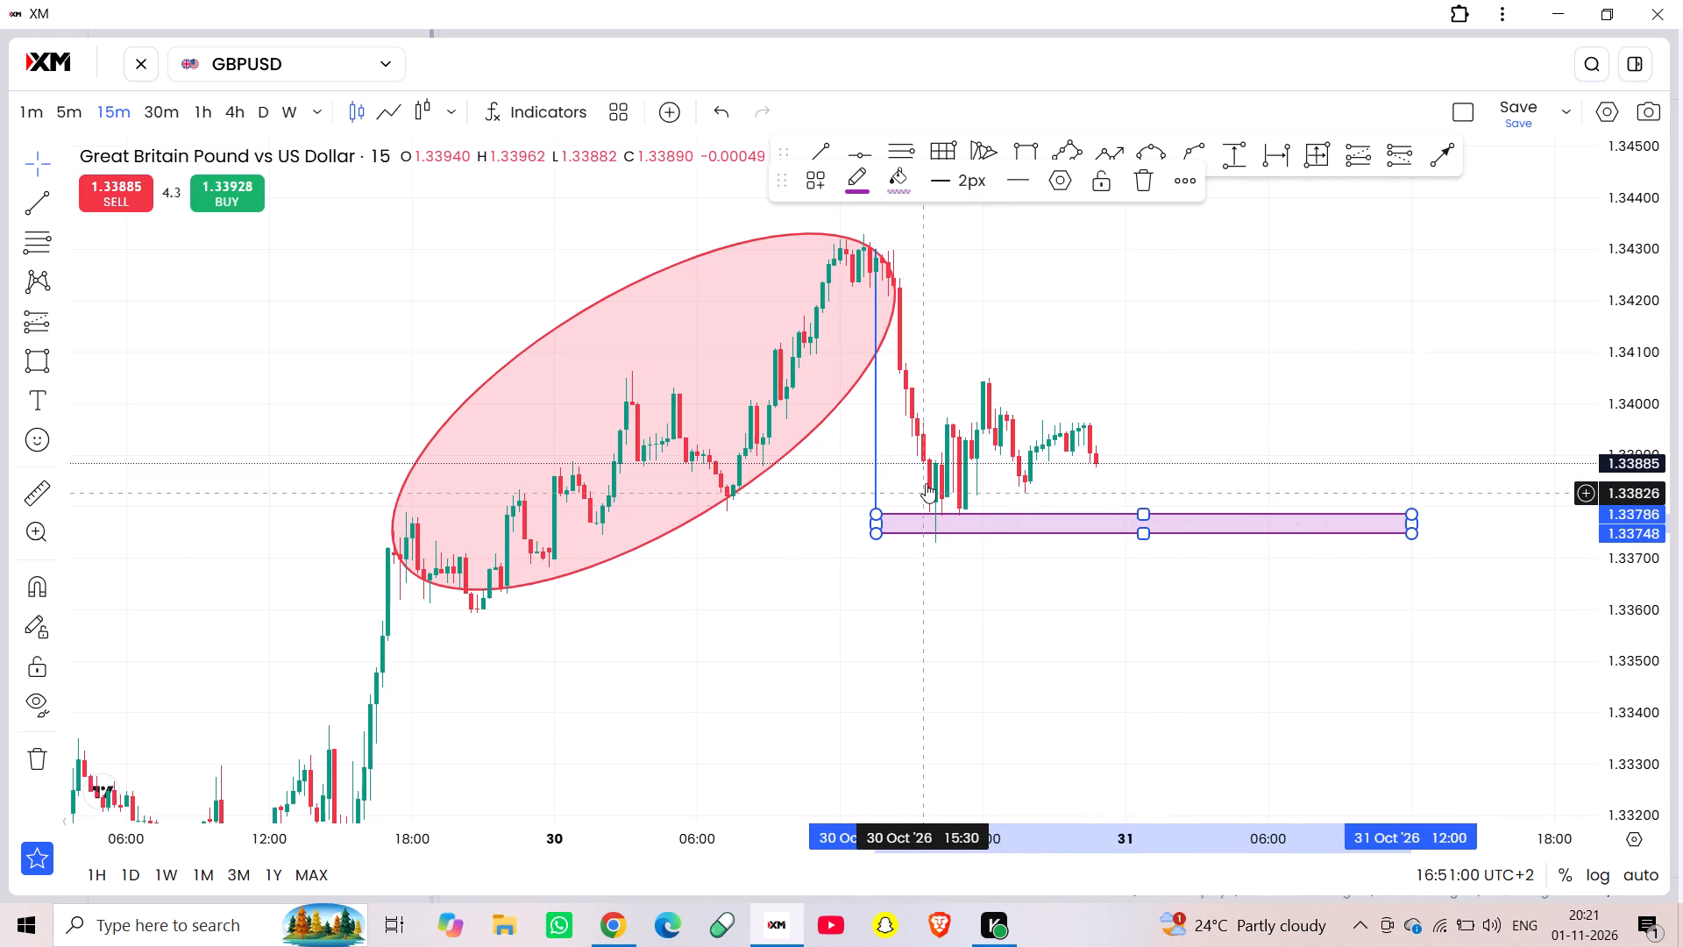
pyautogui.moveTo(1246, 437); pyautogui.dragTo(1210, 440)
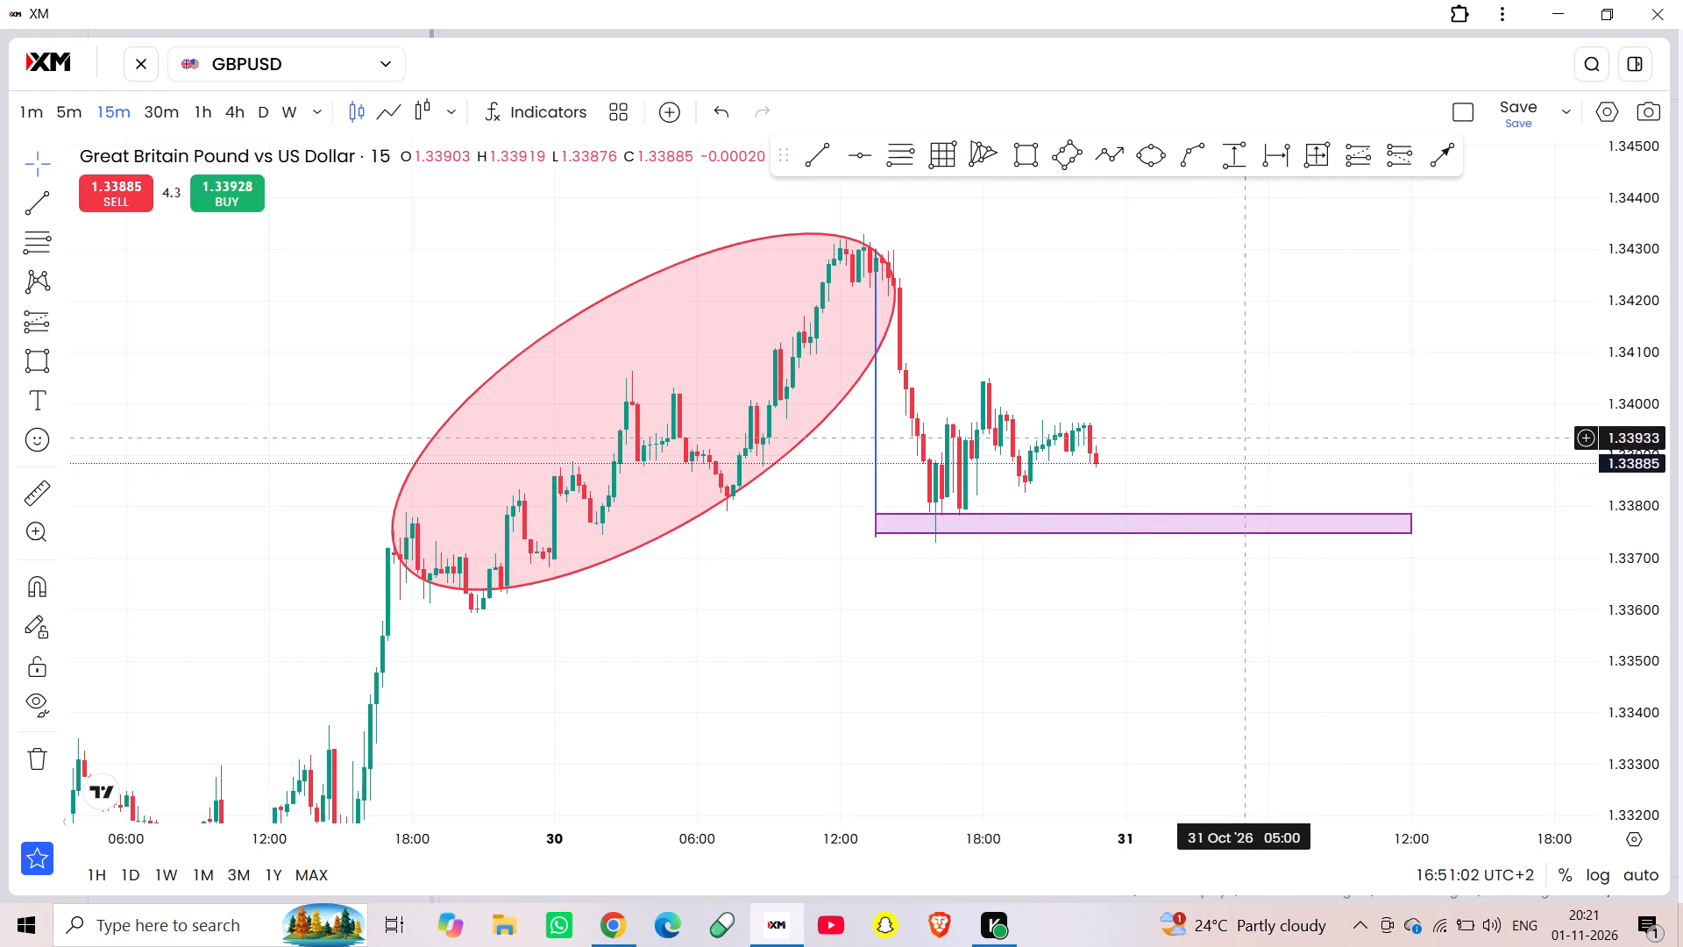
pyautogui.moveTo(1210, 440); pyautogui.dragTo(1033, 506)
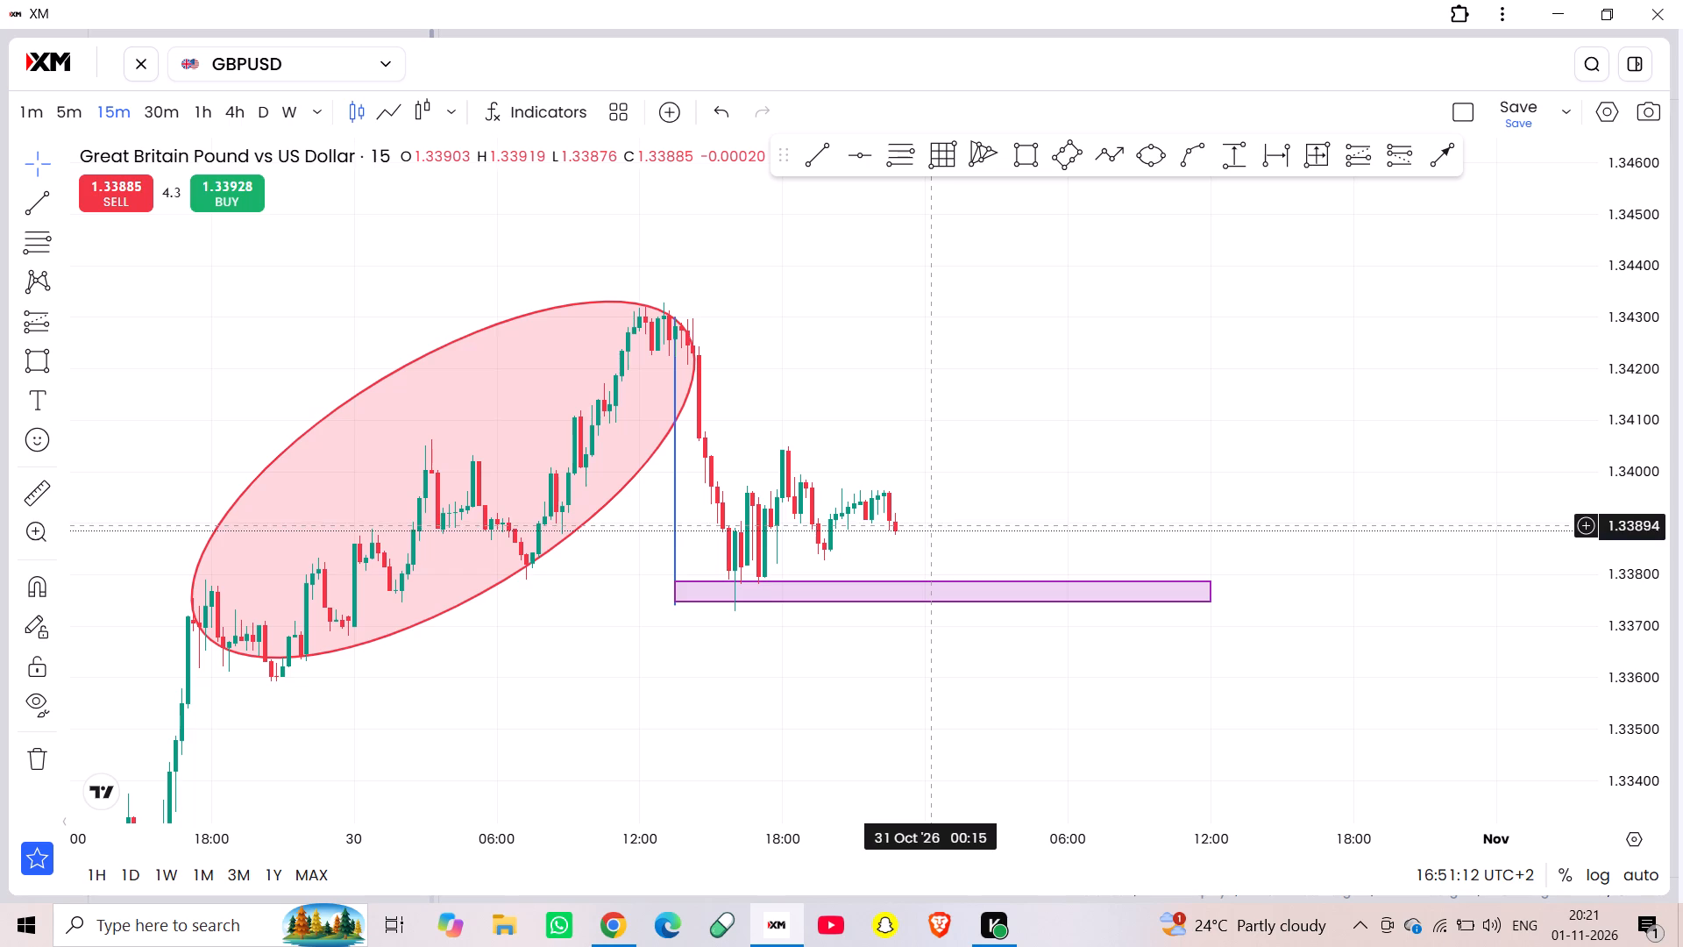
# Open the buy order form for GBPUSD.
pyautogui.click(214, 189)
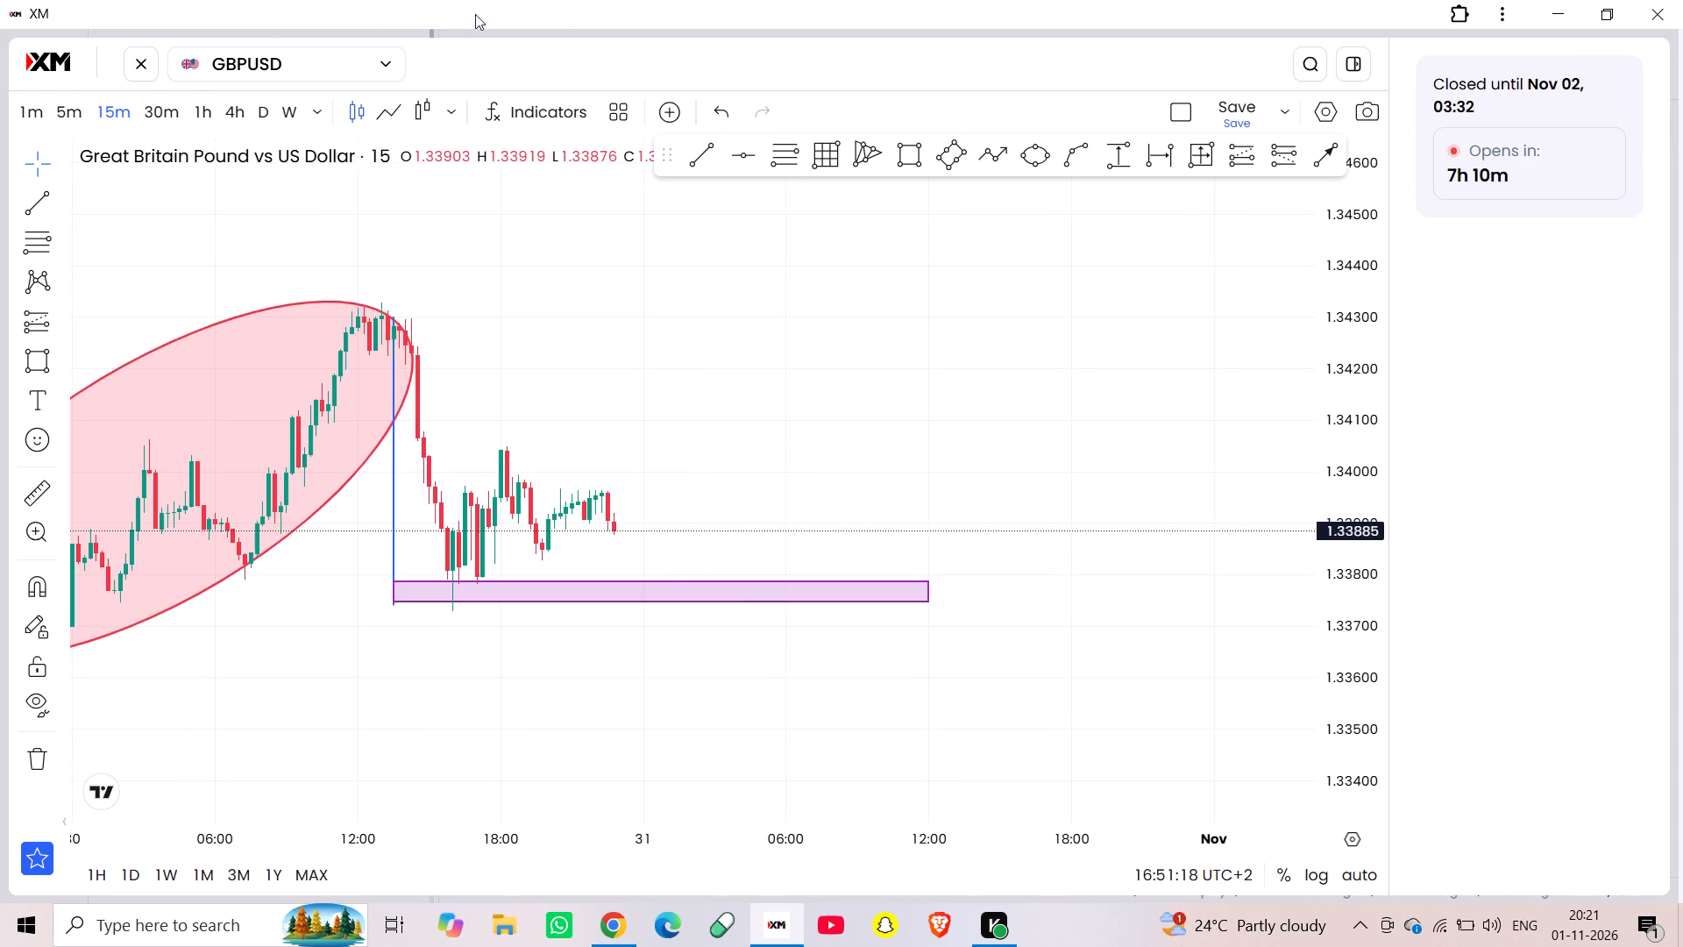
# Change the charted instrument from GBPUSD to ETHUSD.
pyautogui.click(307, 56)
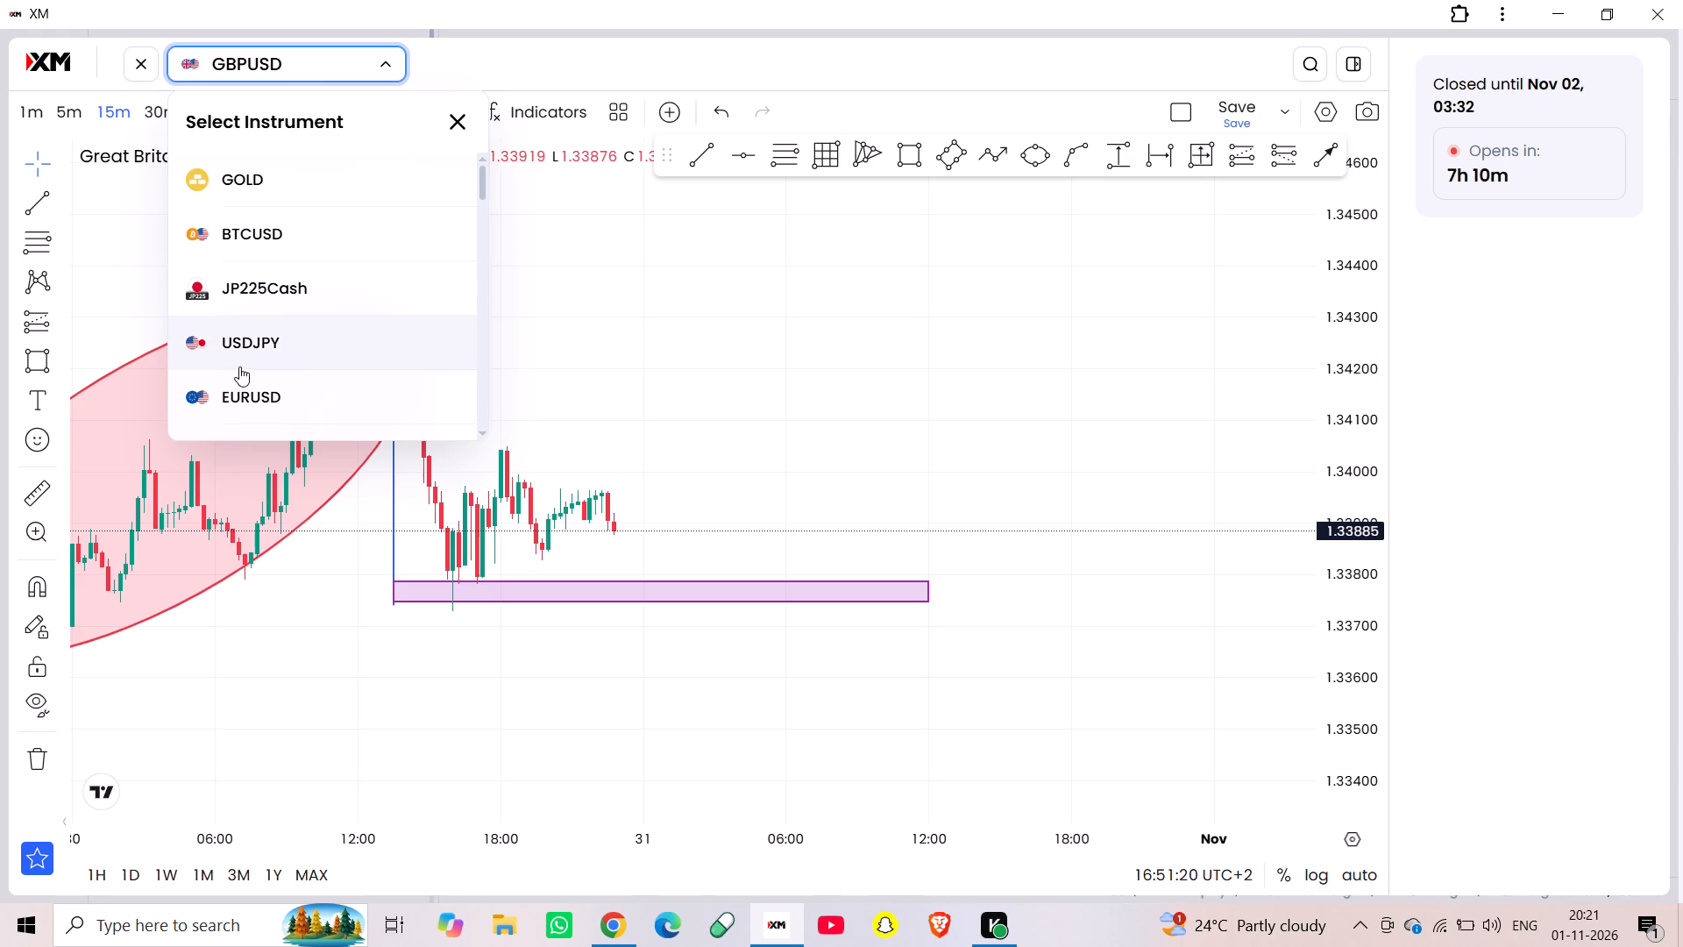
pyautogui.scroll(-4, 245, 354)
pyautogui.click(253, 335)
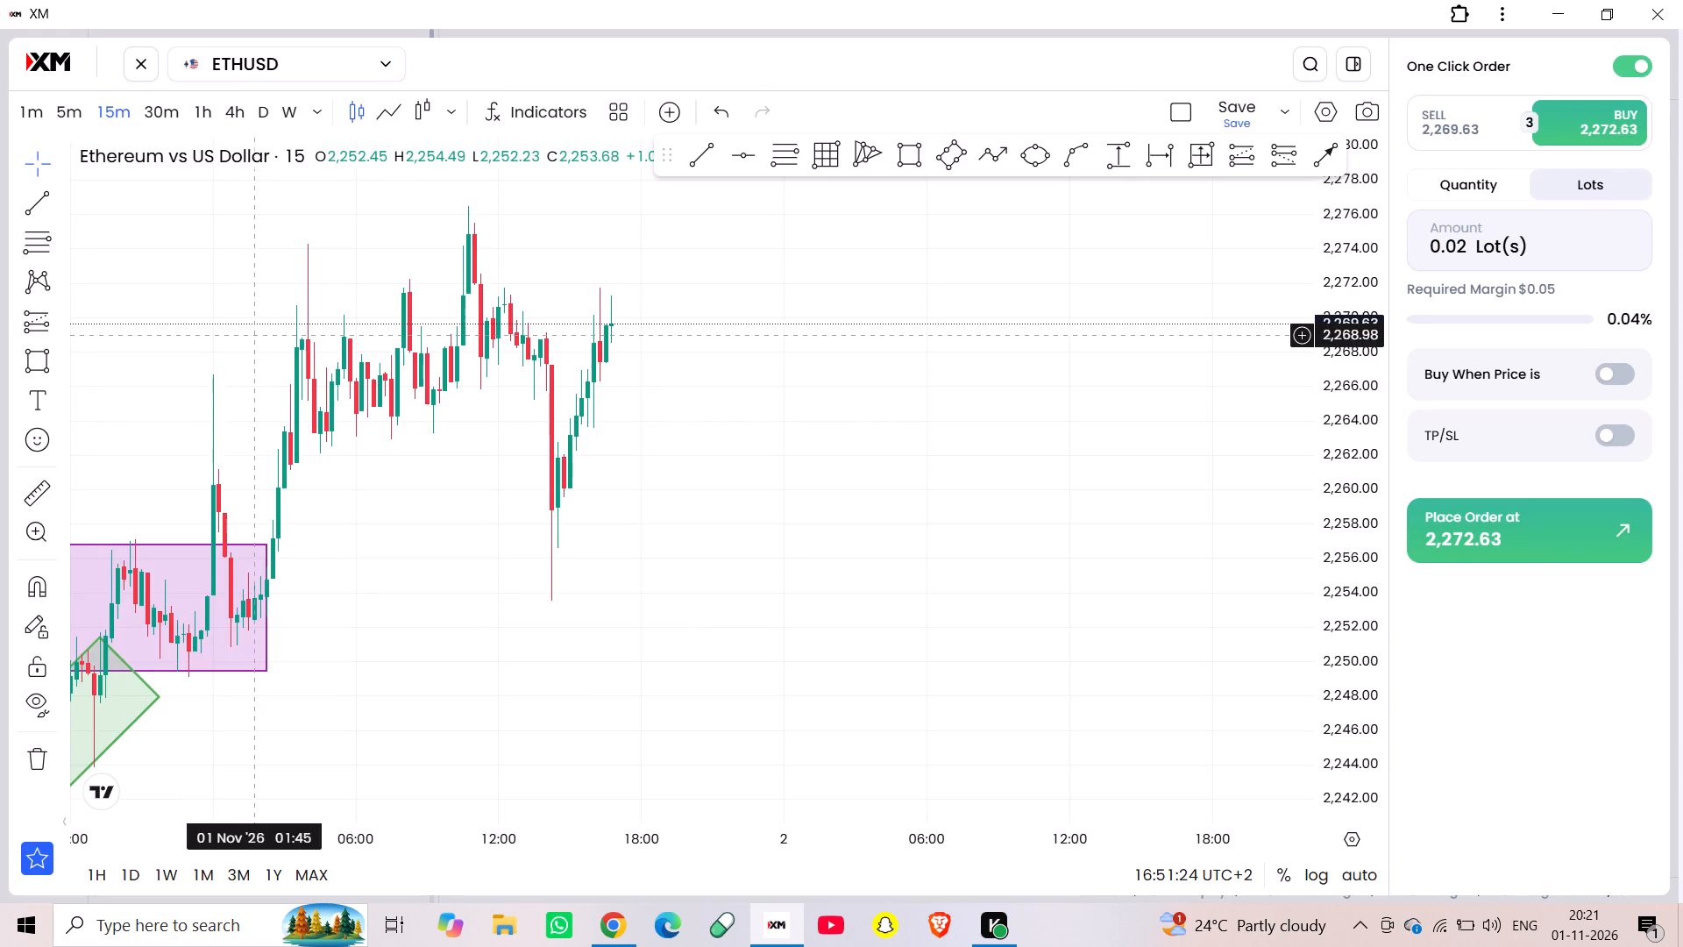
# Examine ETHUSD 15-minute price action from 29 Oct to 1 Nov against the purple zone, green rising band and blue trend lines.
pyautogui.moveTo(397, 556); pyautogui.dragTo(1054, 461)
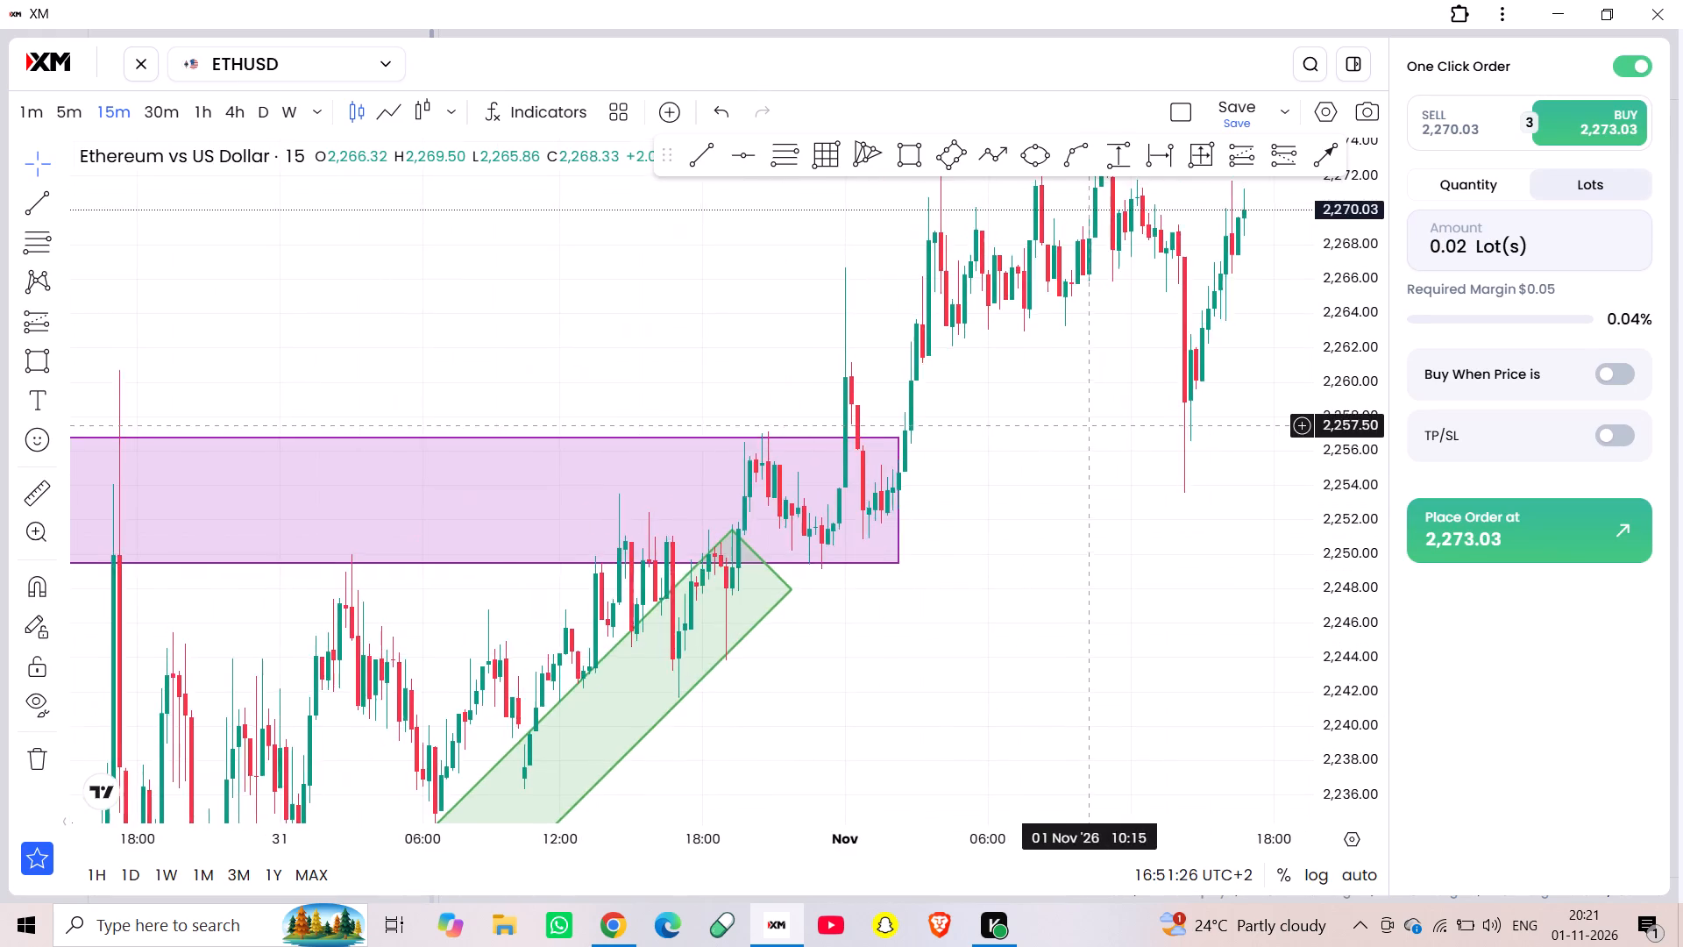
pyautogui.moveTo(1054, 461); pyautogui.dragTo(961, 466)
pyautogui.scroll(-8, 1367, 622)
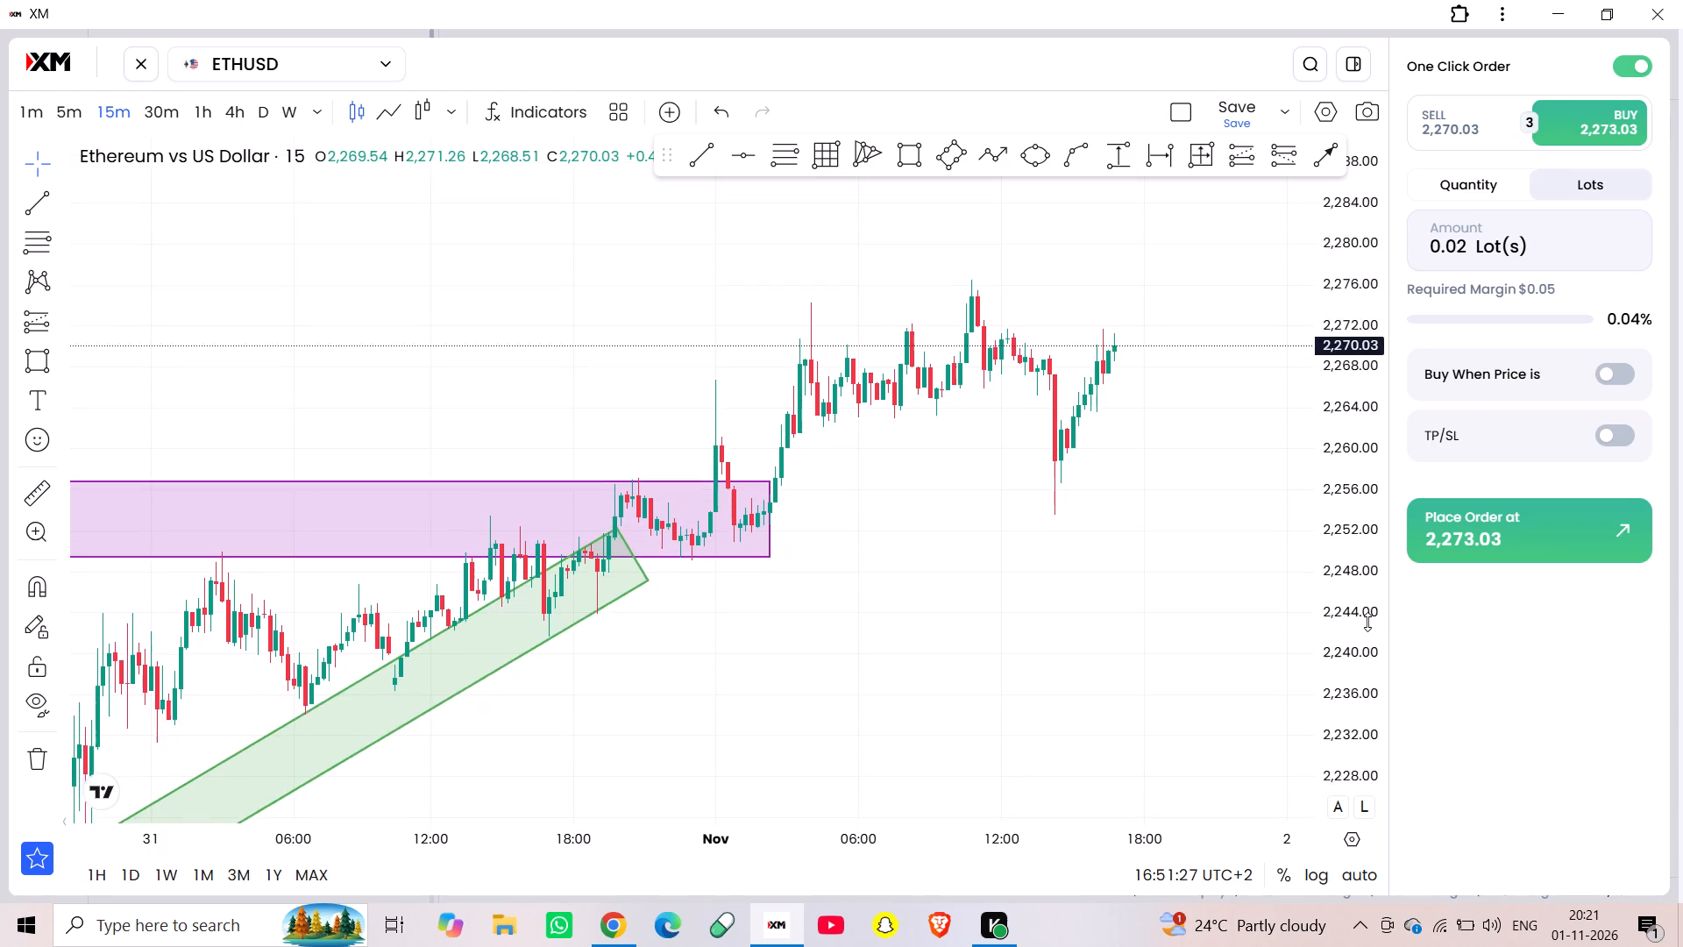
pyautogui.scroll(-2, 1367, 622)
pyautogui.scroll(-2, 1098, 633)
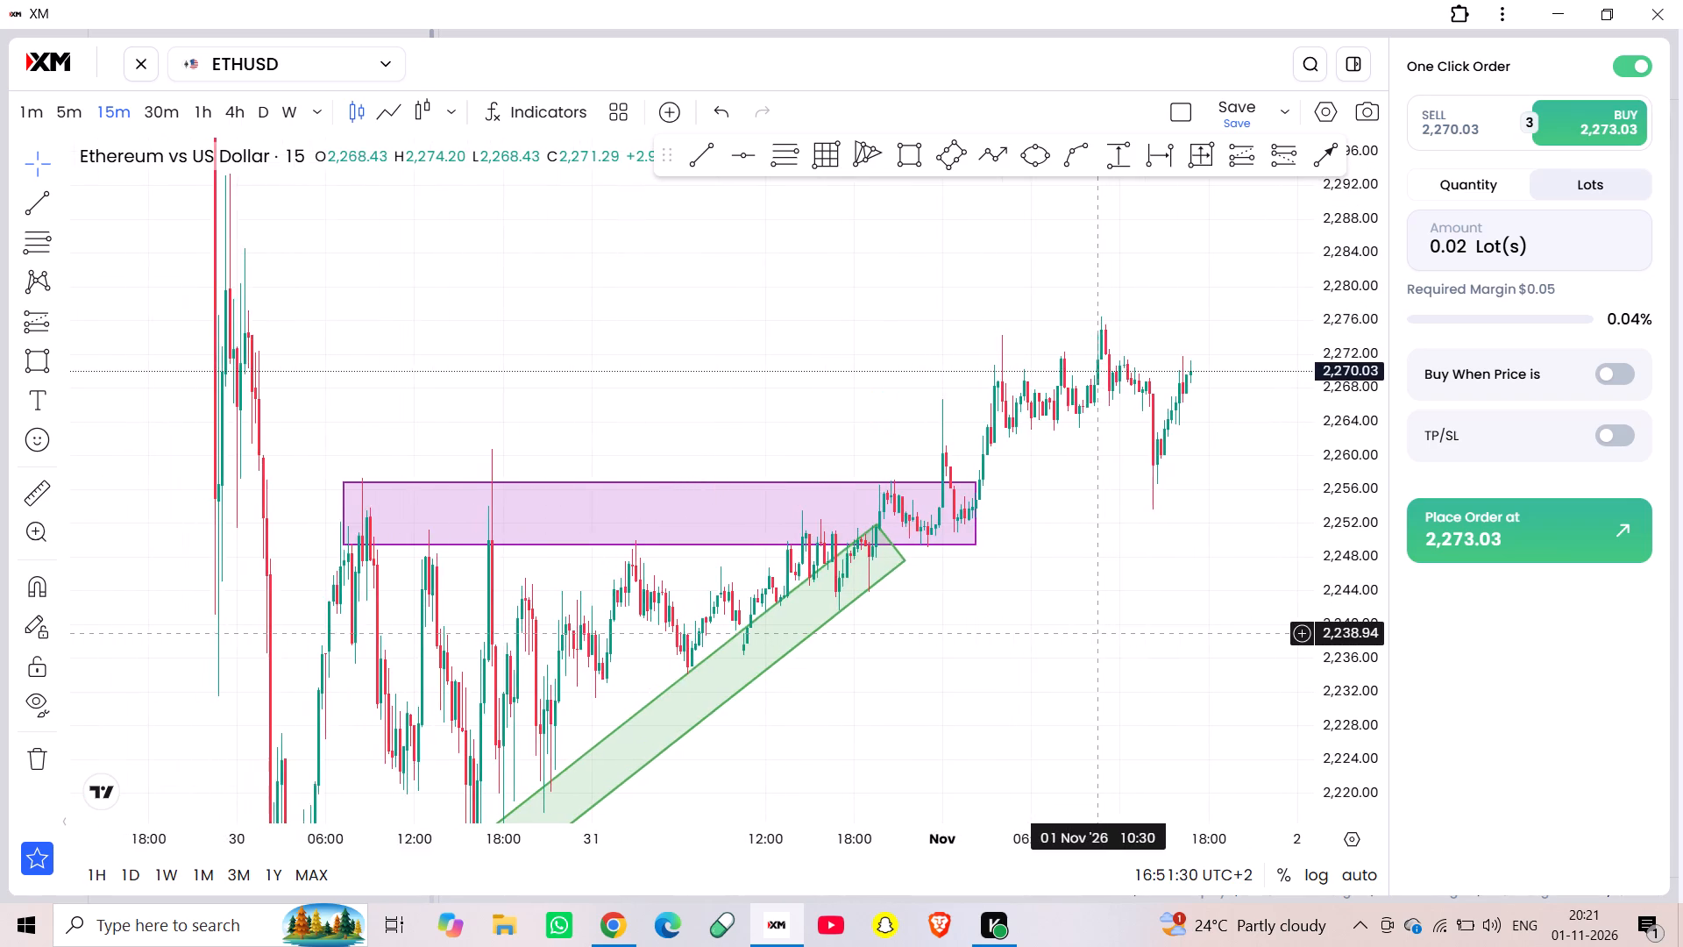
pyautogui.scroll(-1, 1098, 633)
pyautogui.moveTo(934, 751); pyautogui.dragTo(1104, 382)
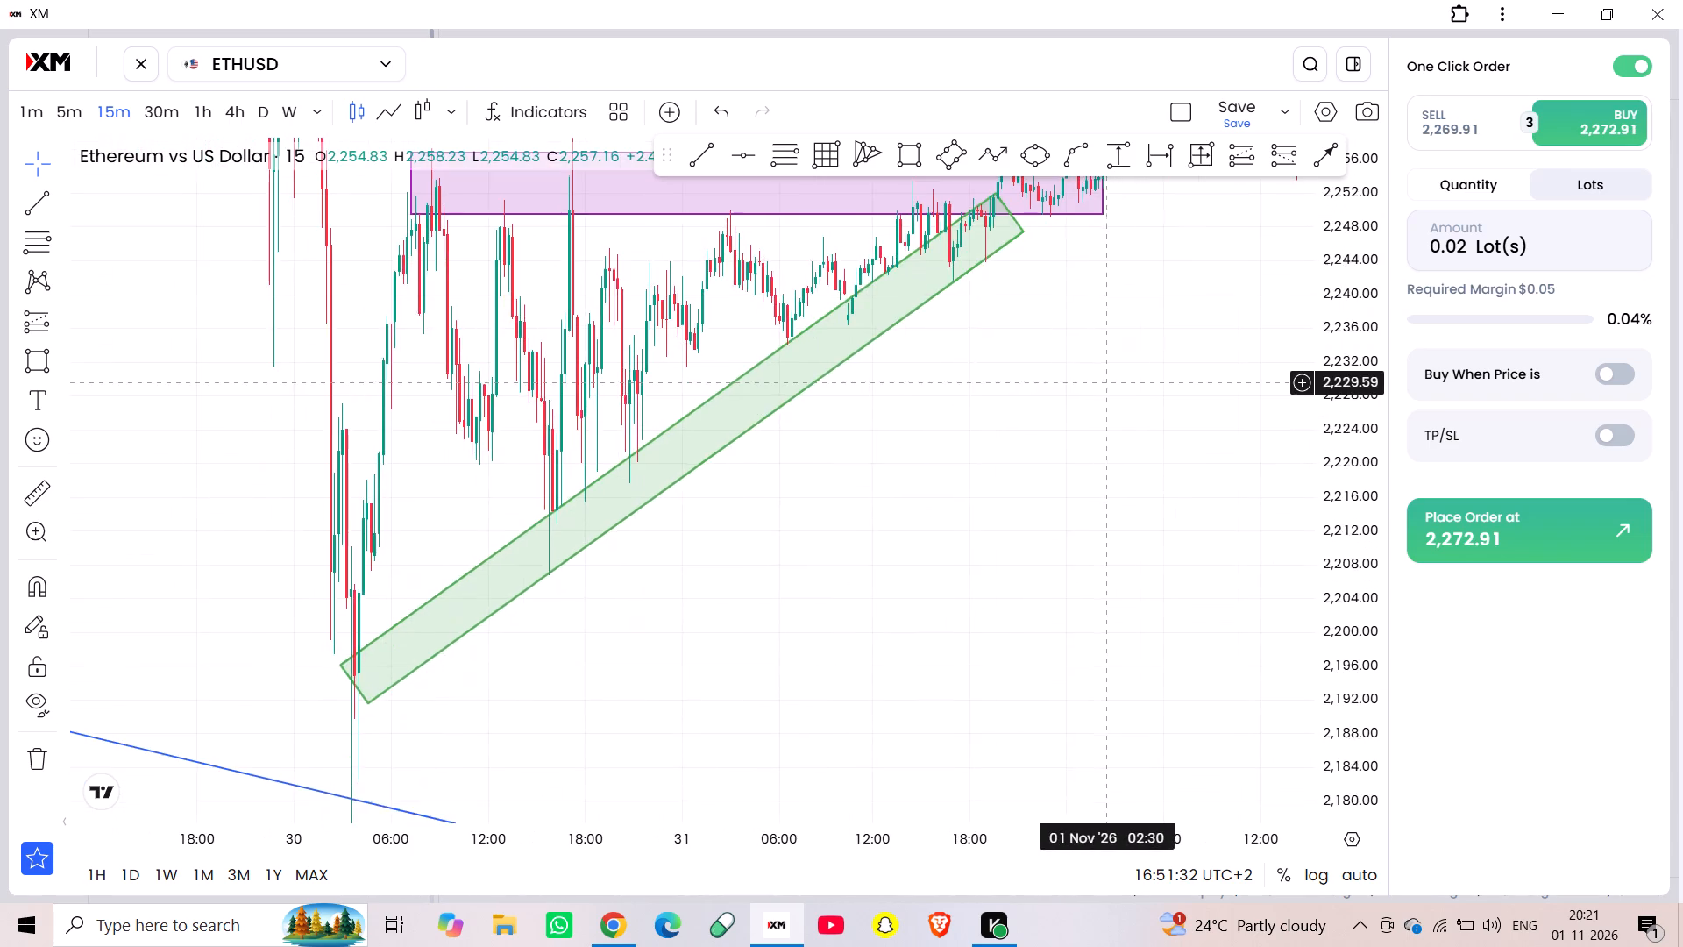
pyautogui.moveTo(1104, 382); pyautogui.dragTo(1048, 552)
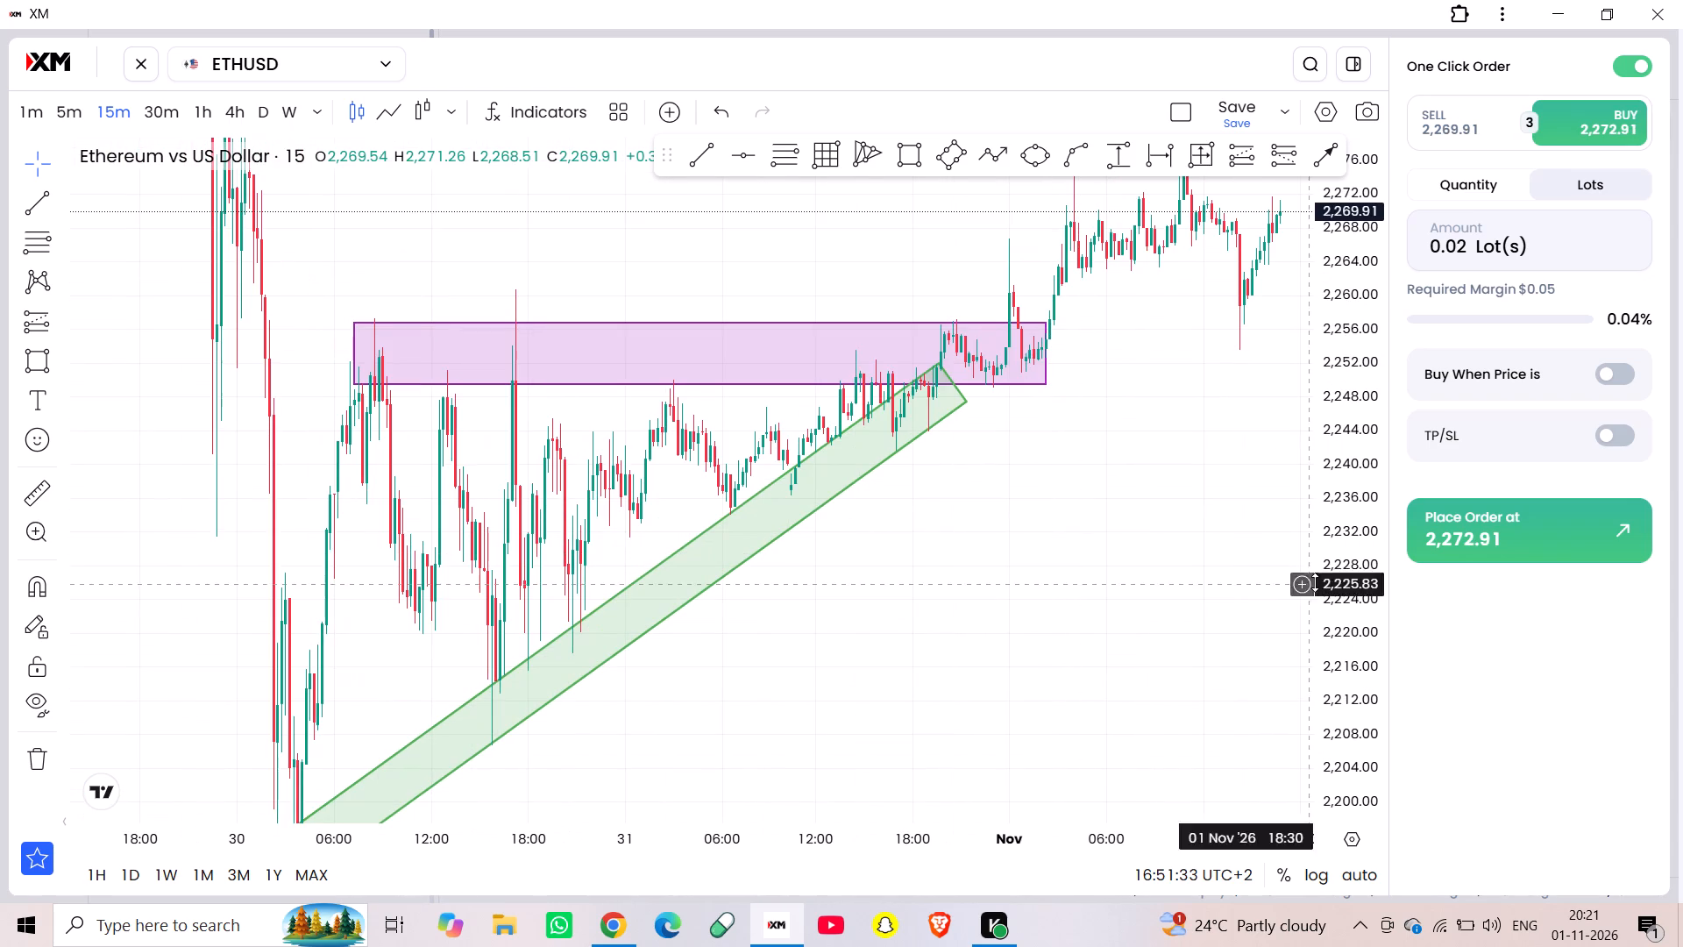
pyautogui.scroll(-15, 1325, 577)
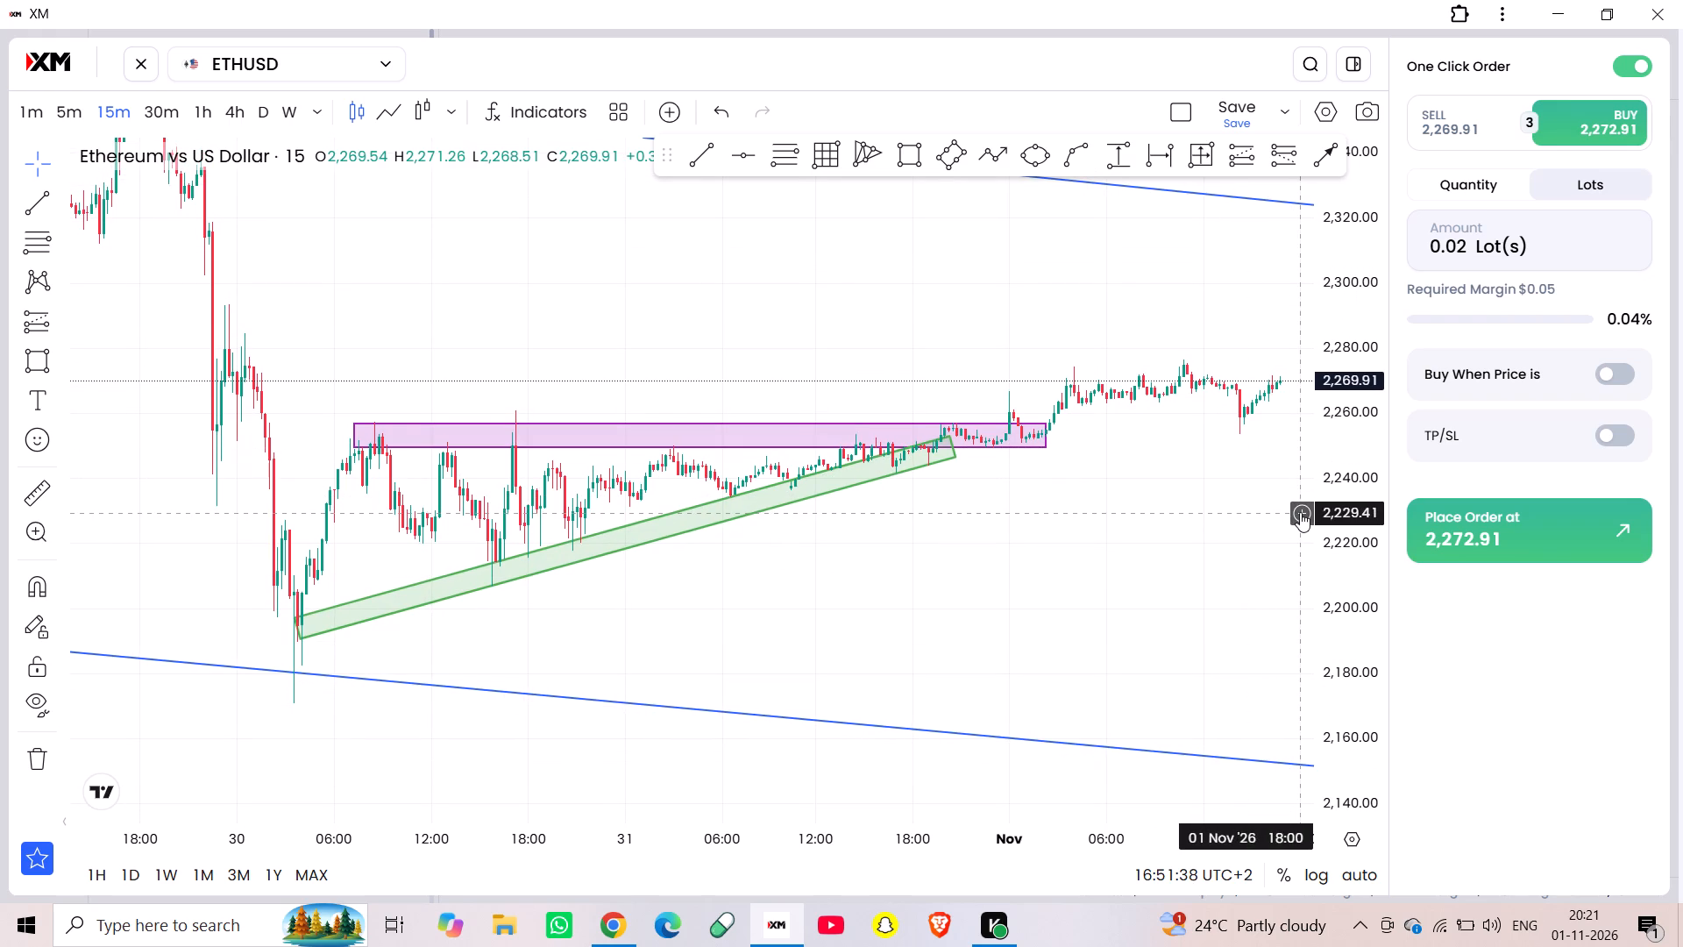
pyautogui.scroll(2, 1300, 512)
pyautogui.scroll(-1, 1300, 512)
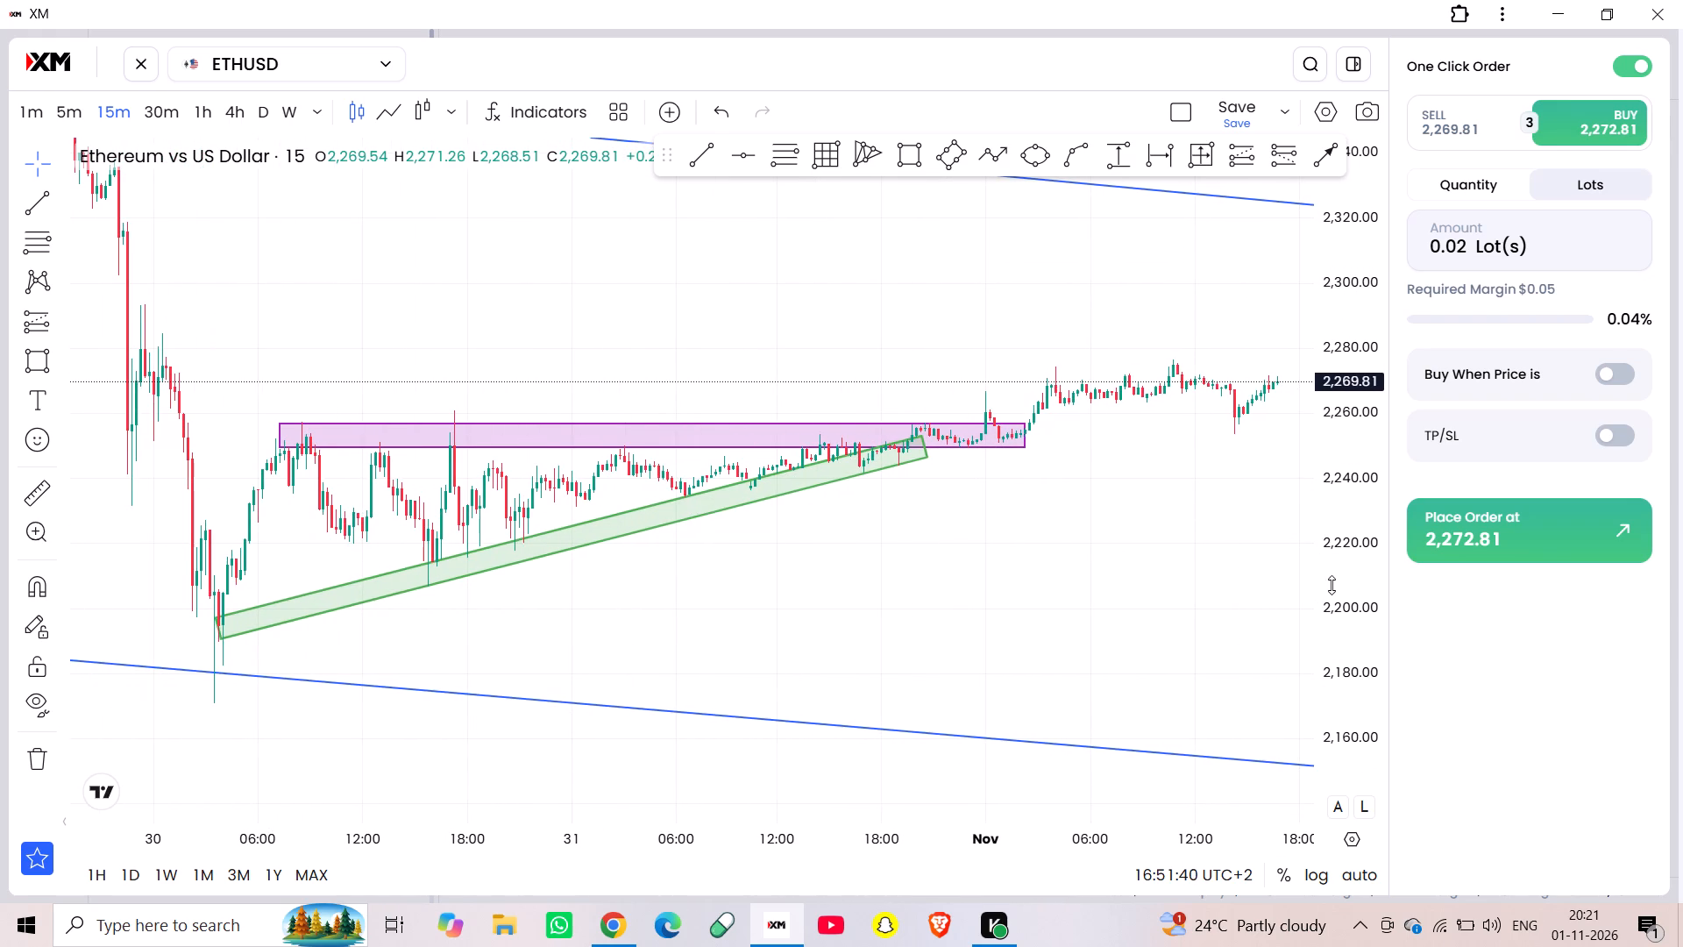
pyautogui.scroll(10, 1331, 585)
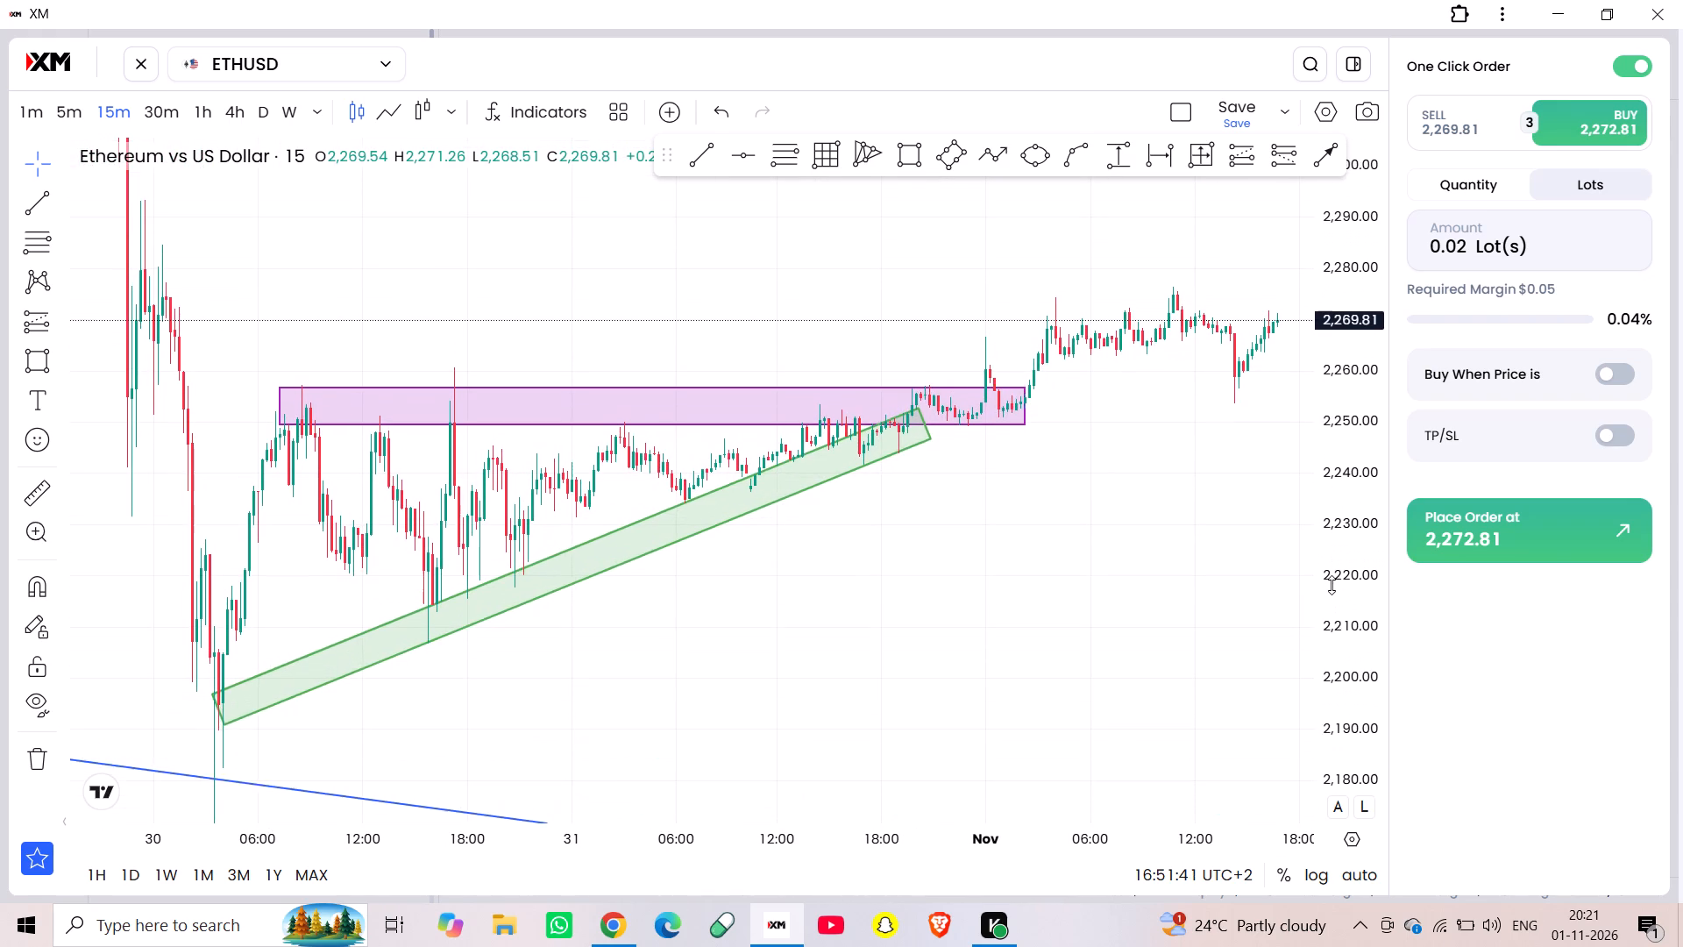
pyautogui.scroll(3, 1331, 585)
pyautogui.scroll(-2, 1047, 626)
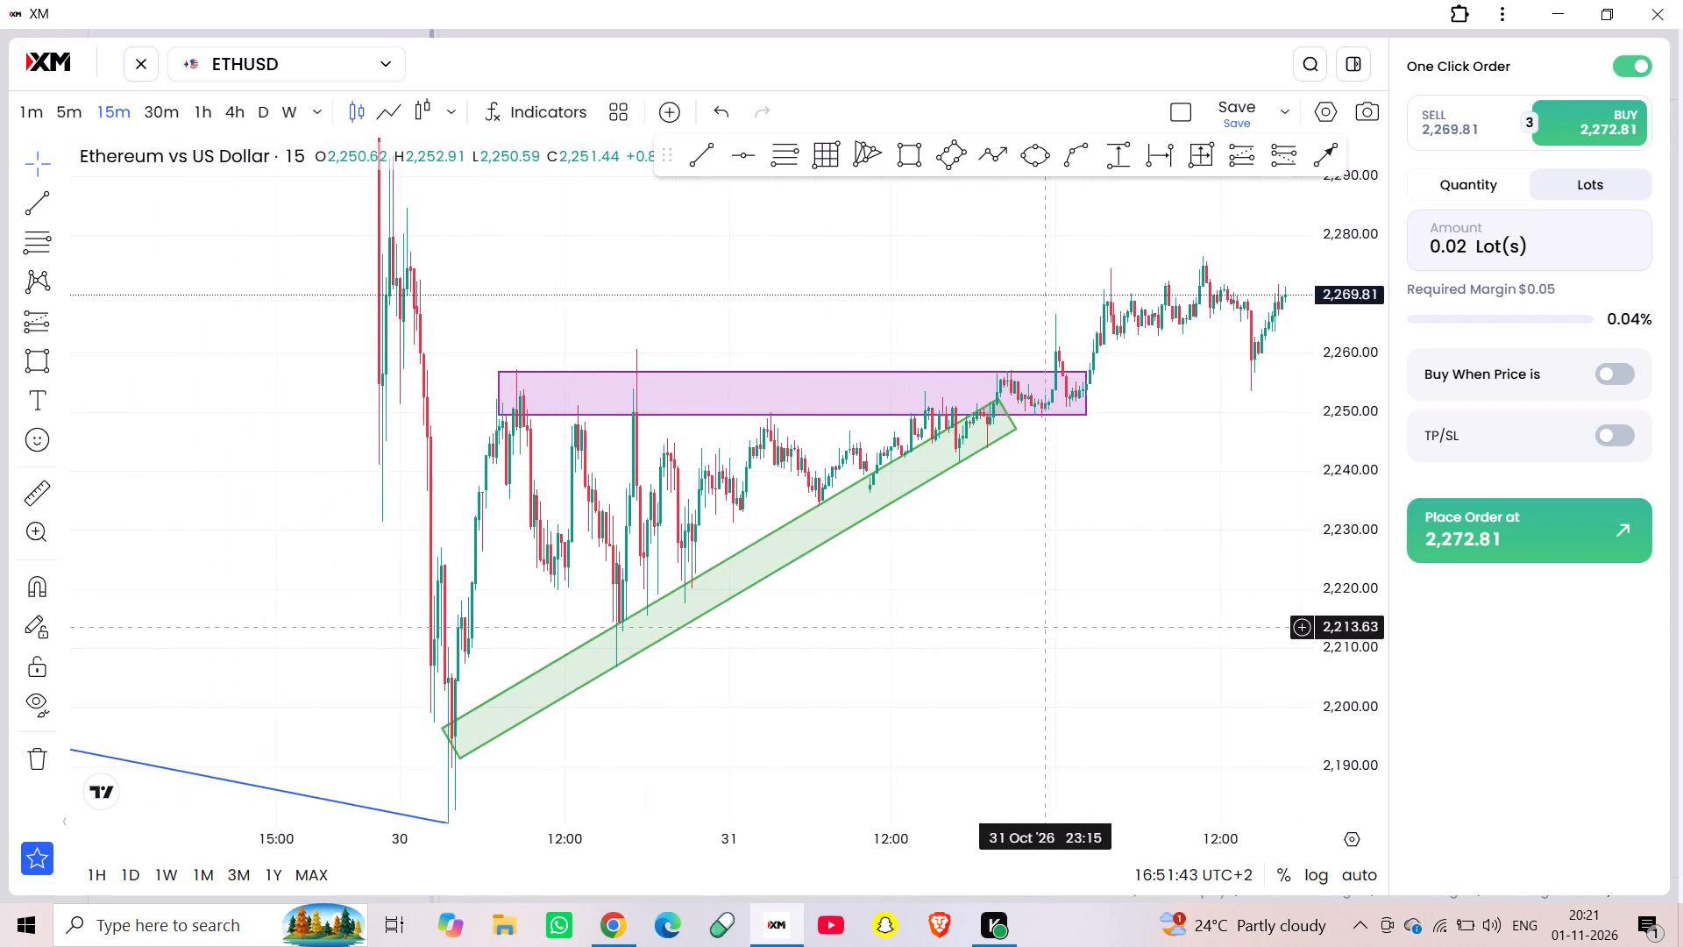
pyautogui.scroll(-9, 1341, 630)
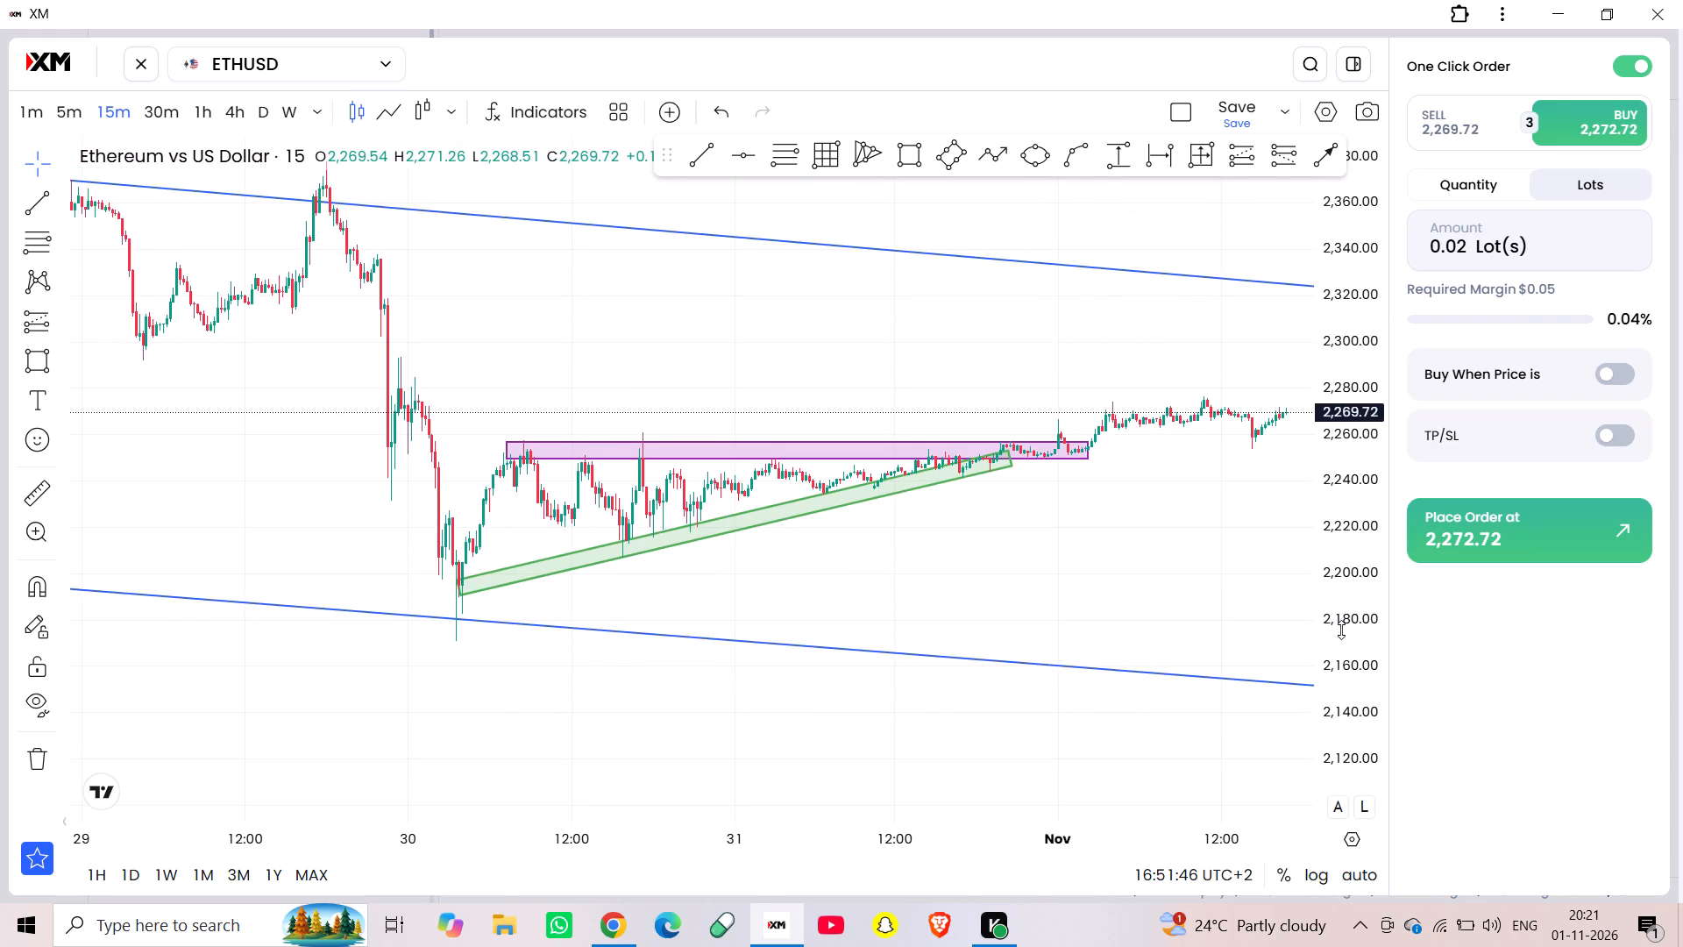
# Draw a vertical trend line on ETHUSD at 29 Oct 09:15, from about 2,304.75 up to 2,366.25 near the upper blue line.
pyautogui.moveTo(619, 315); pyautogui.dragTo(607, 552)
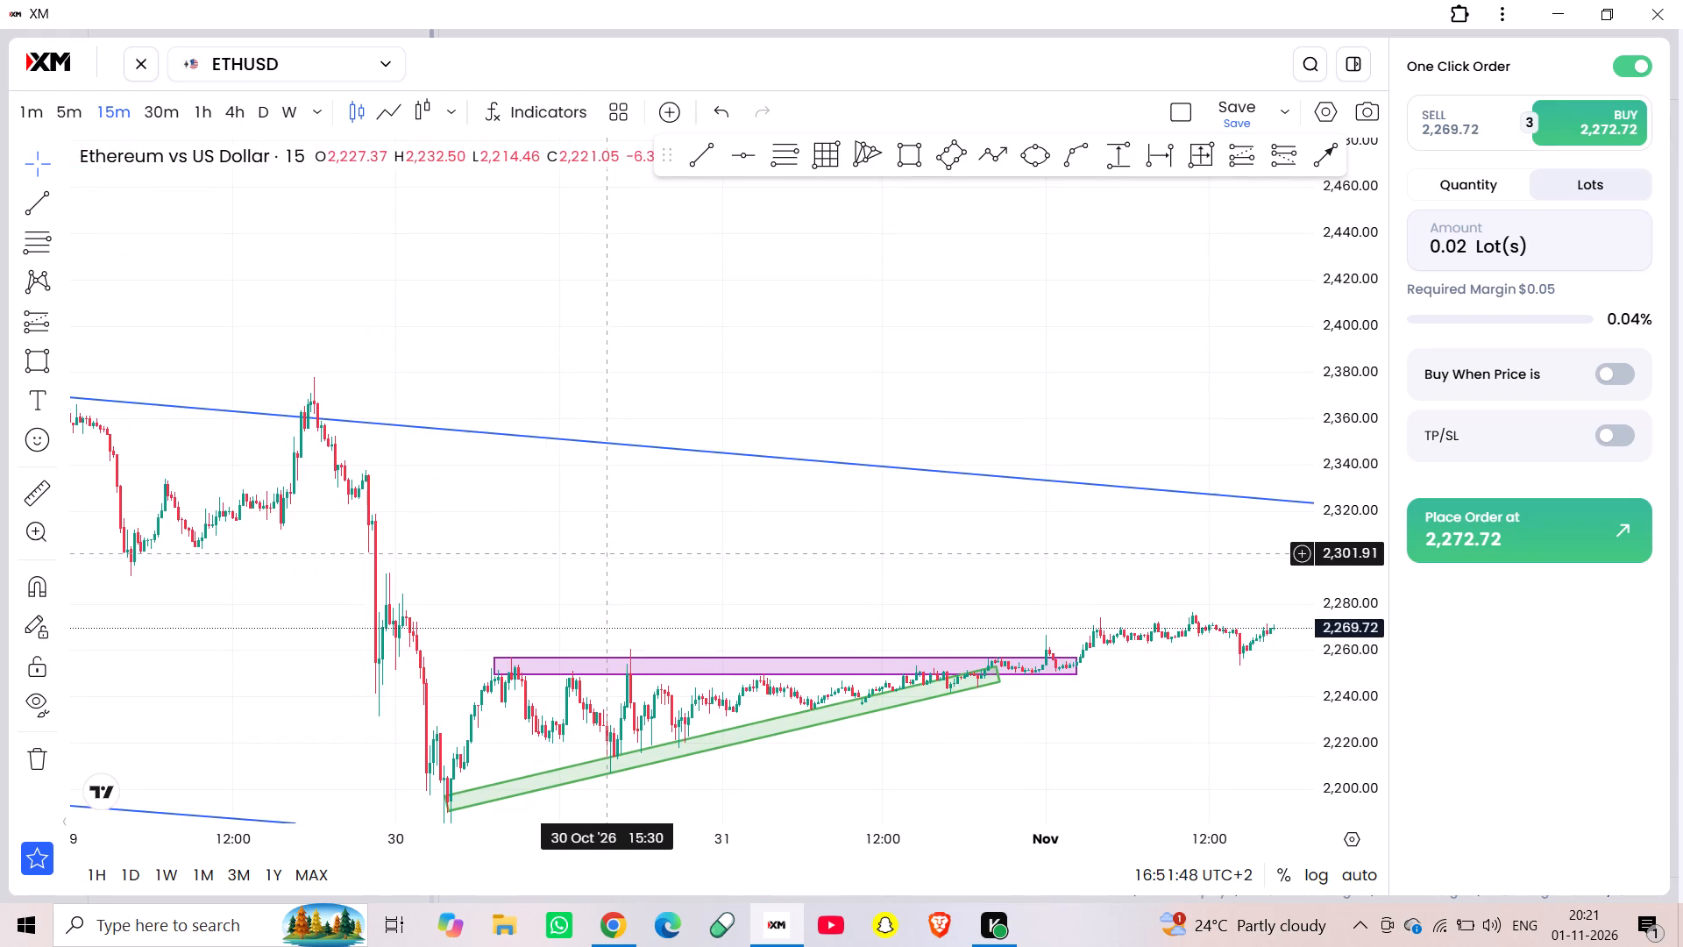
pyautogui.click(692, 155)
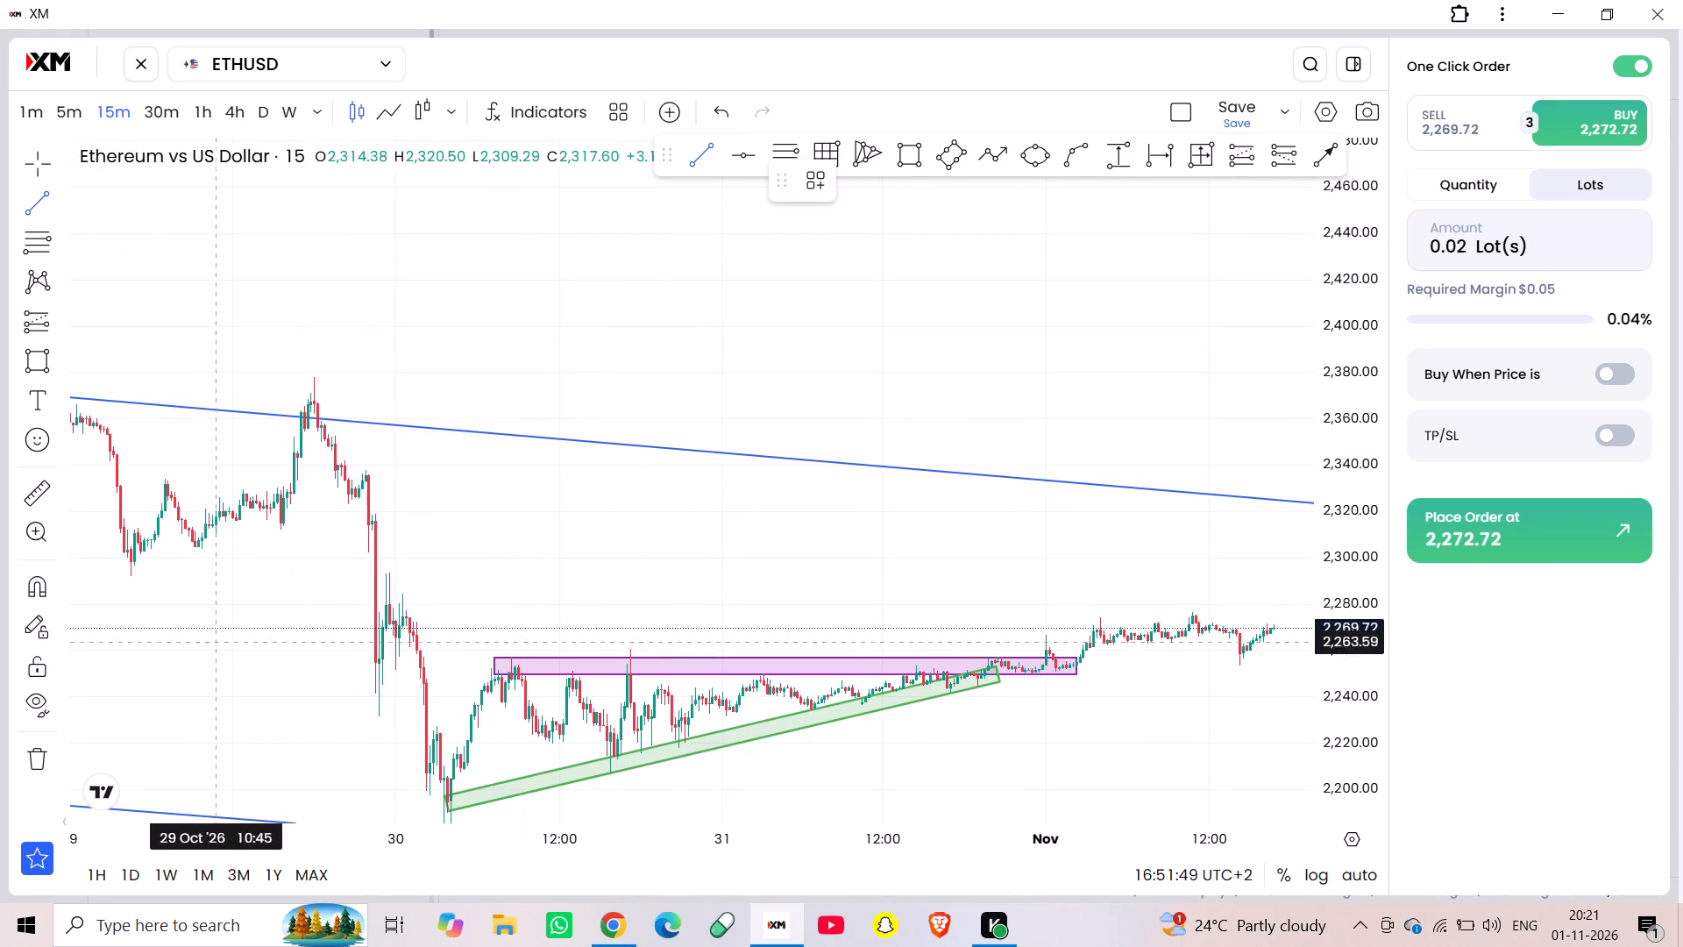
pyautogui.click(195, 546)
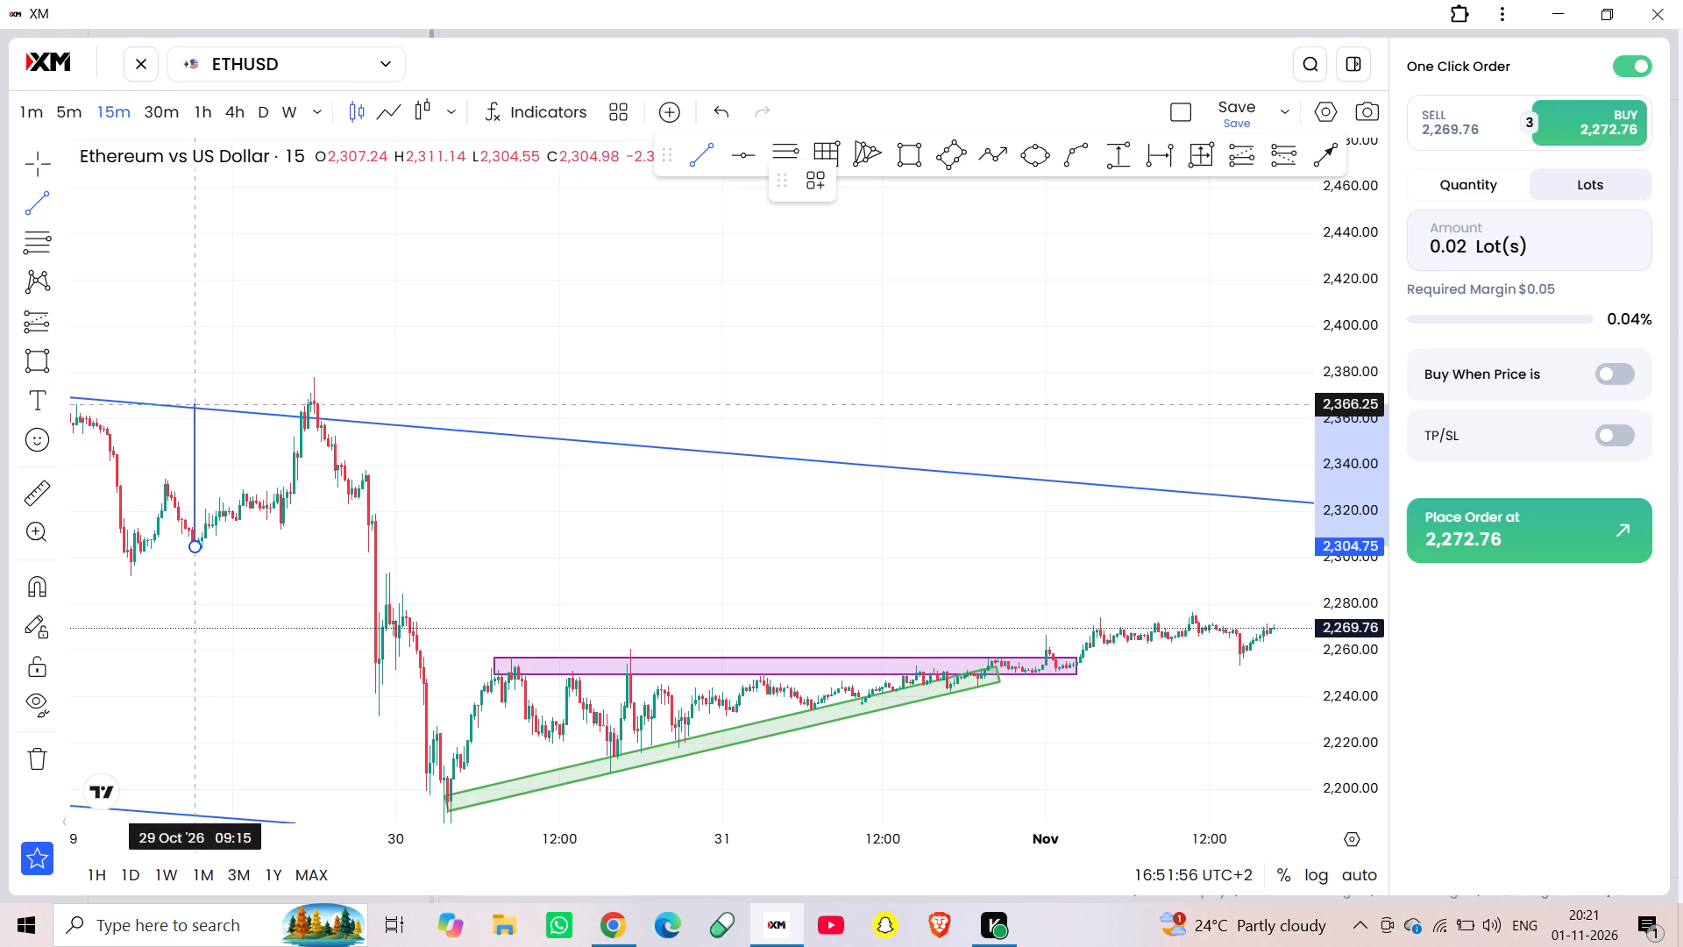
pyautogui.click(195, 403)
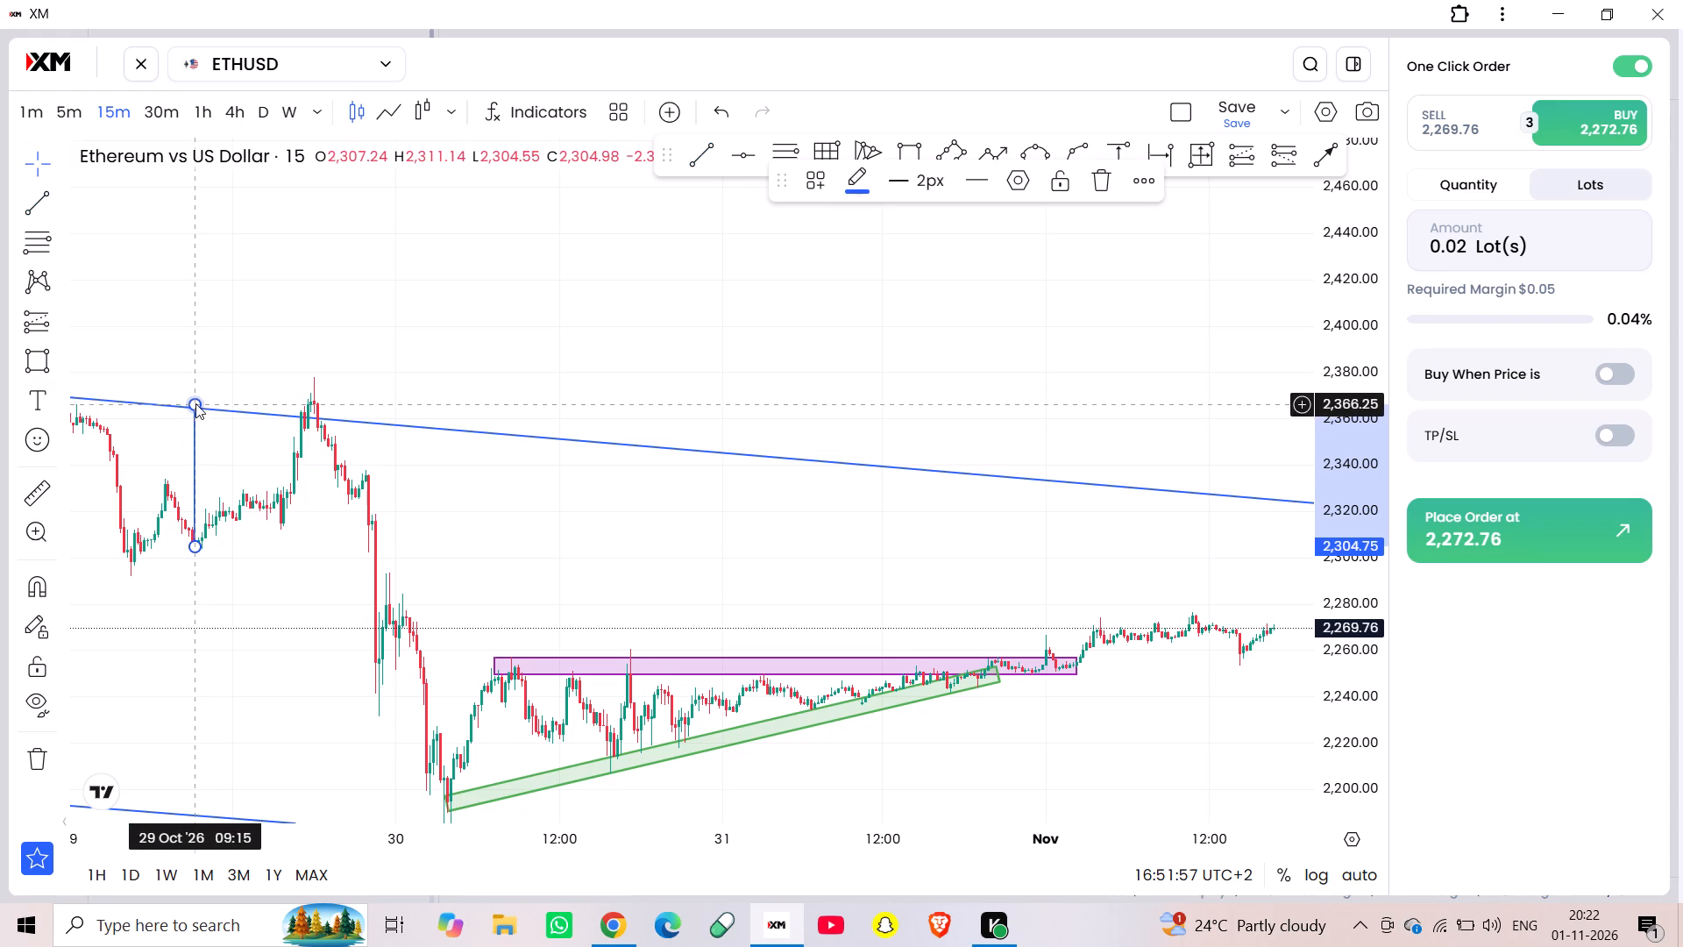
# Move the vertical line to 31 Oct 23:00 at the purple zone, spanning about 2,248.92 to 2,310.42.
pyautogui.moveTo(197, 457); pyautogui.dragTo(911, 573)
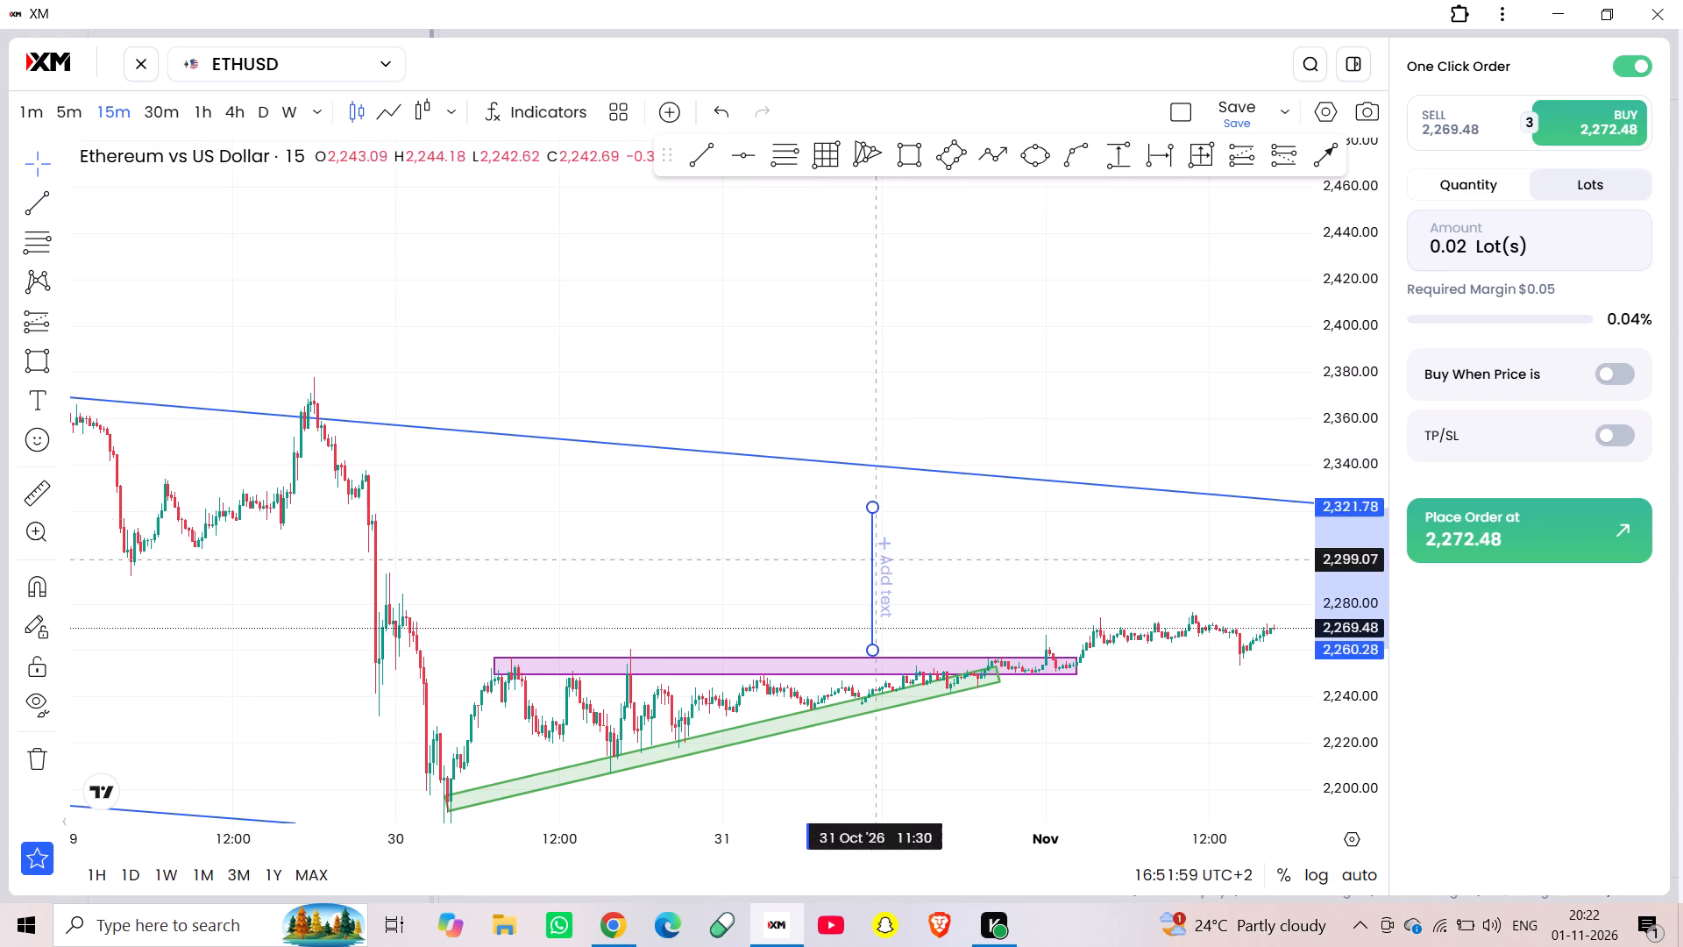
pyautogui.moveTo(911, 573); pyautogui.dragTo(1035, 586)
pyautogui.scroll(4, 1360, 711)
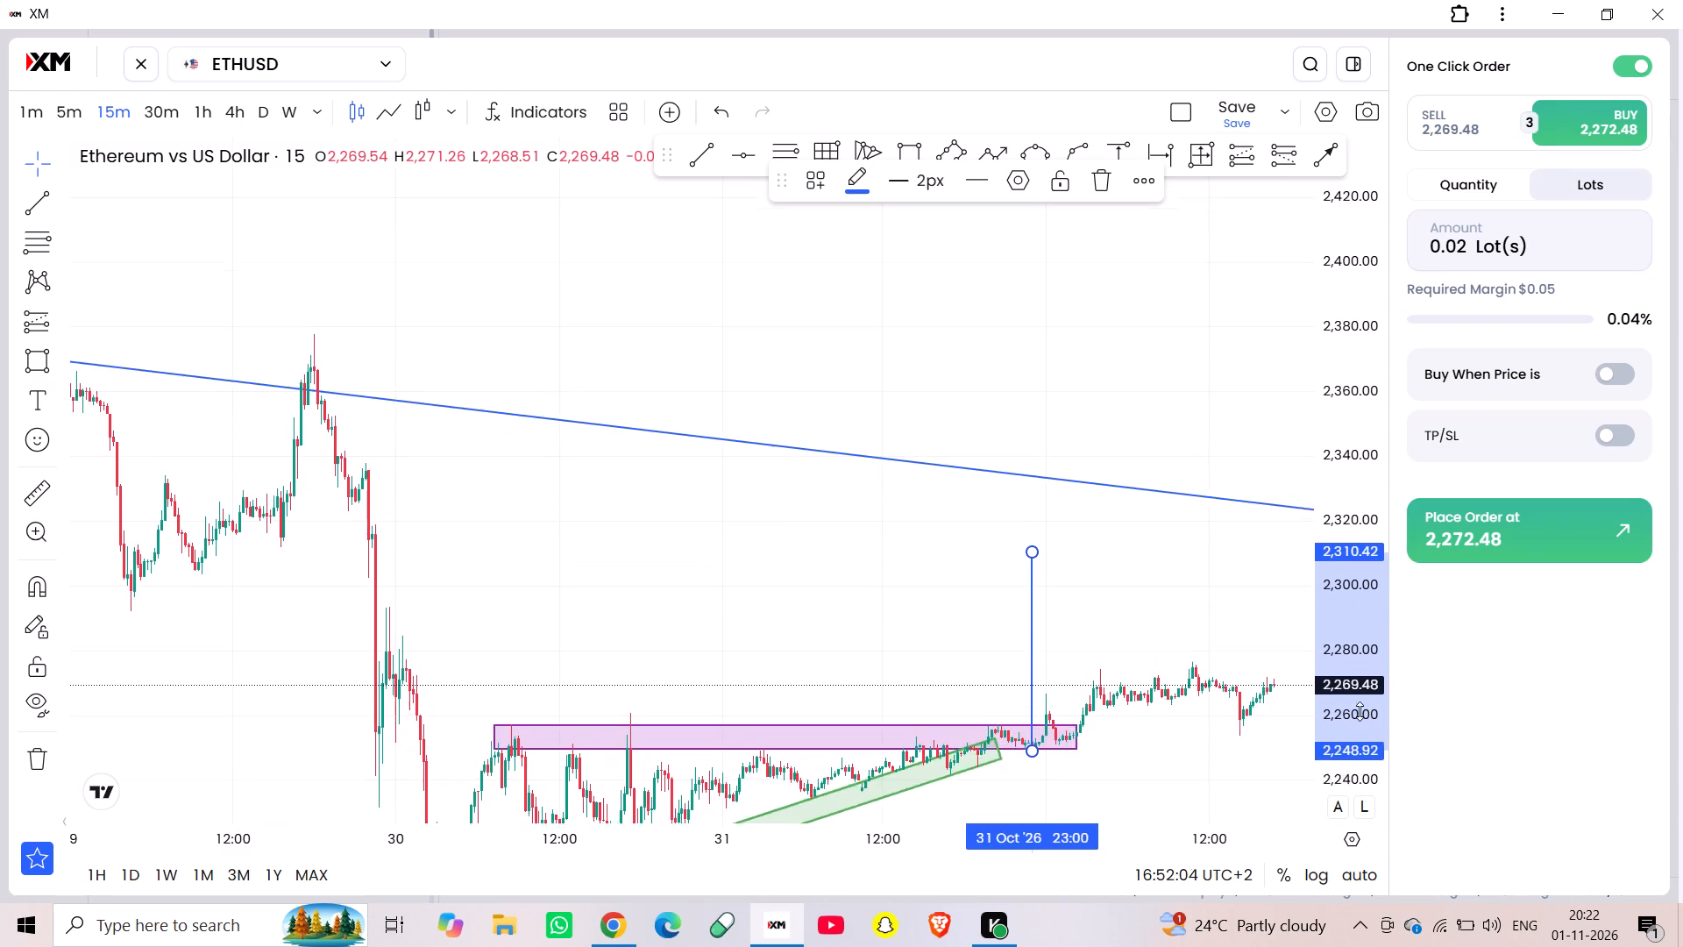
# Draw a purple rectangle from the vertical line's top at 31 Oct 23:00 to 02 Nov 01:00, spanning about 2,310.06 to 2,305.03.
pyautogui.scroll(3, 1360, 711)
pyautogui.moveTo(859, 626); pyautogui.dragTo(753, 274)
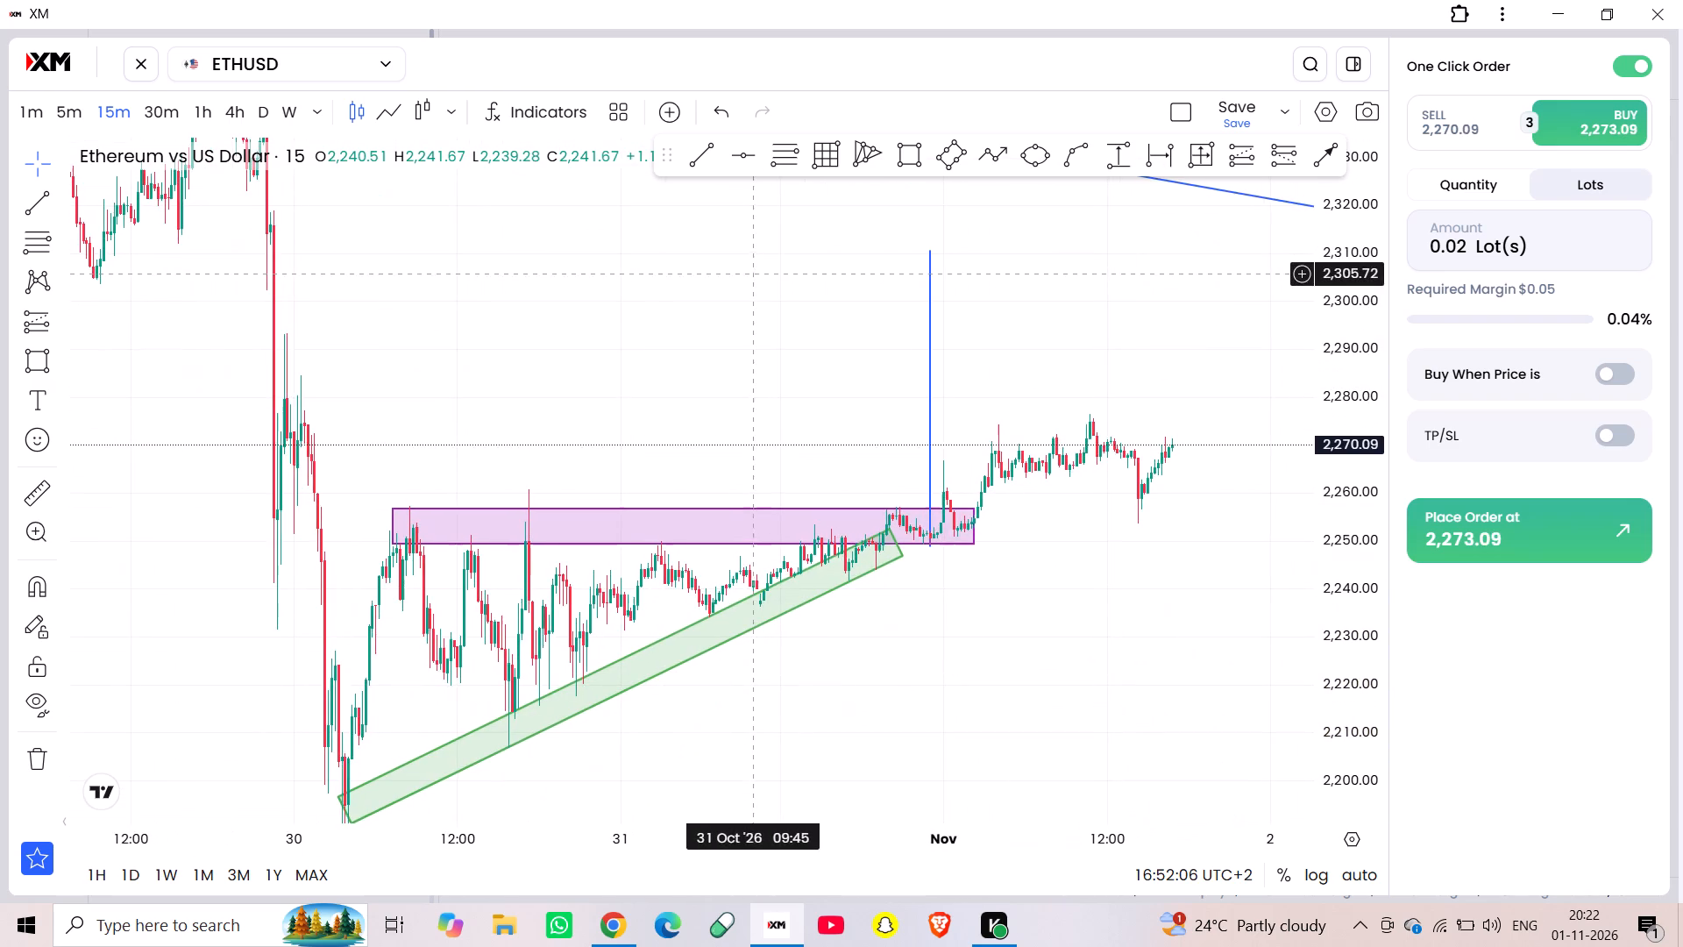
pyautogui.scroll(3, 759, 271)
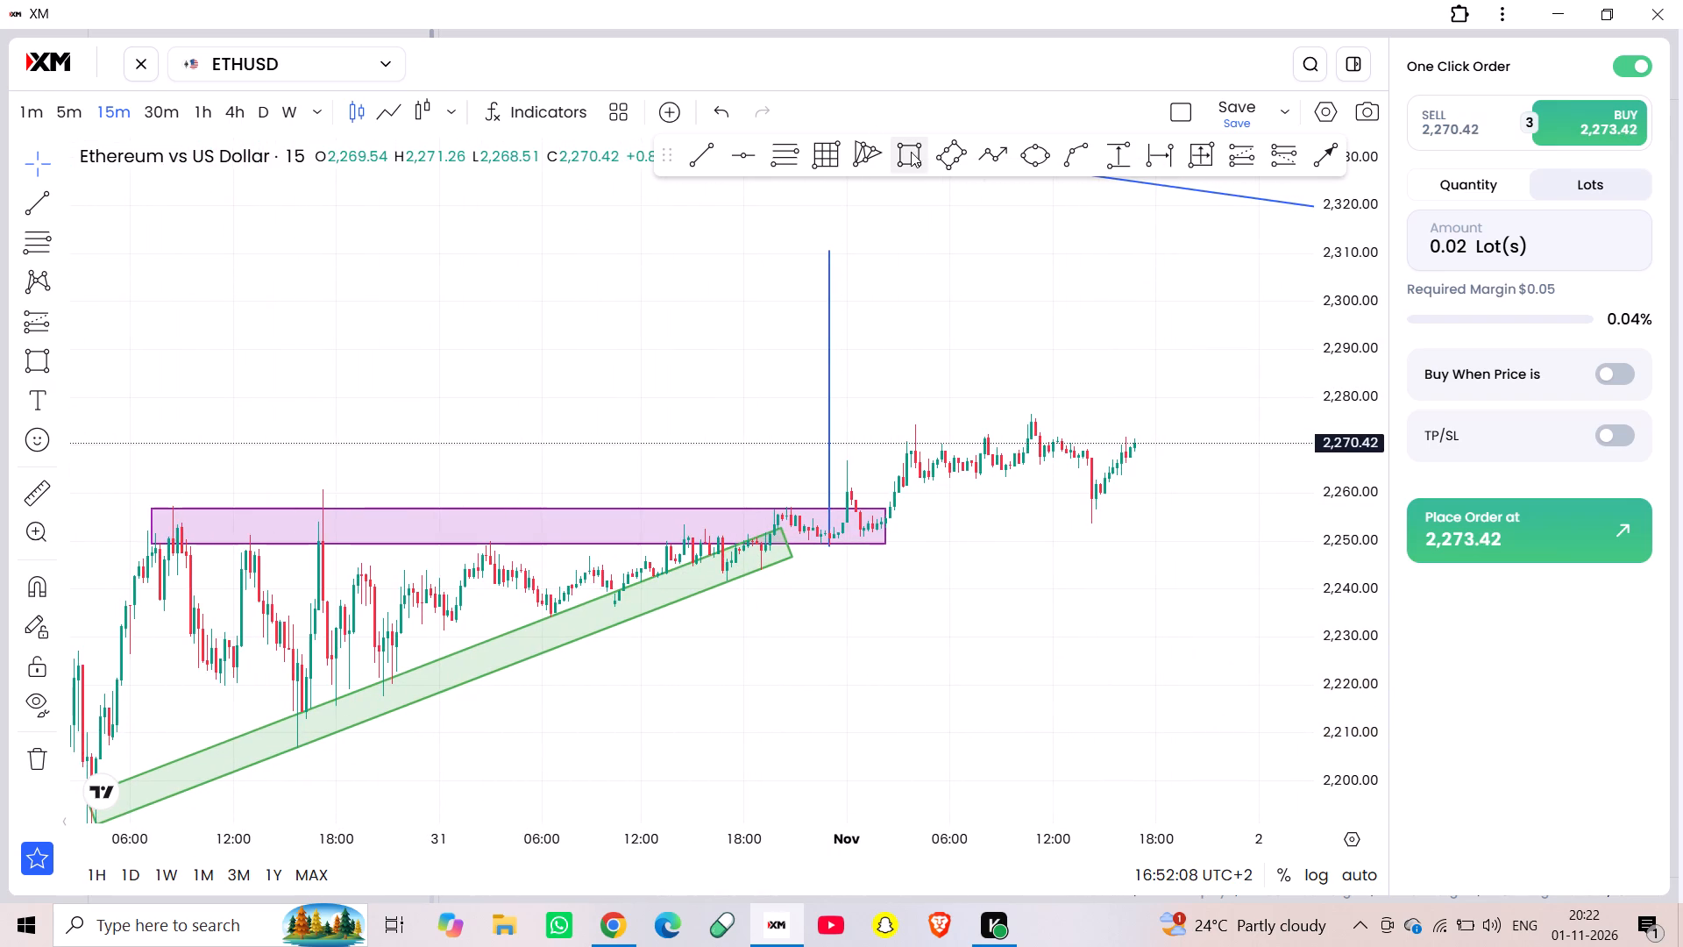
pyautogui.click(911, 153)
pyautogui.click(829, 253)
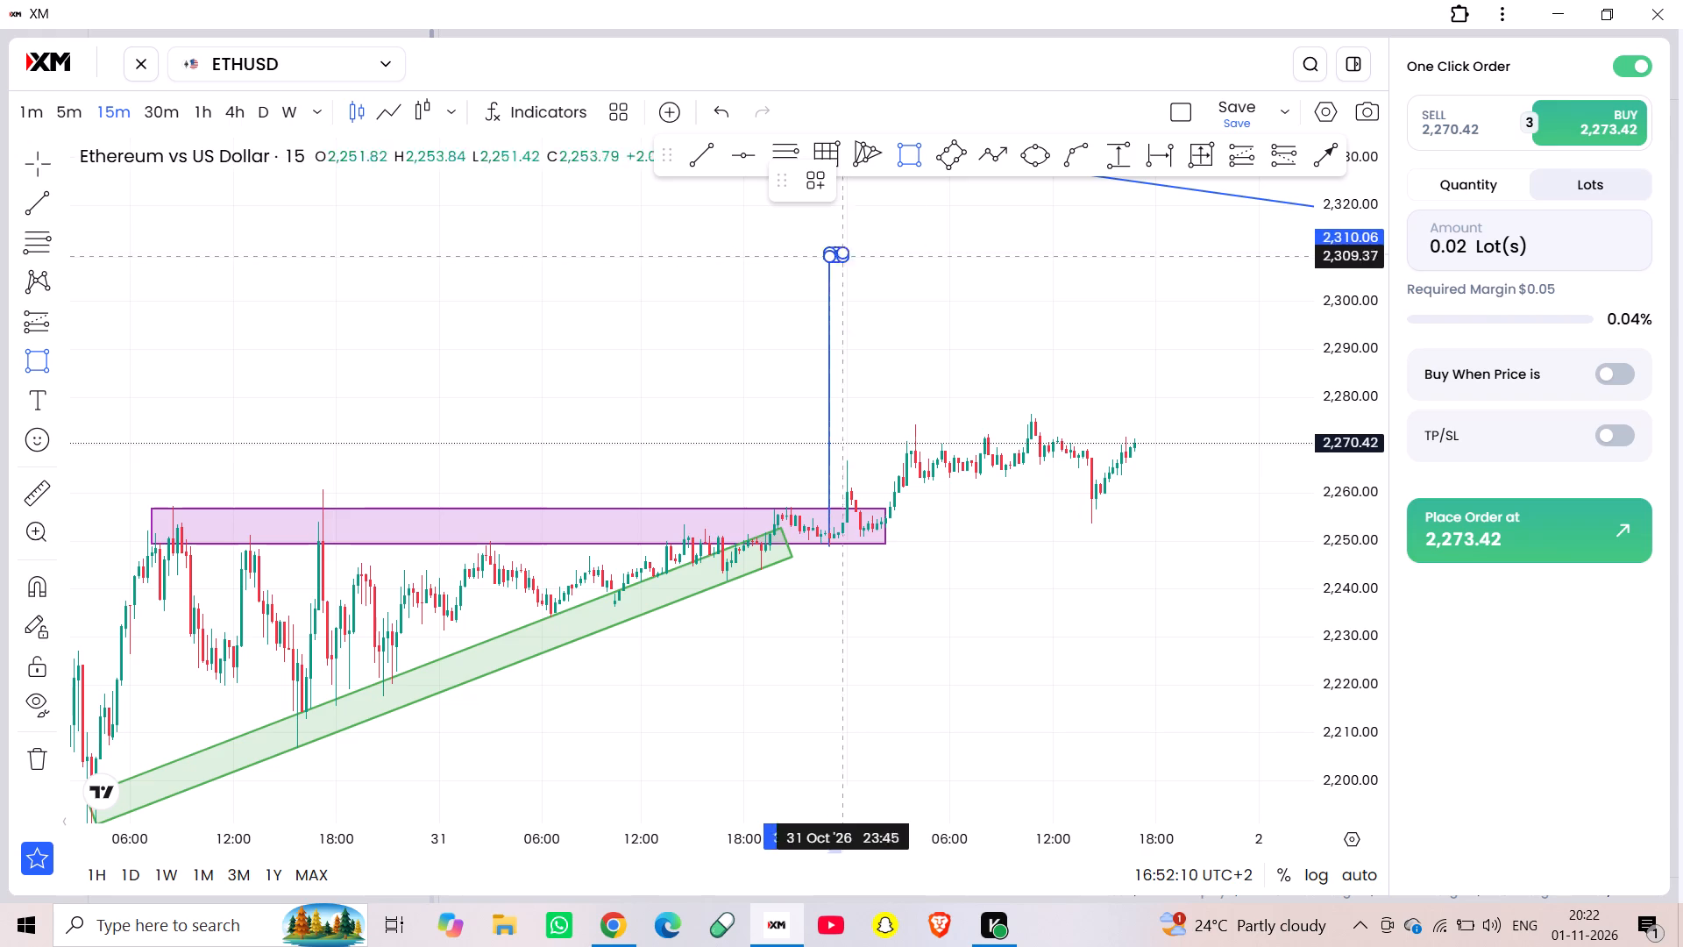
pyautogui.click(1275, 277)
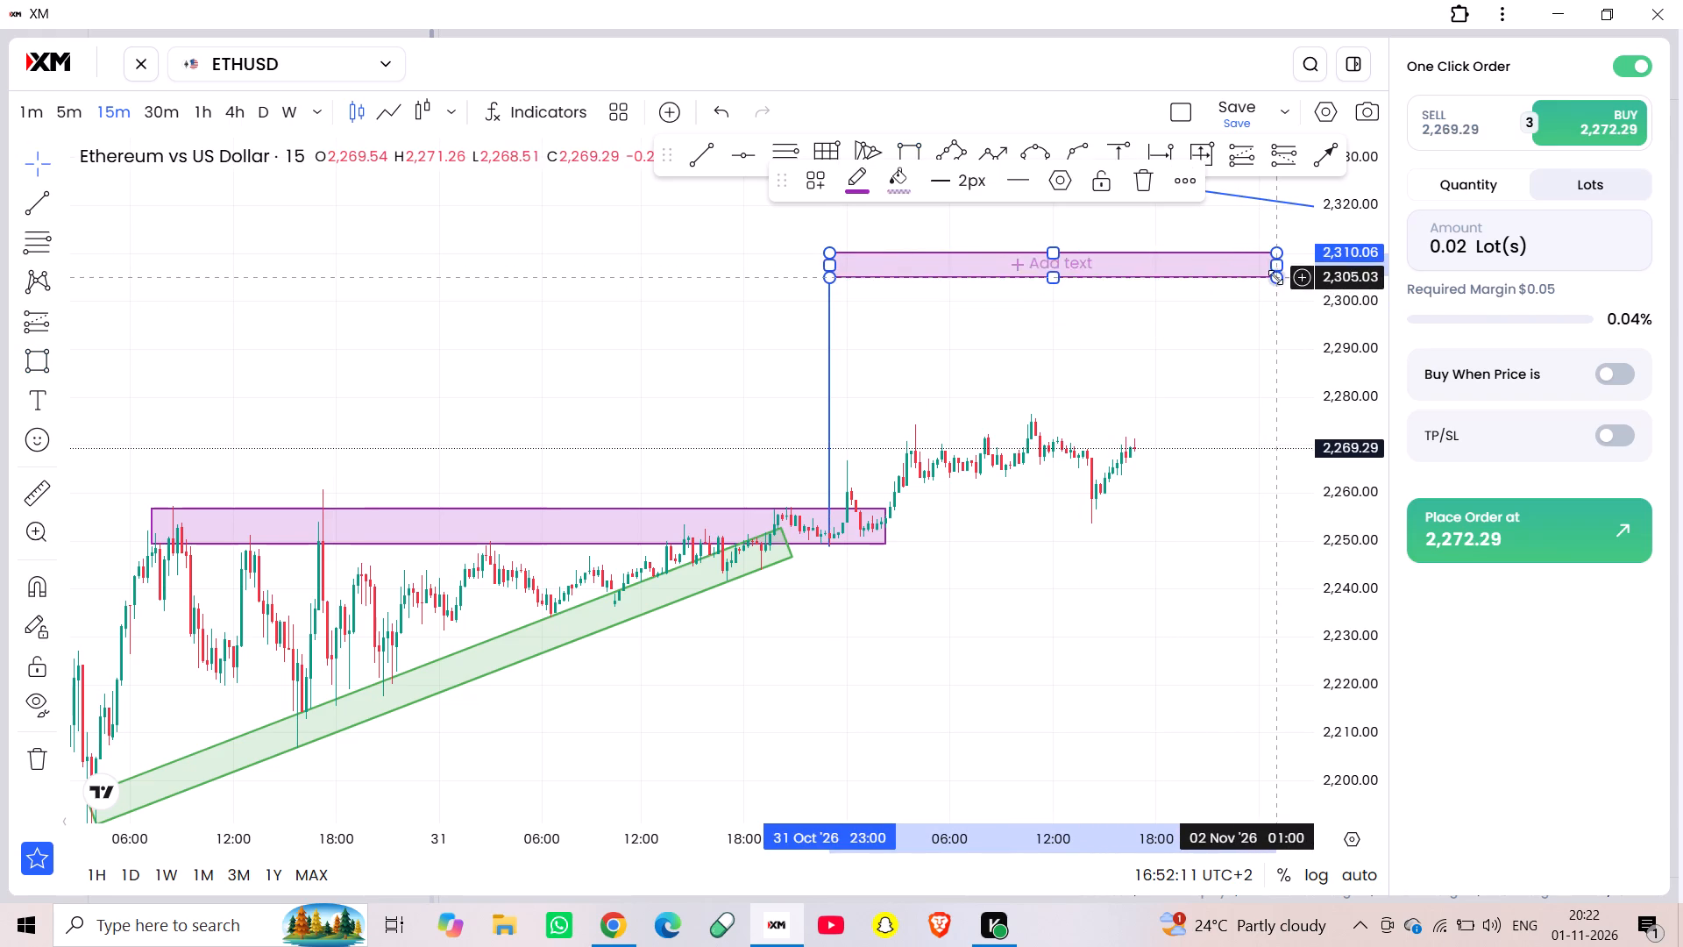
pyautogui.click(921, 342)
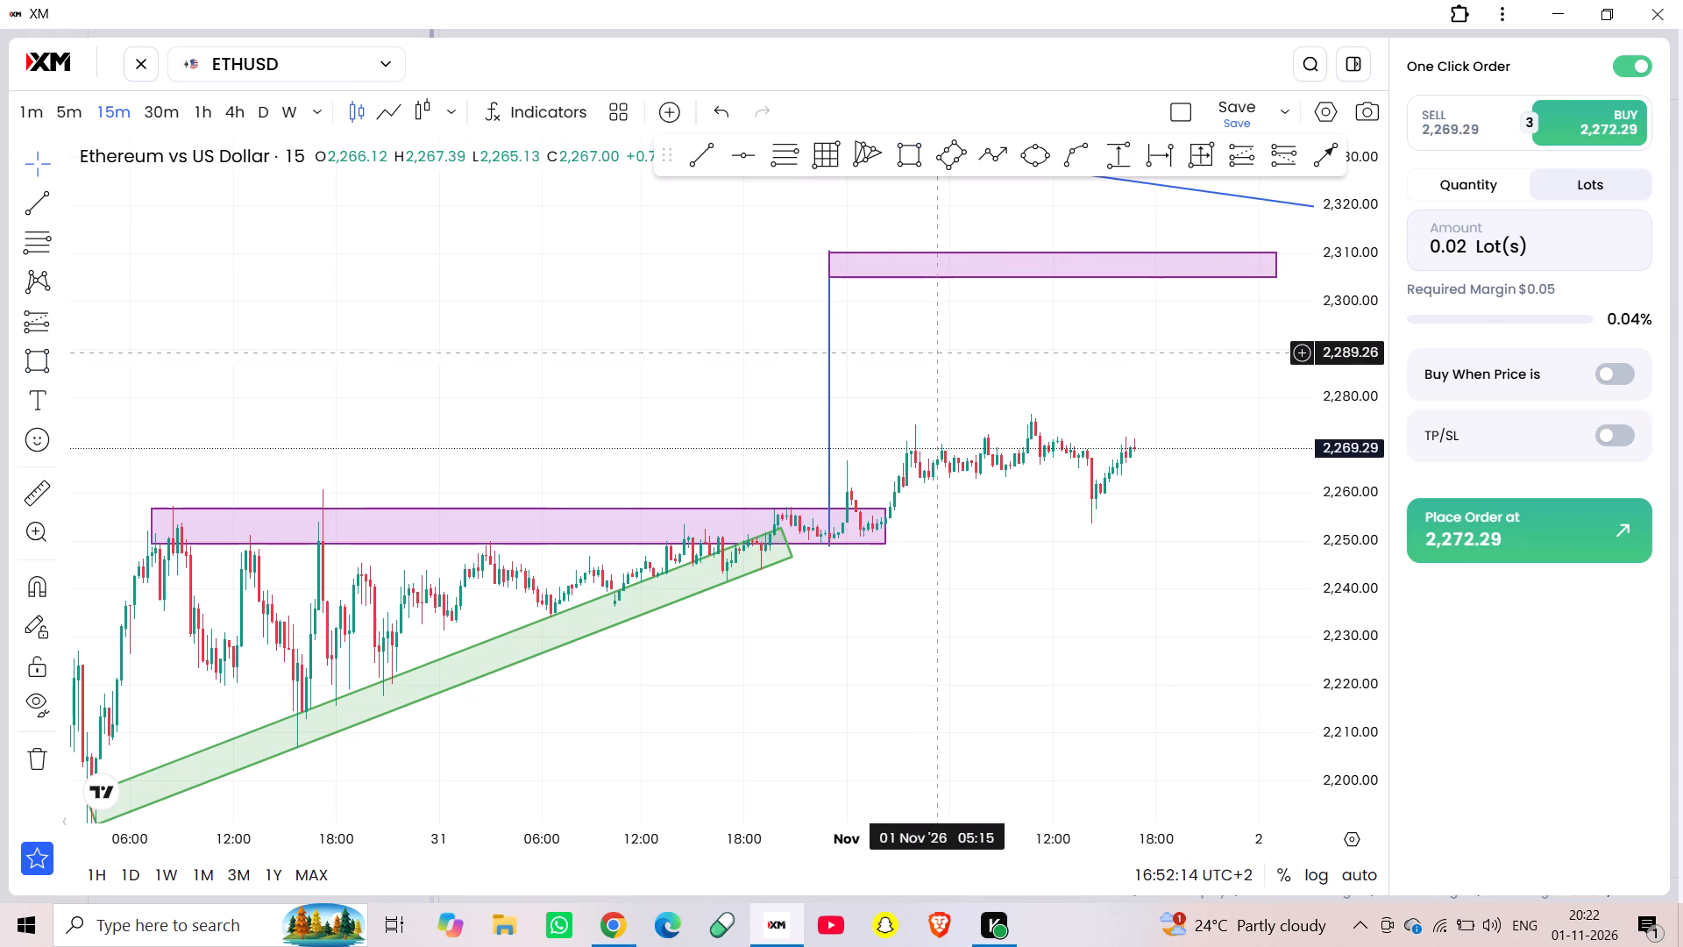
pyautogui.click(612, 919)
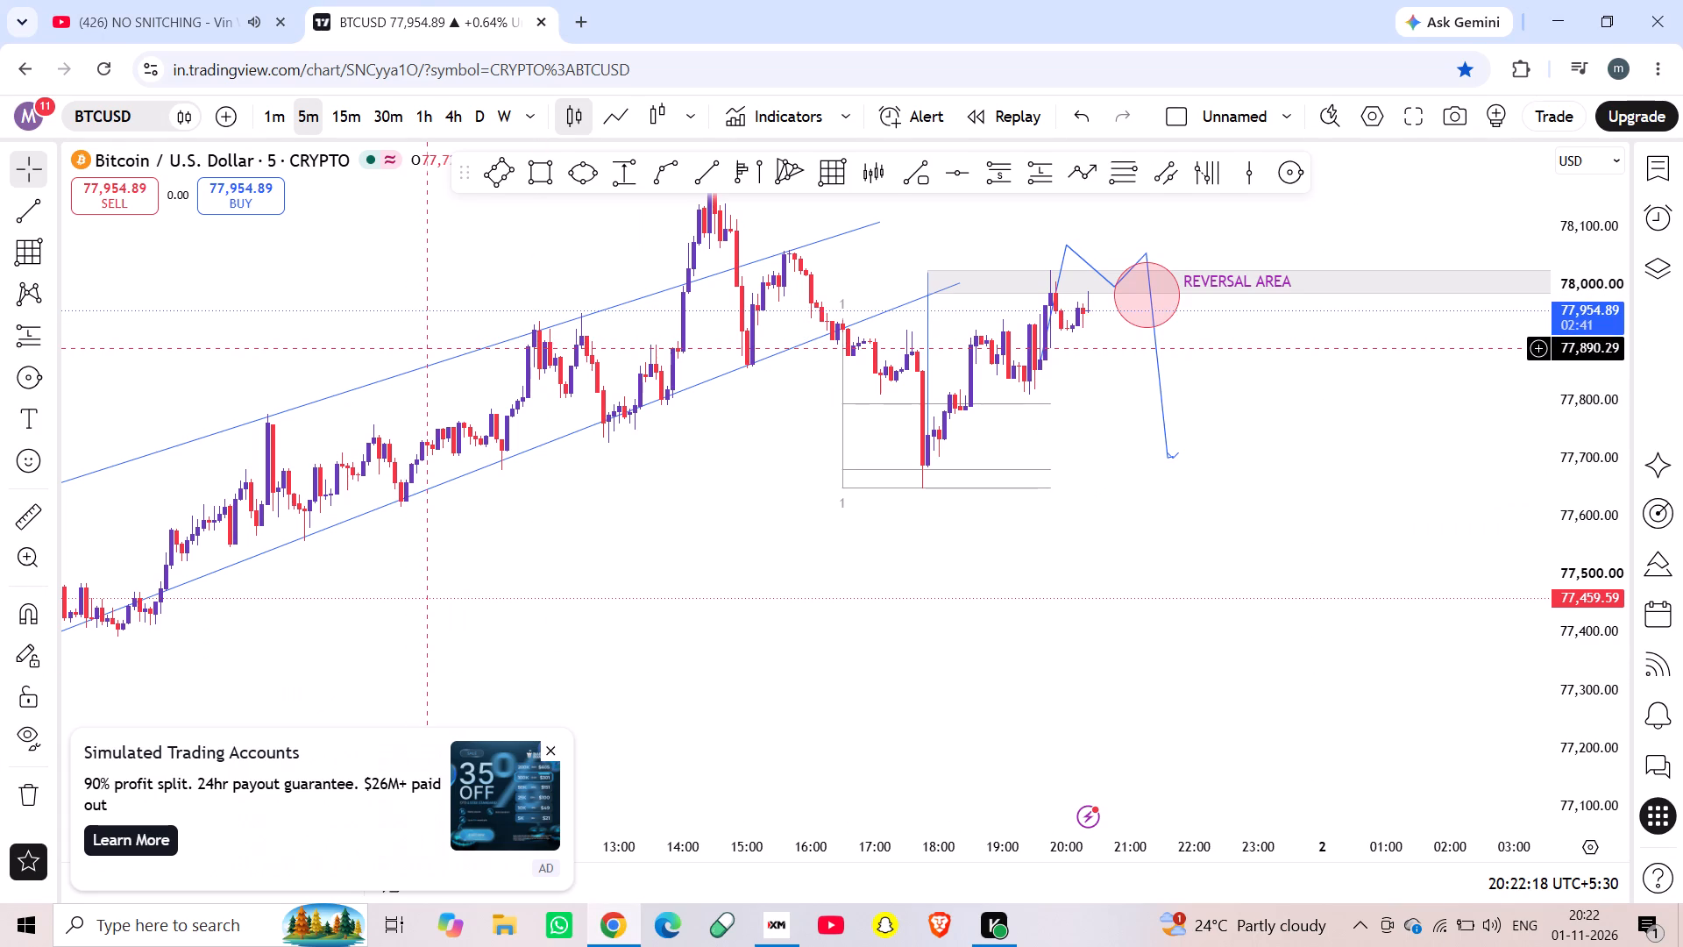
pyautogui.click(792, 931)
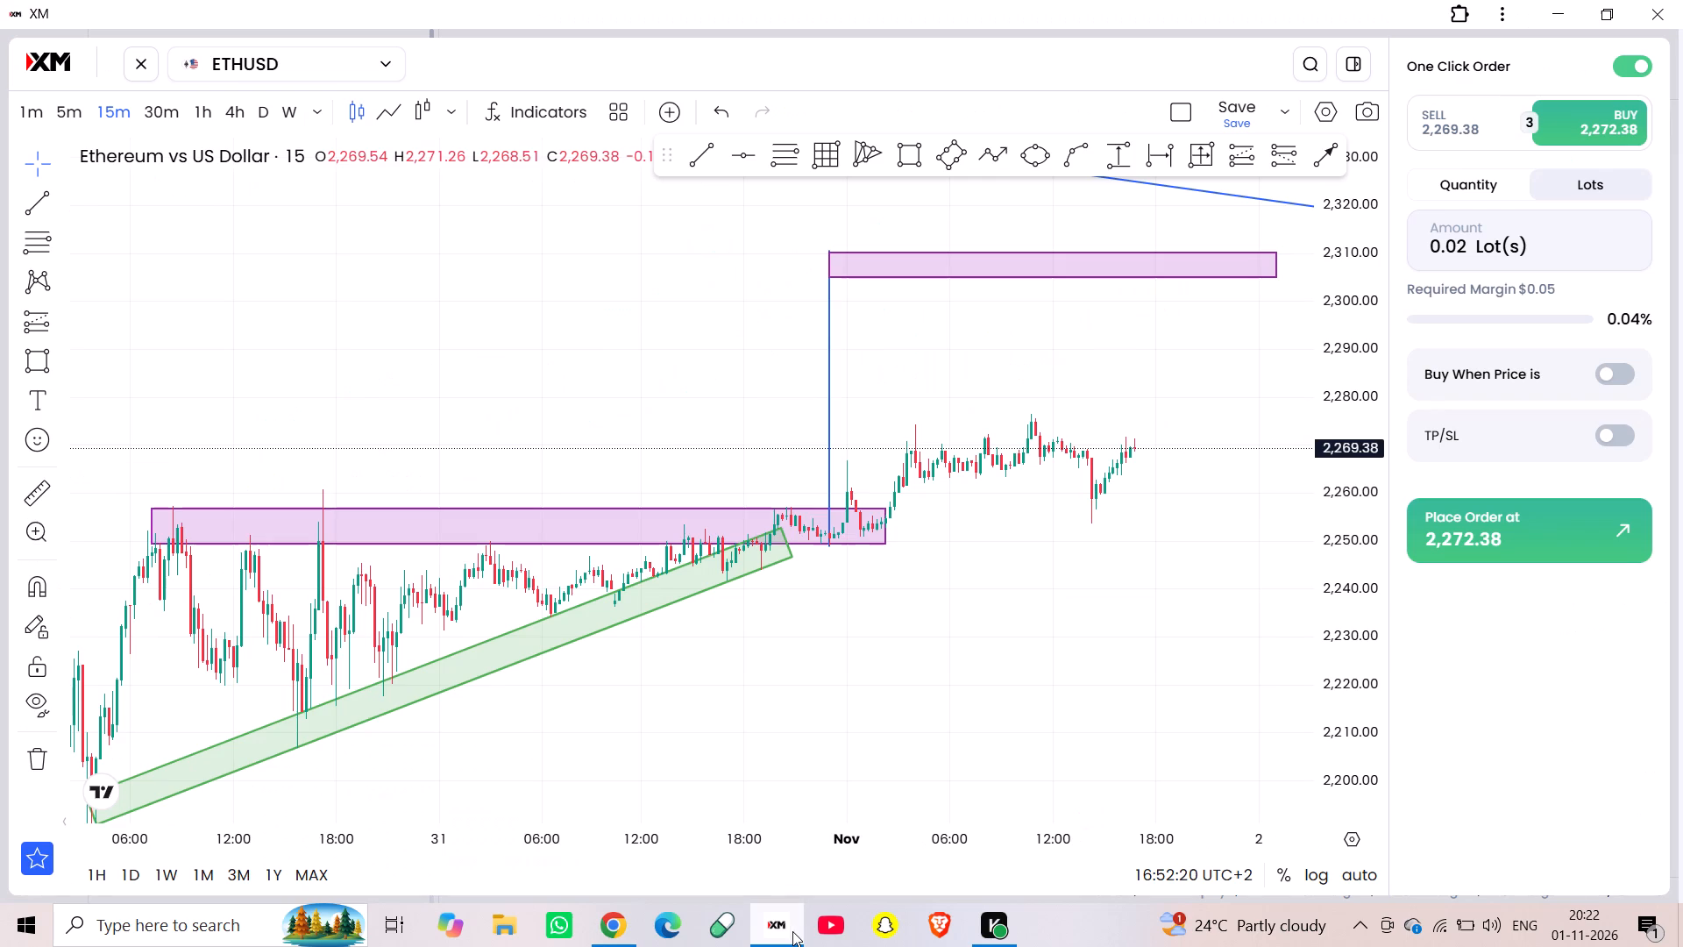
# Change the charted instrument from ETHUSD to BTCUSD.
pyautogui.click(370, 67)
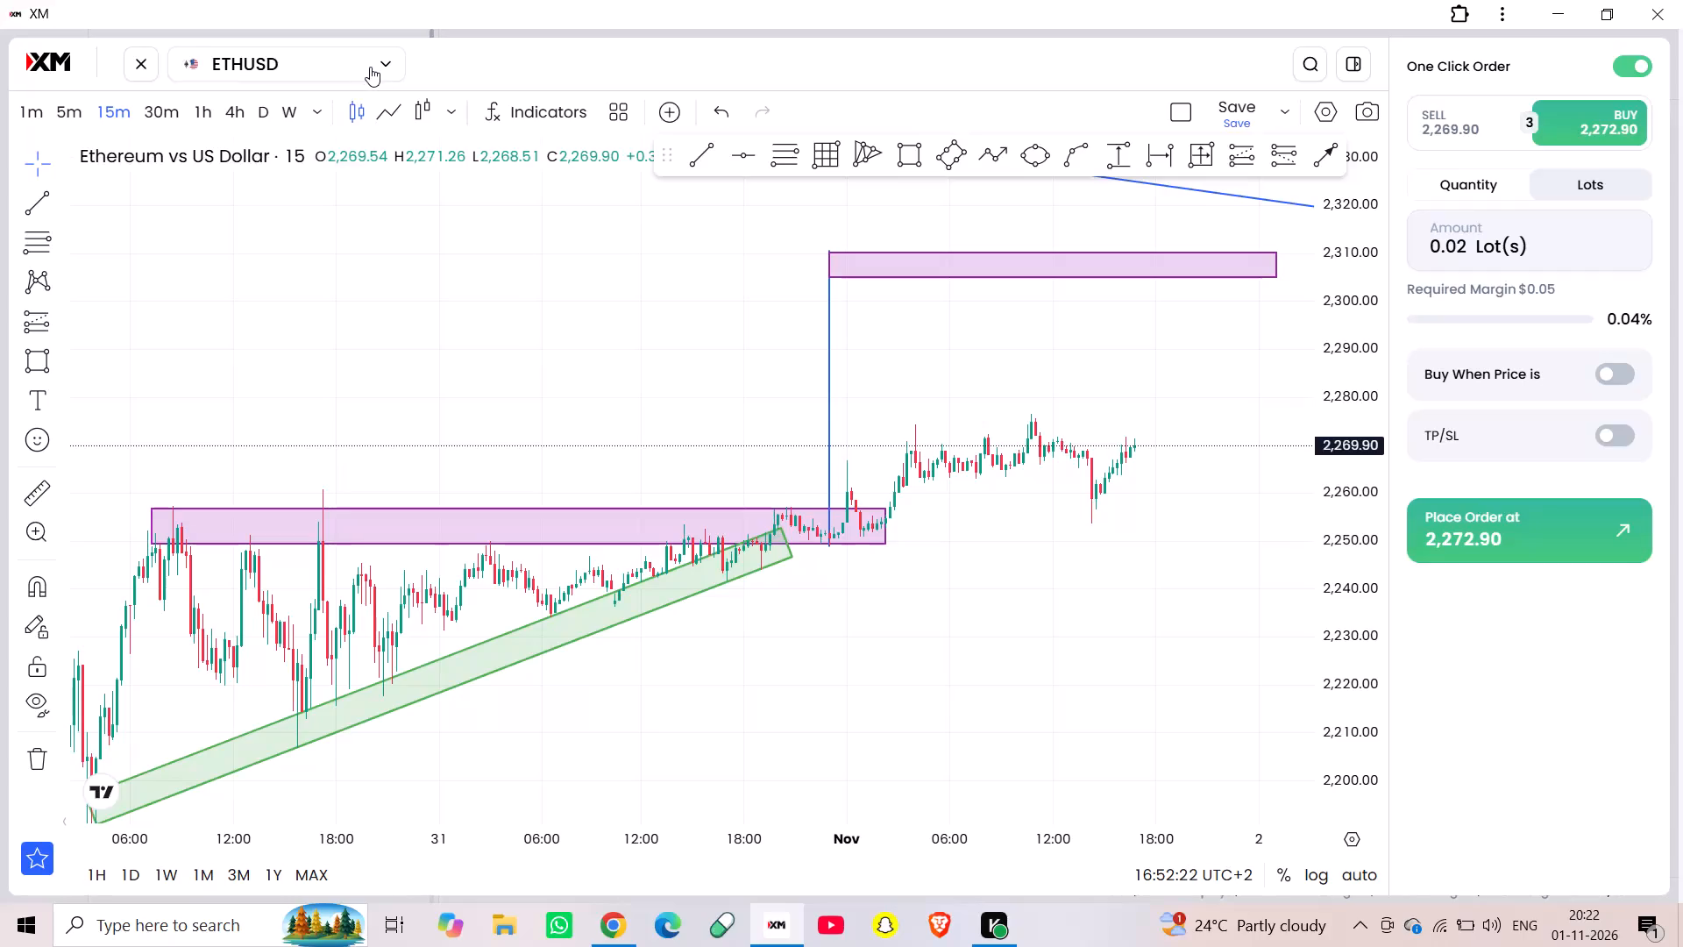
pyautogui.click(256, 236)
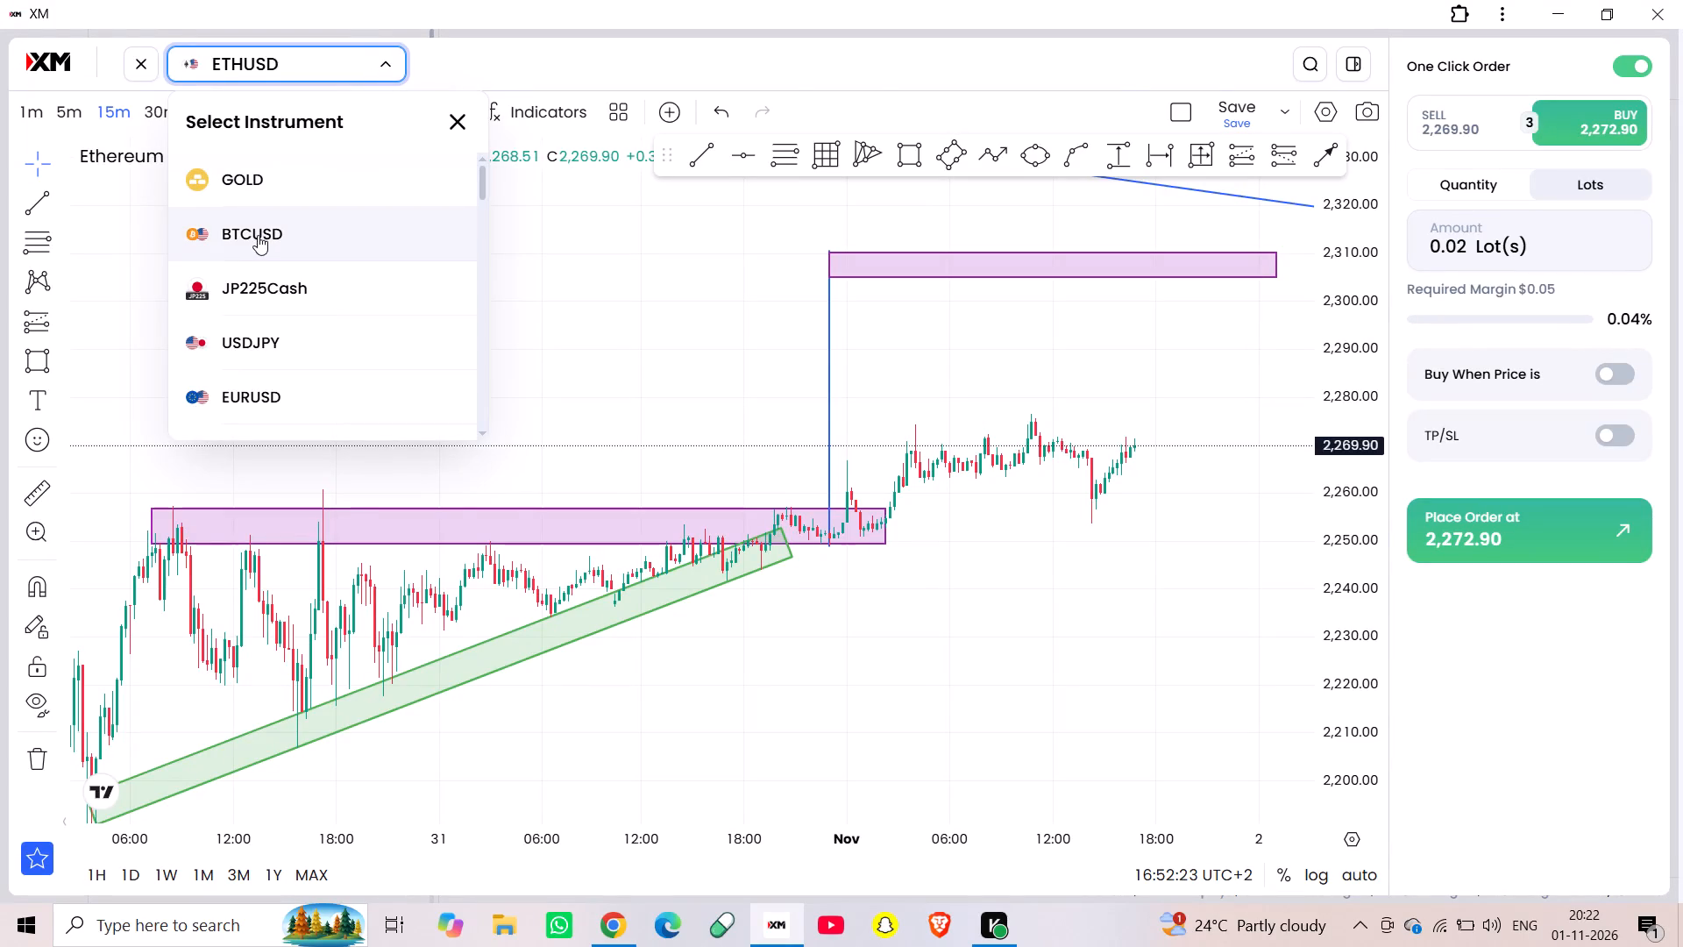
# Examine BTCUSD 15-minute price action against the rising channel, the purple zones and the open long position's target and stop levels.
pyautogui.hscroll(-2, 725, 335)
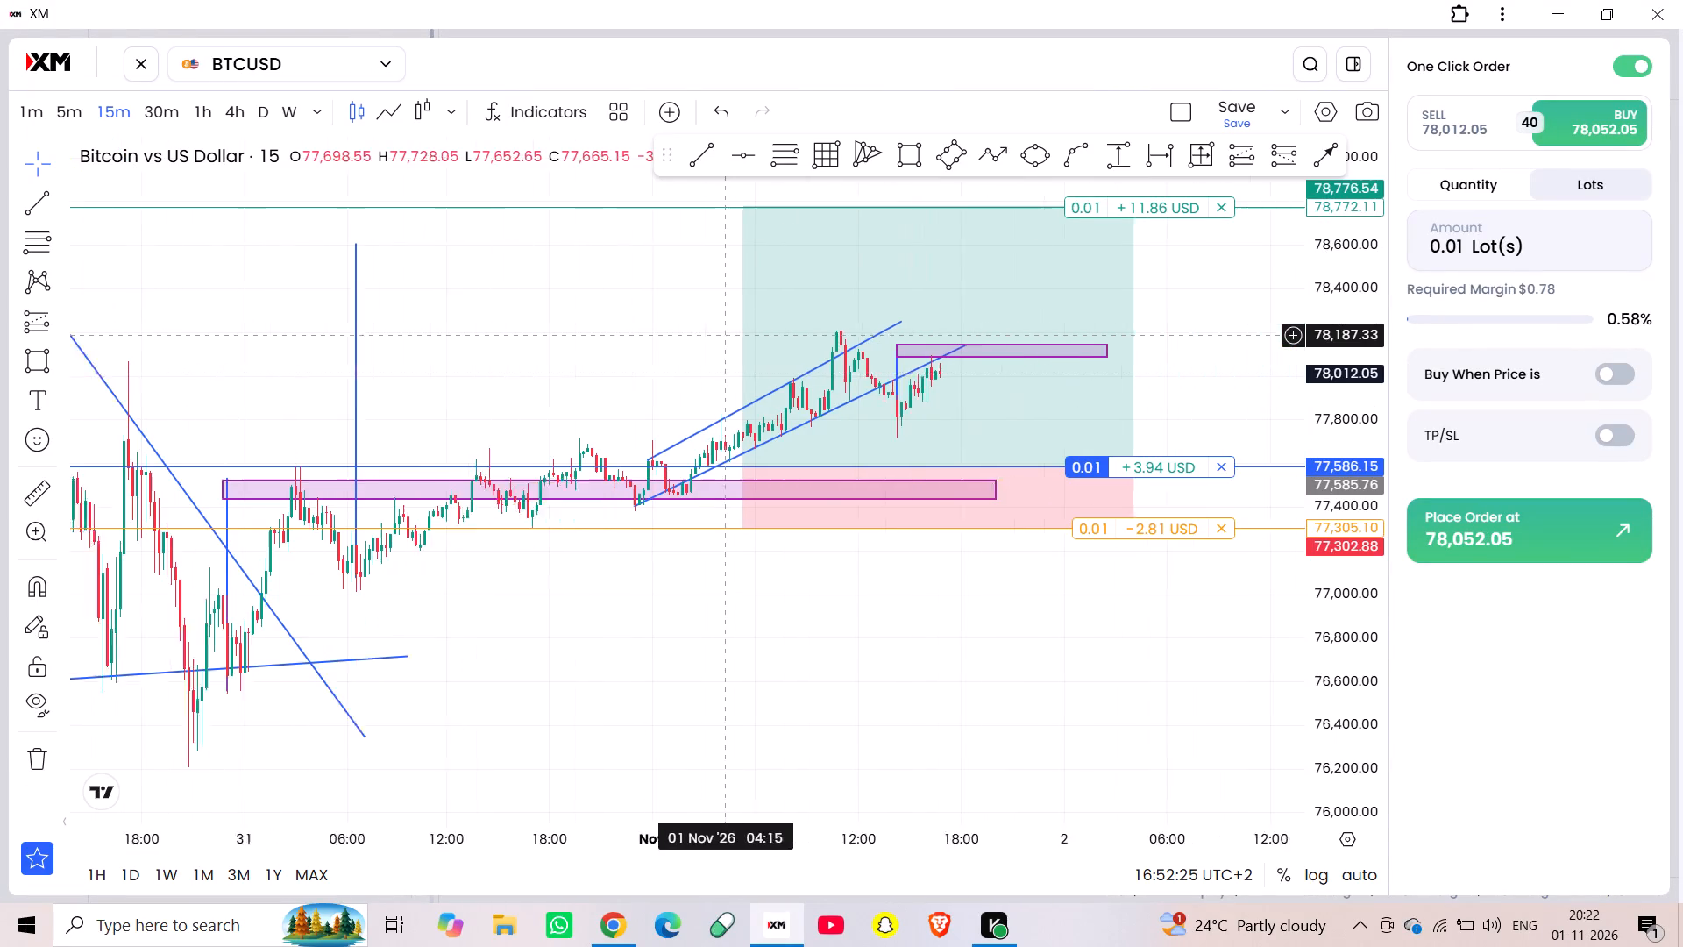
pyautogui.hscroll(-1, 725, 335)
pyautogui.scroll(6, 1347, 582)
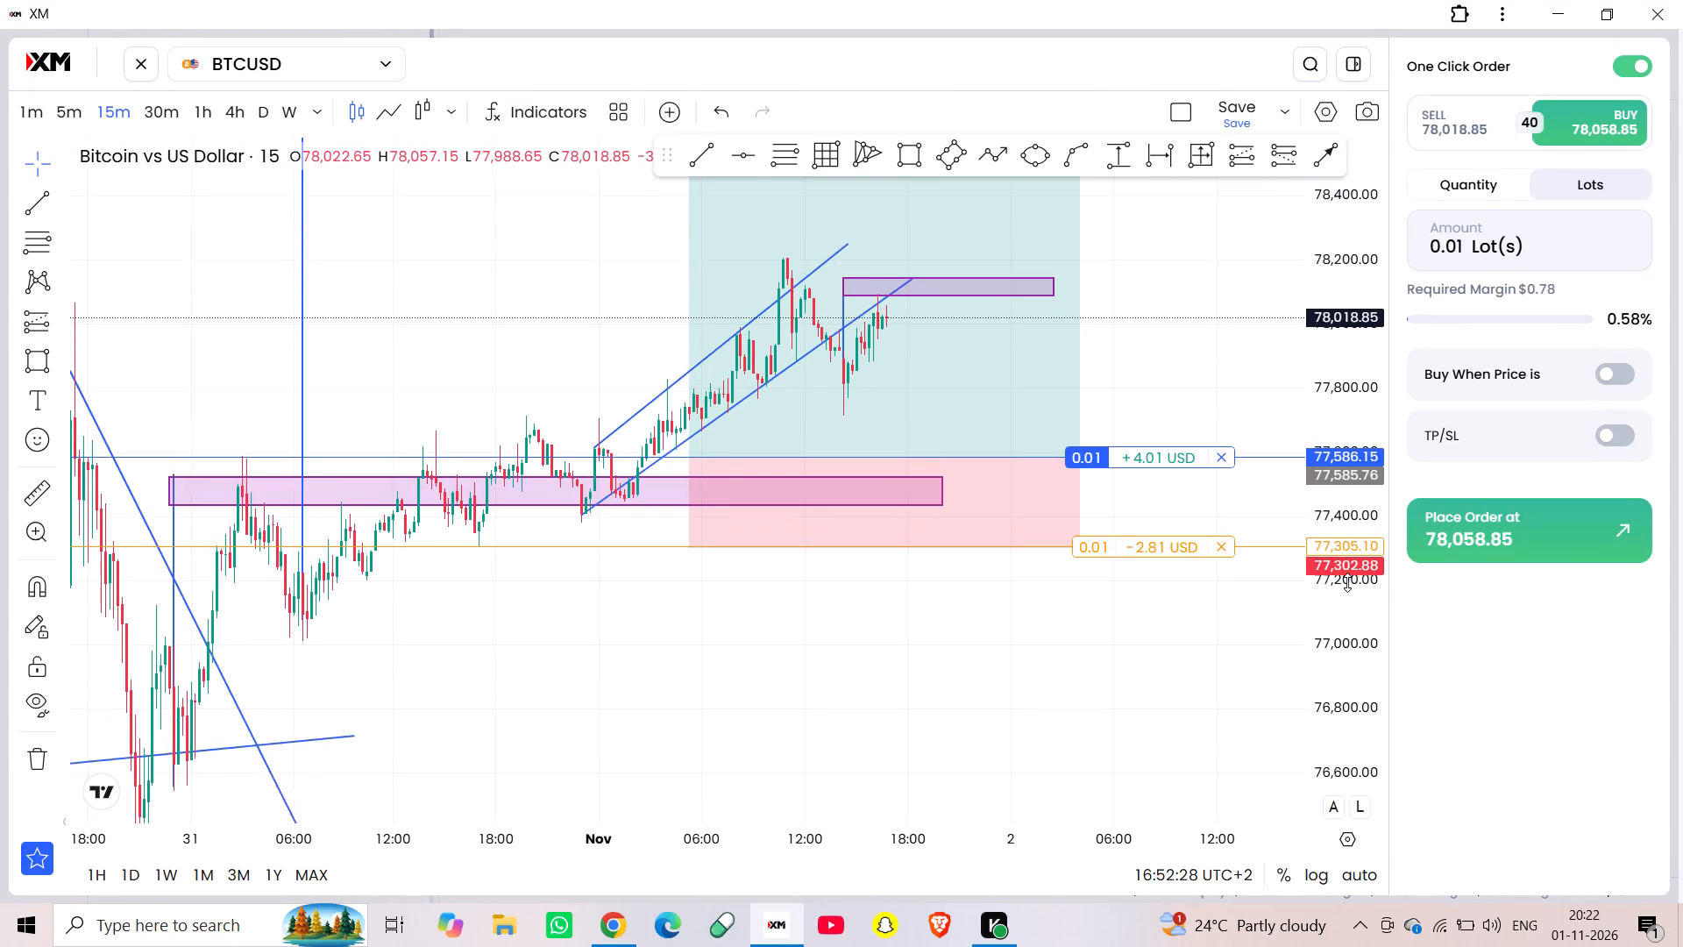
pyautogui.moveTo(1231, 307); pyautogui.dragTo(1212, 507)
pyautogui.scroll(1, 1211, 505)
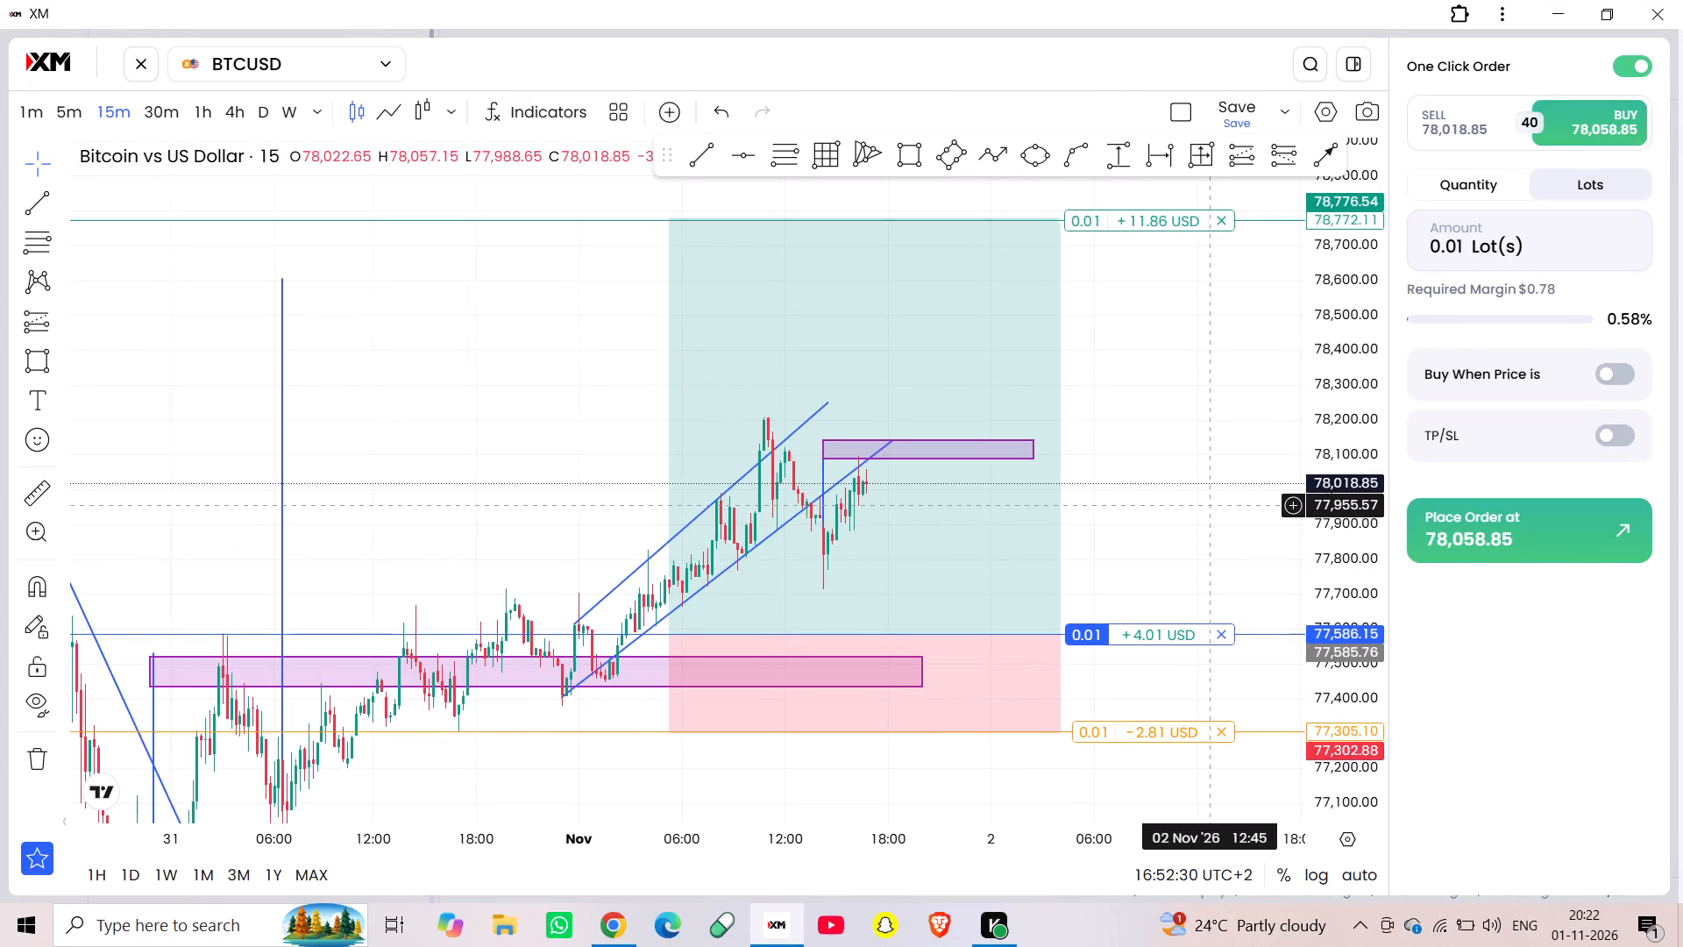
pyautogui.scroll(3, 1211, 505)
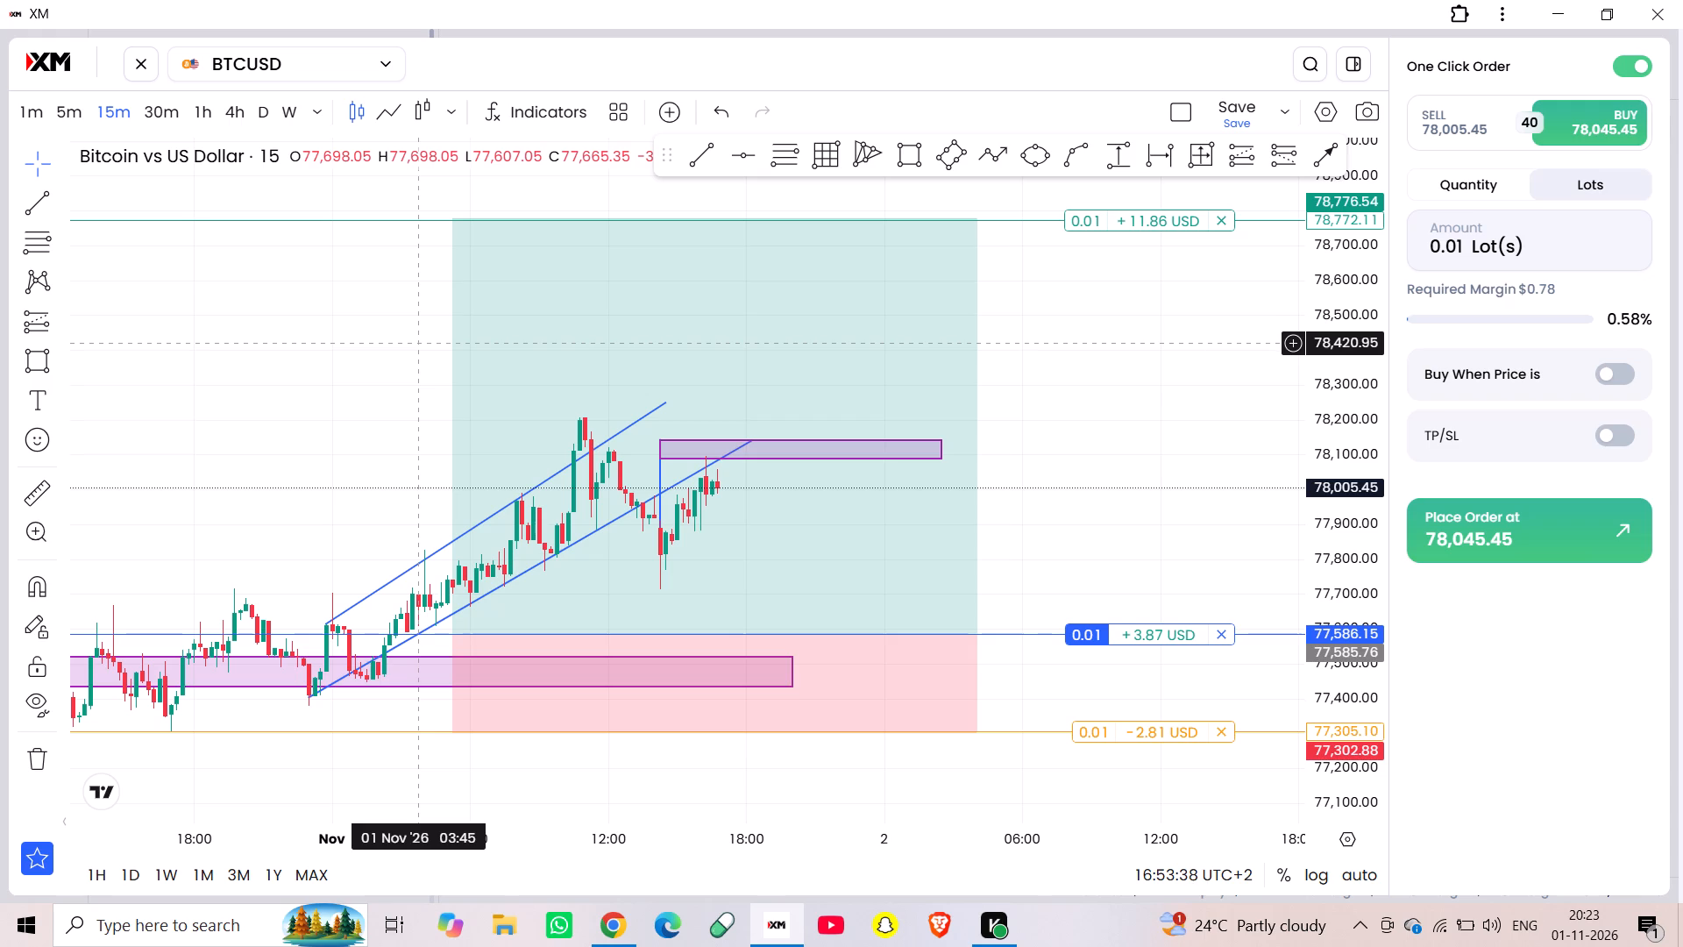
pyautogui.moveTo(415, 343); pyautogui.dragTo(445, 336)
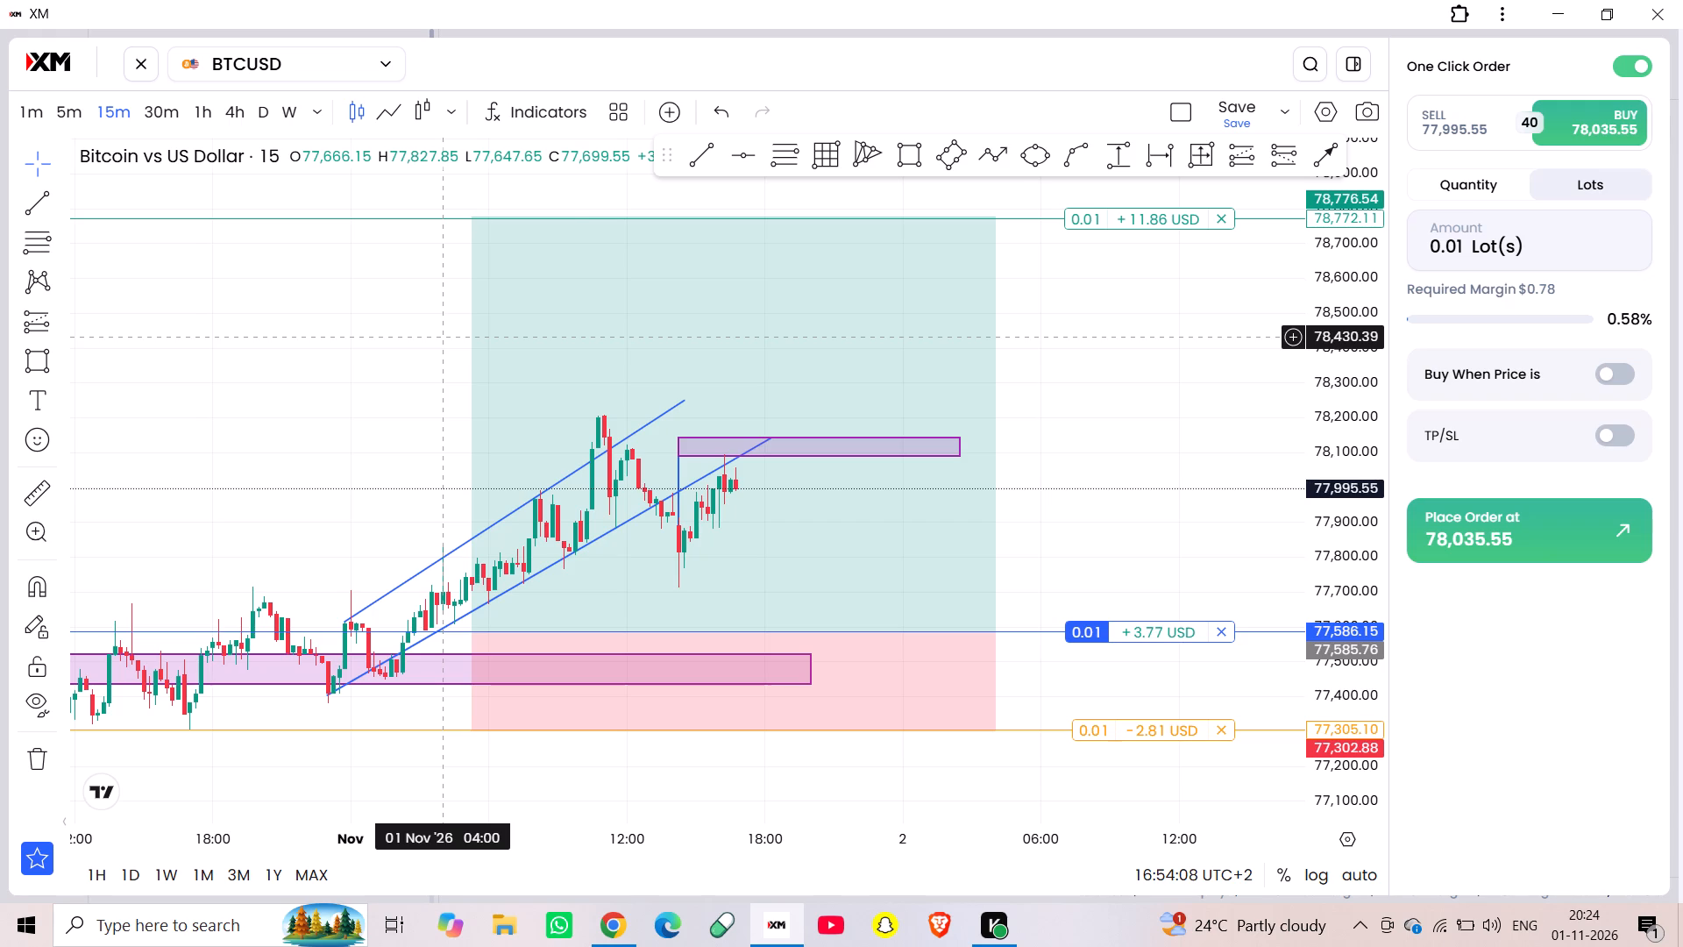
pyautogui.moveTo(249, 331); pyautogui.dragTo(257, 379)
pyautogui.moveTo(258, 380); pyautogui.dragTo(247, 308)
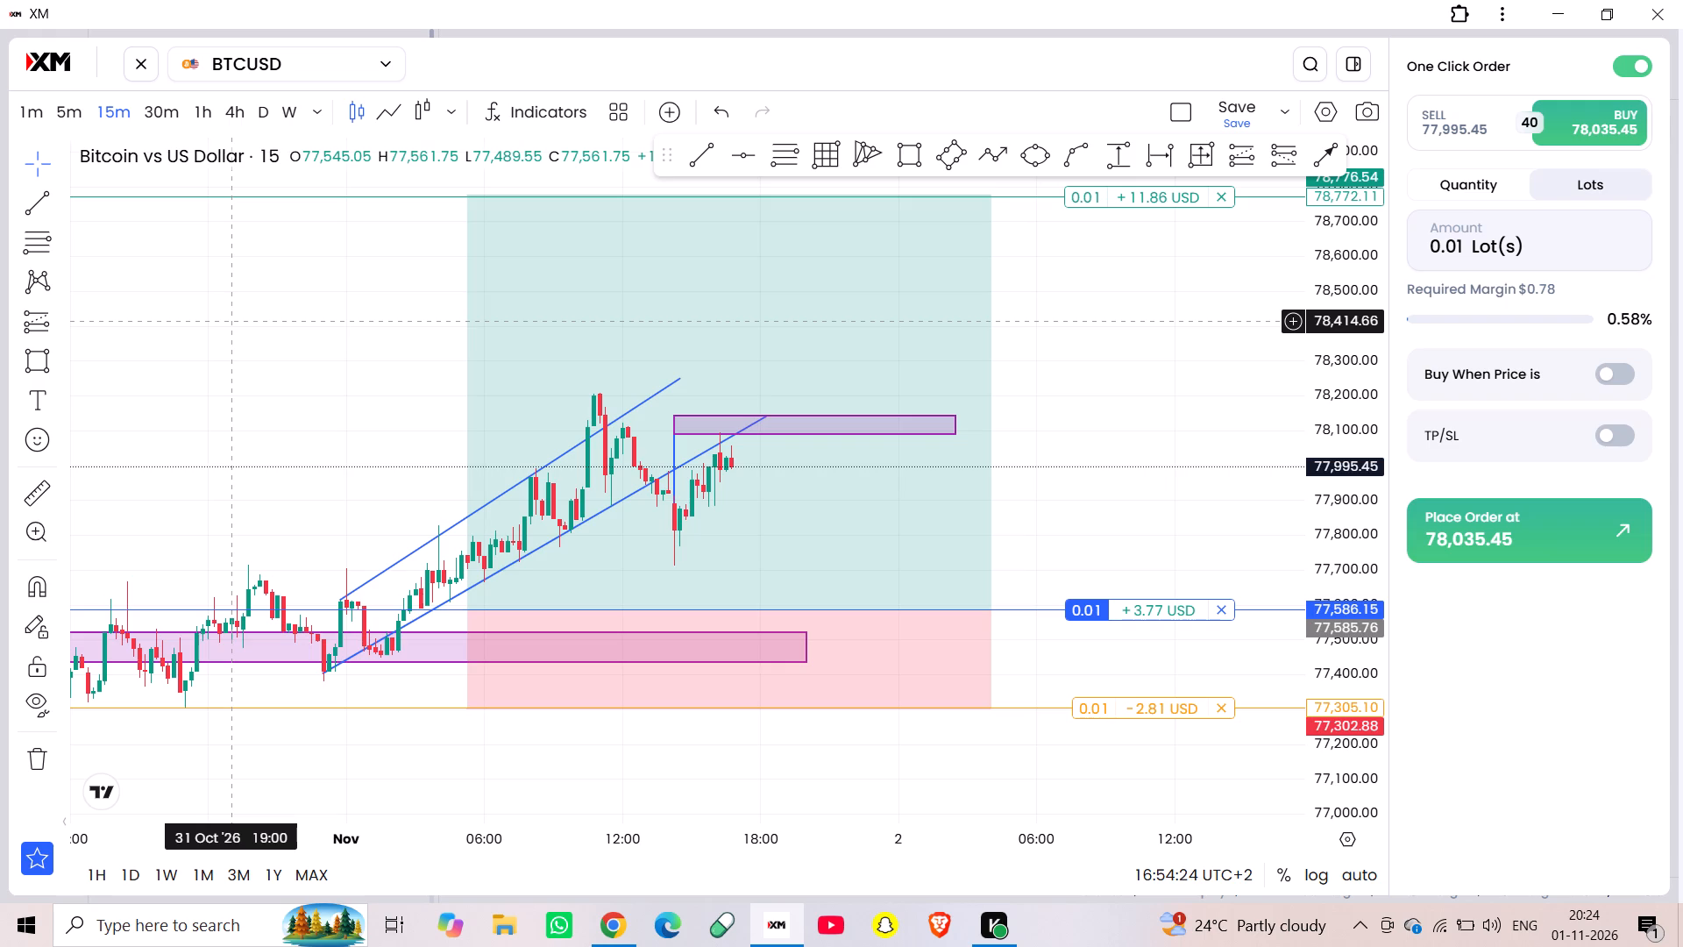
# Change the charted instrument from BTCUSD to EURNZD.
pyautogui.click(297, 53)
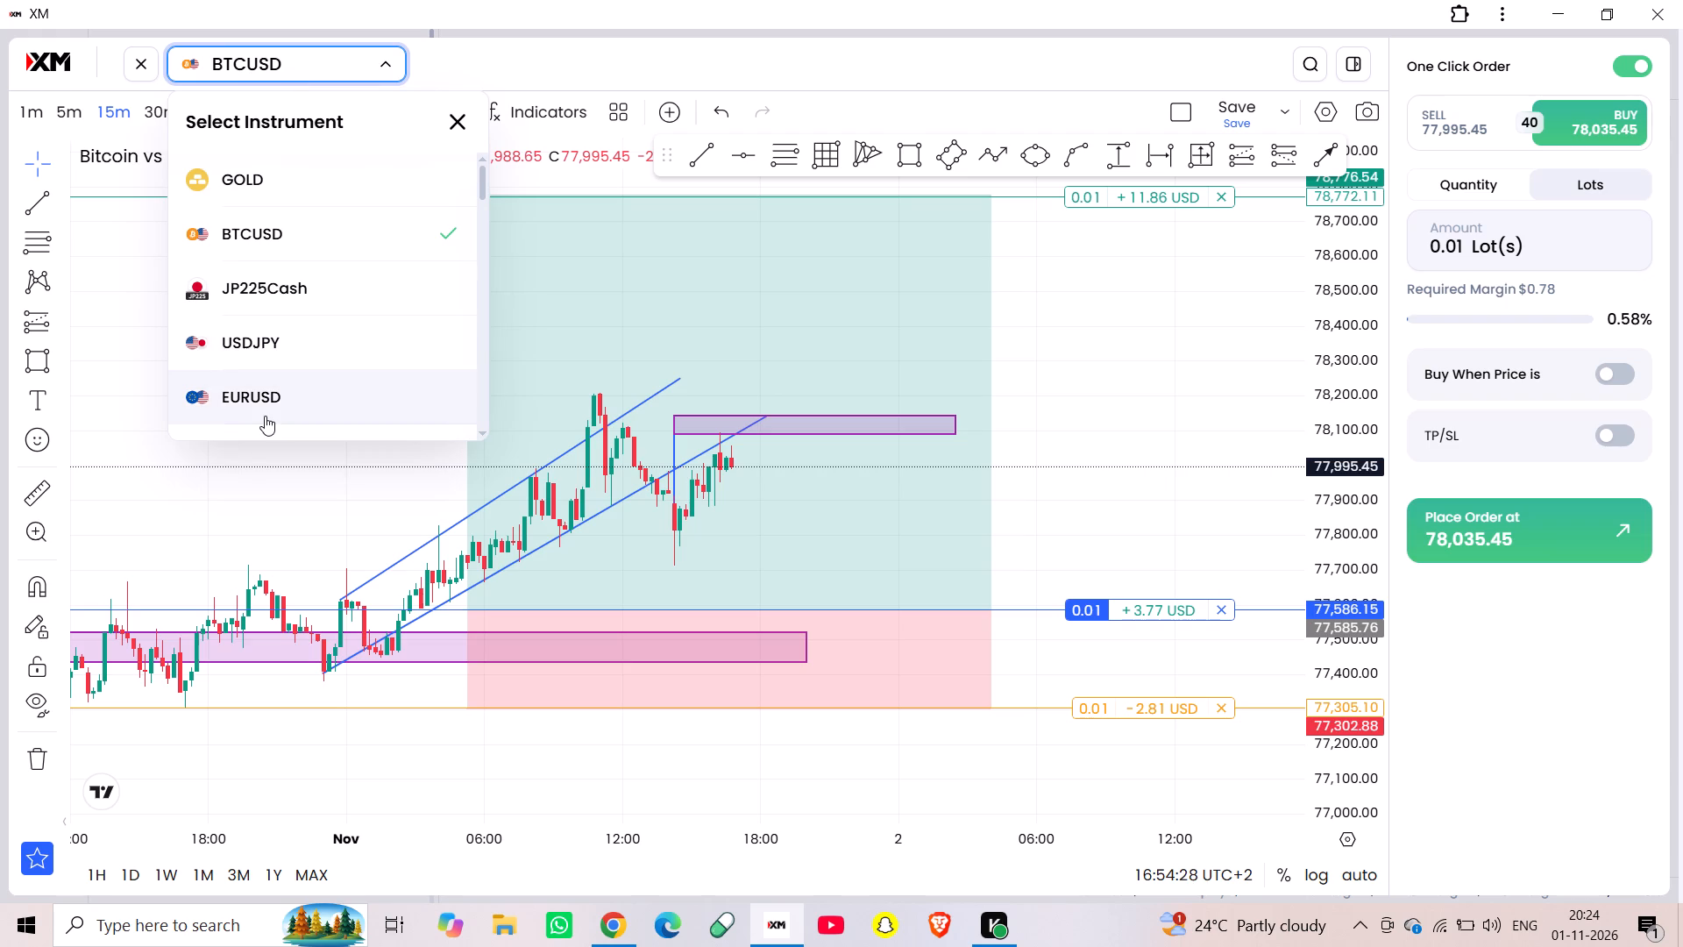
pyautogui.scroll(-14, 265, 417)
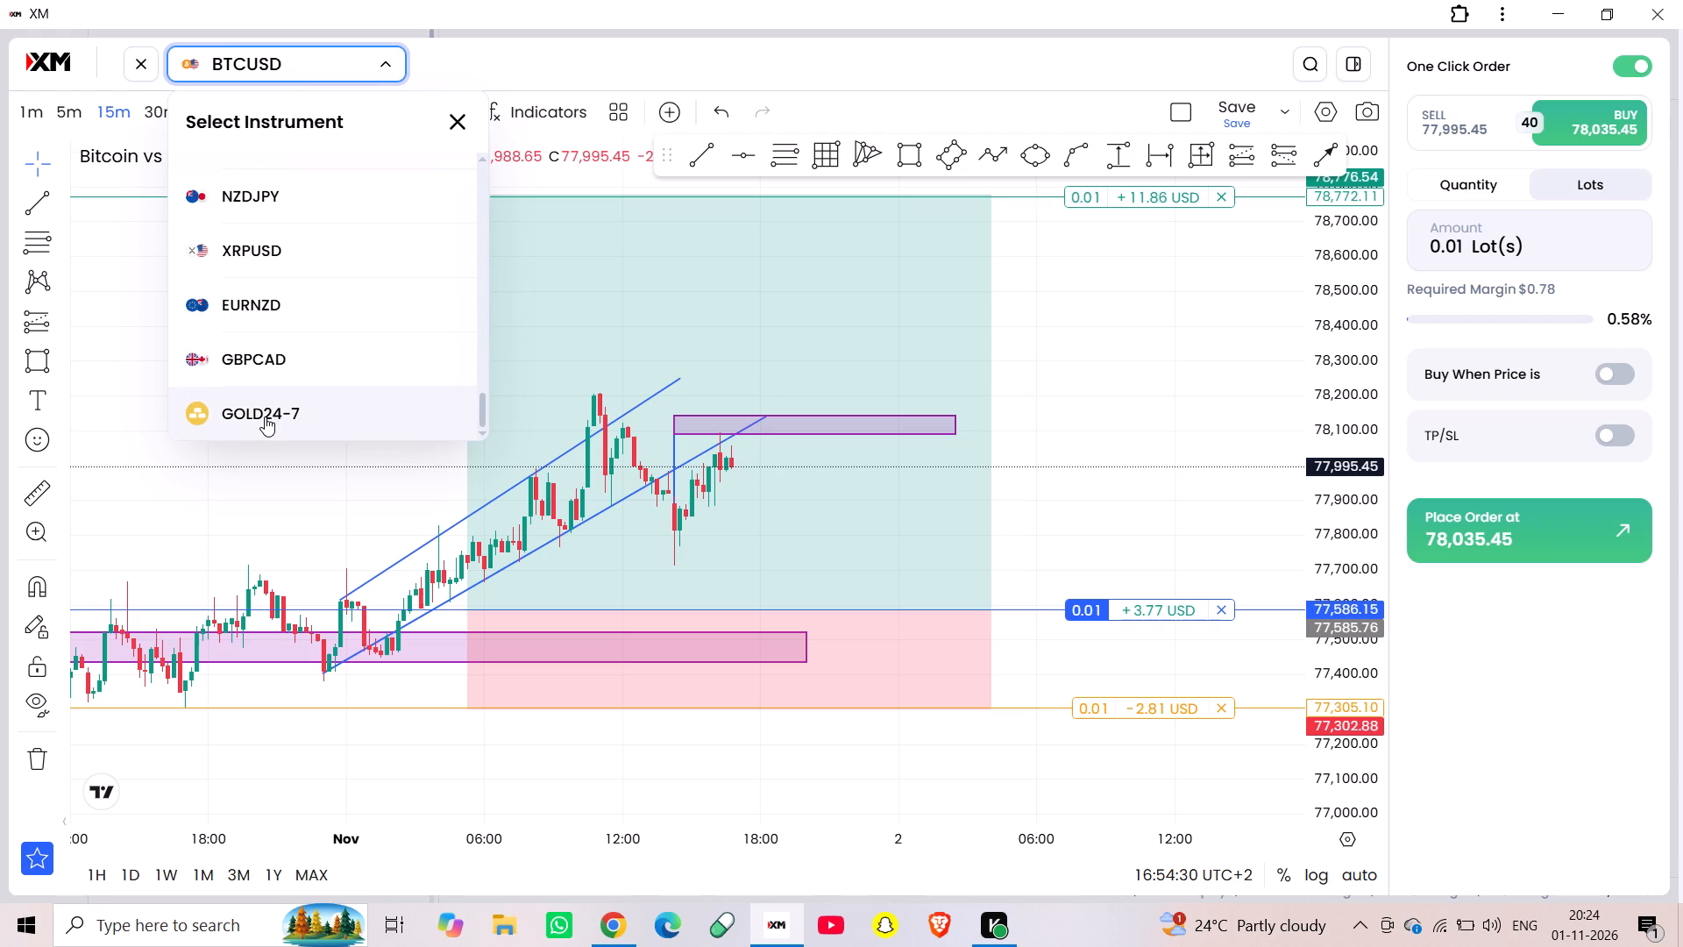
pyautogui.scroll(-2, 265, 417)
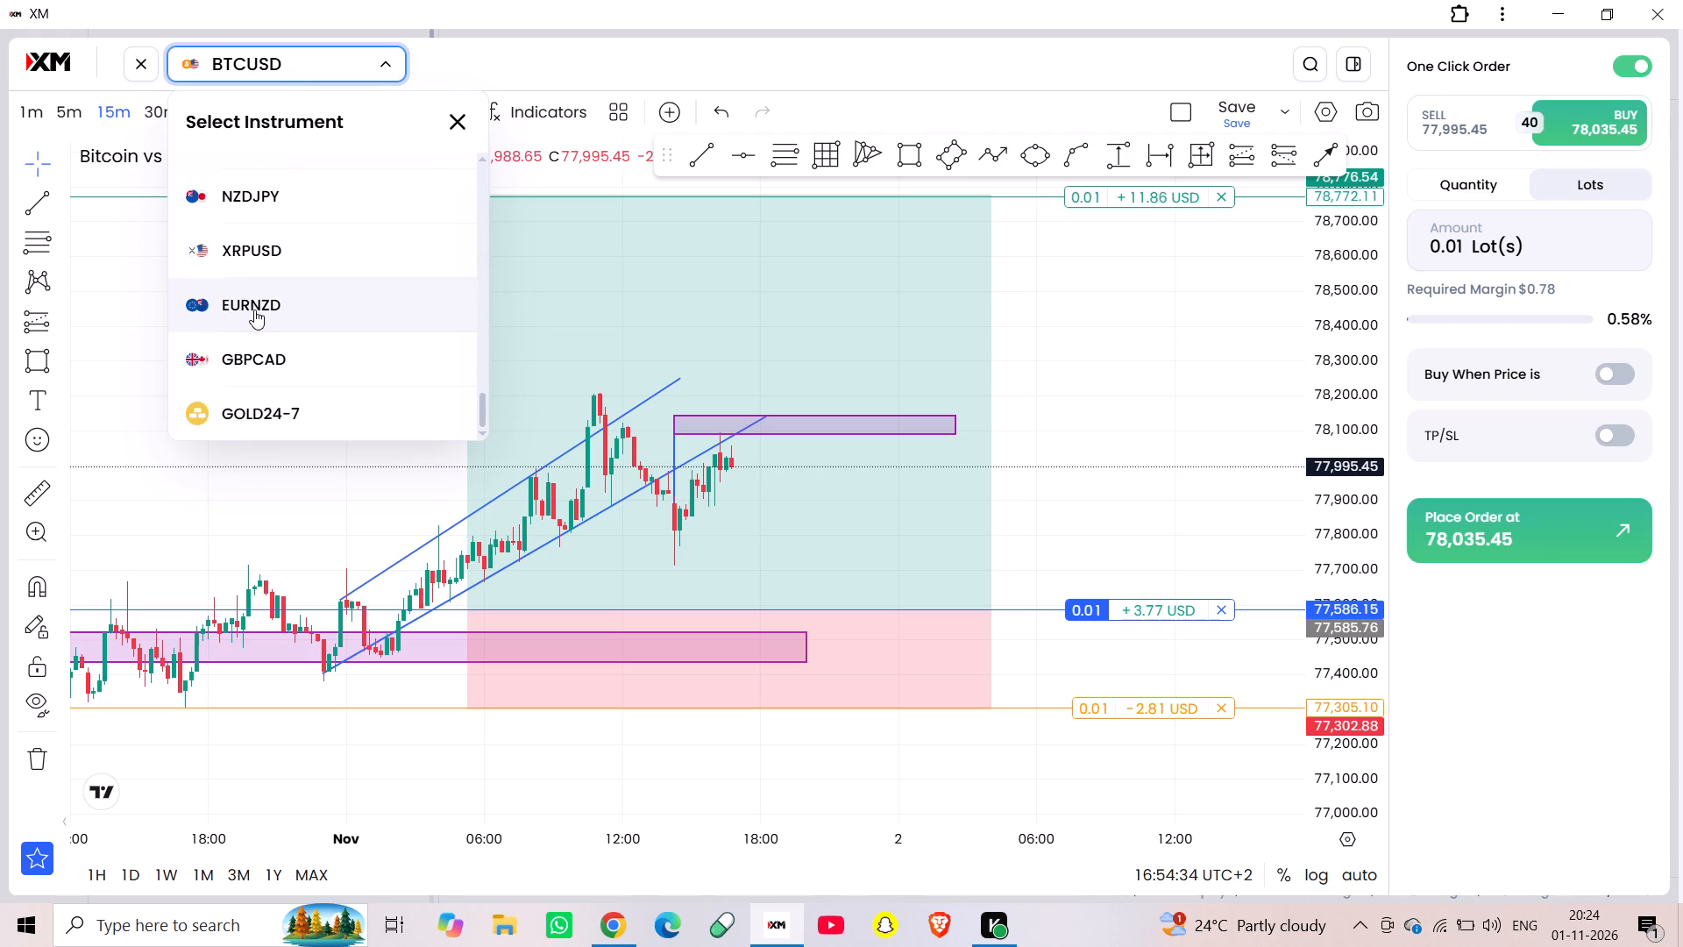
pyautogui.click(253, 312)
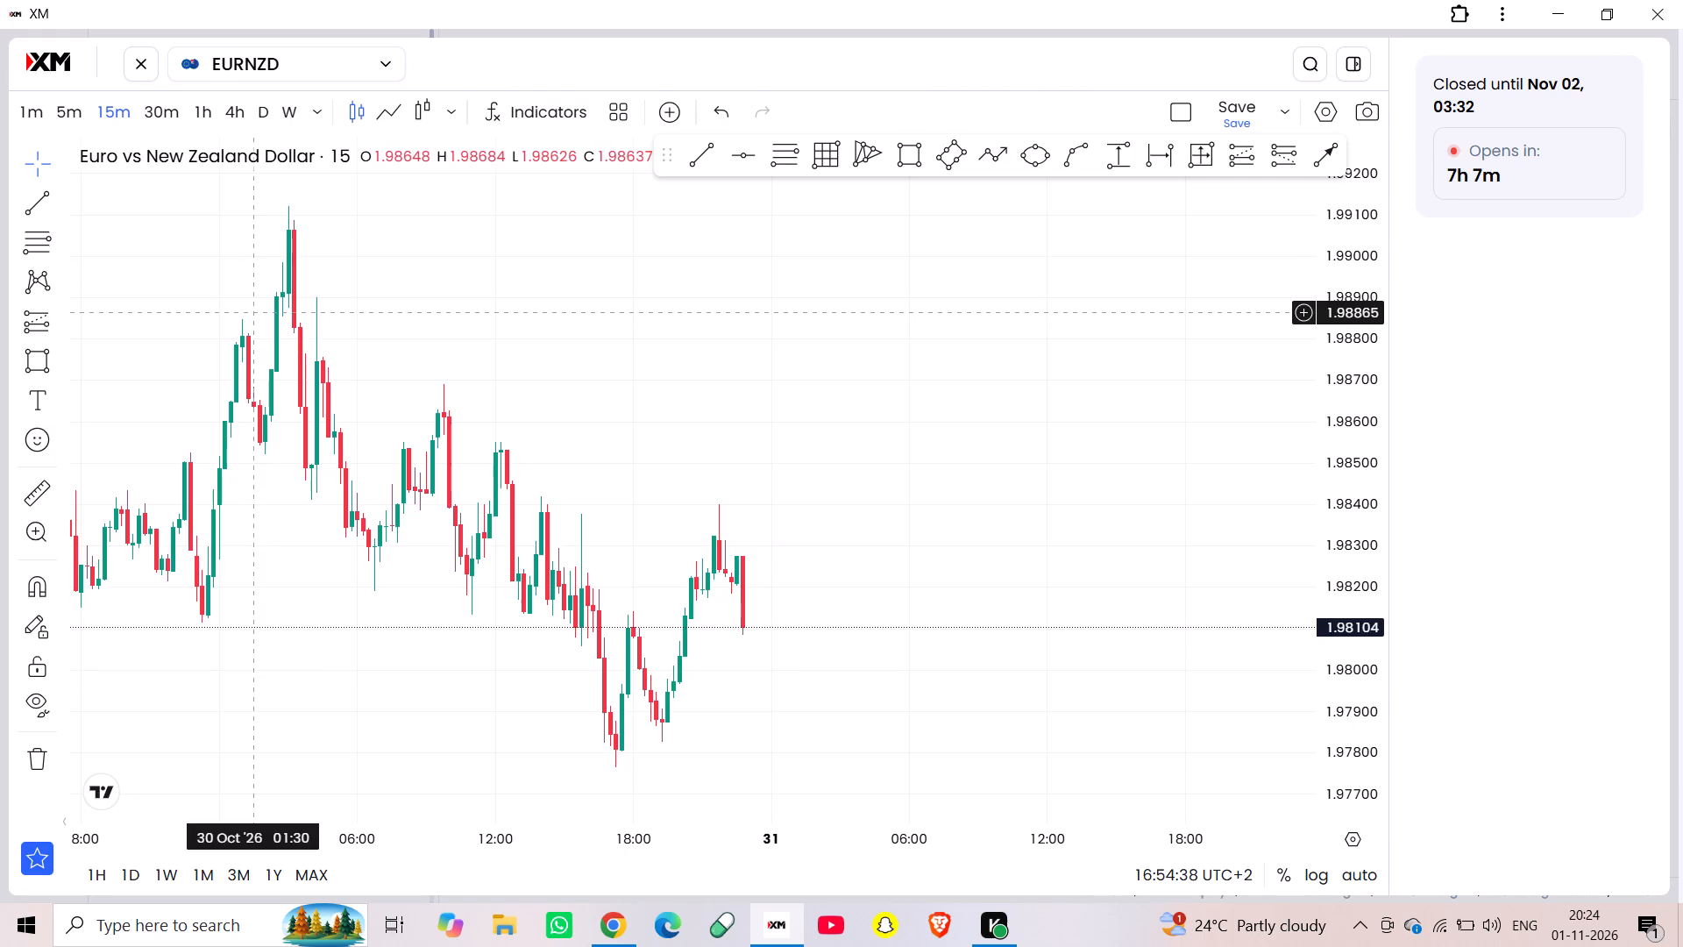
# Return the chart to BTCUSD and examine the 1 Nov price action around the rising channel and upper purple zone.
pyautogui.click(231, 49)
pyautogui.click(259, 231)
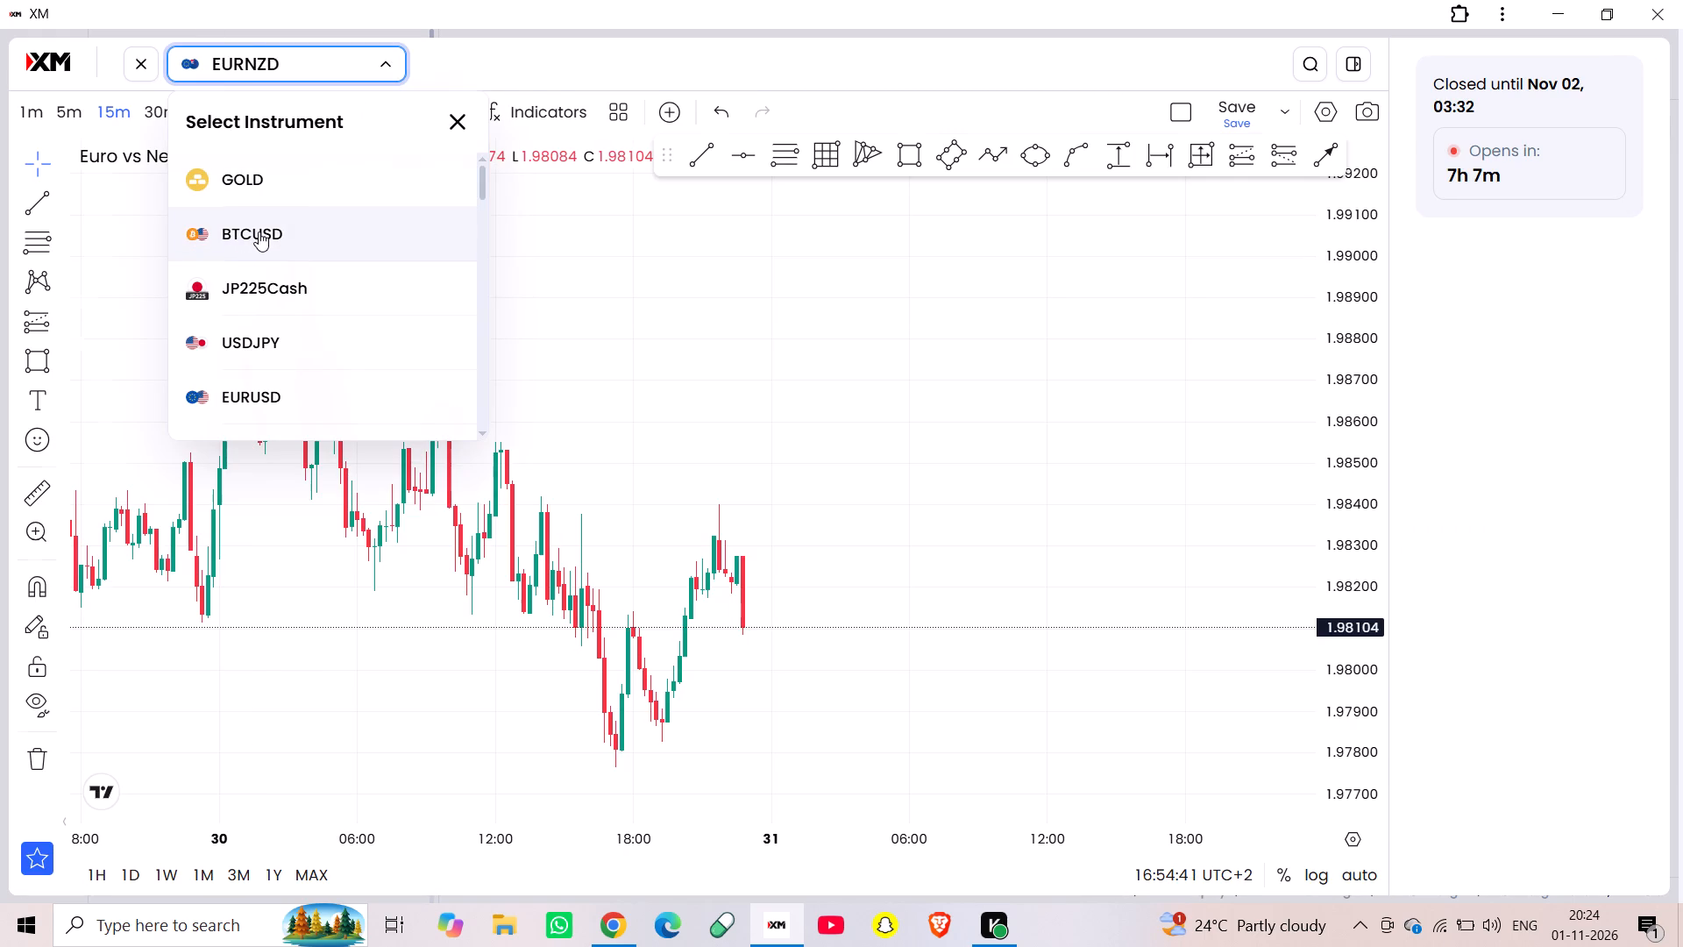
pyautogui.moveTo(351, 383); pyautogui.dragTo(364, 532)
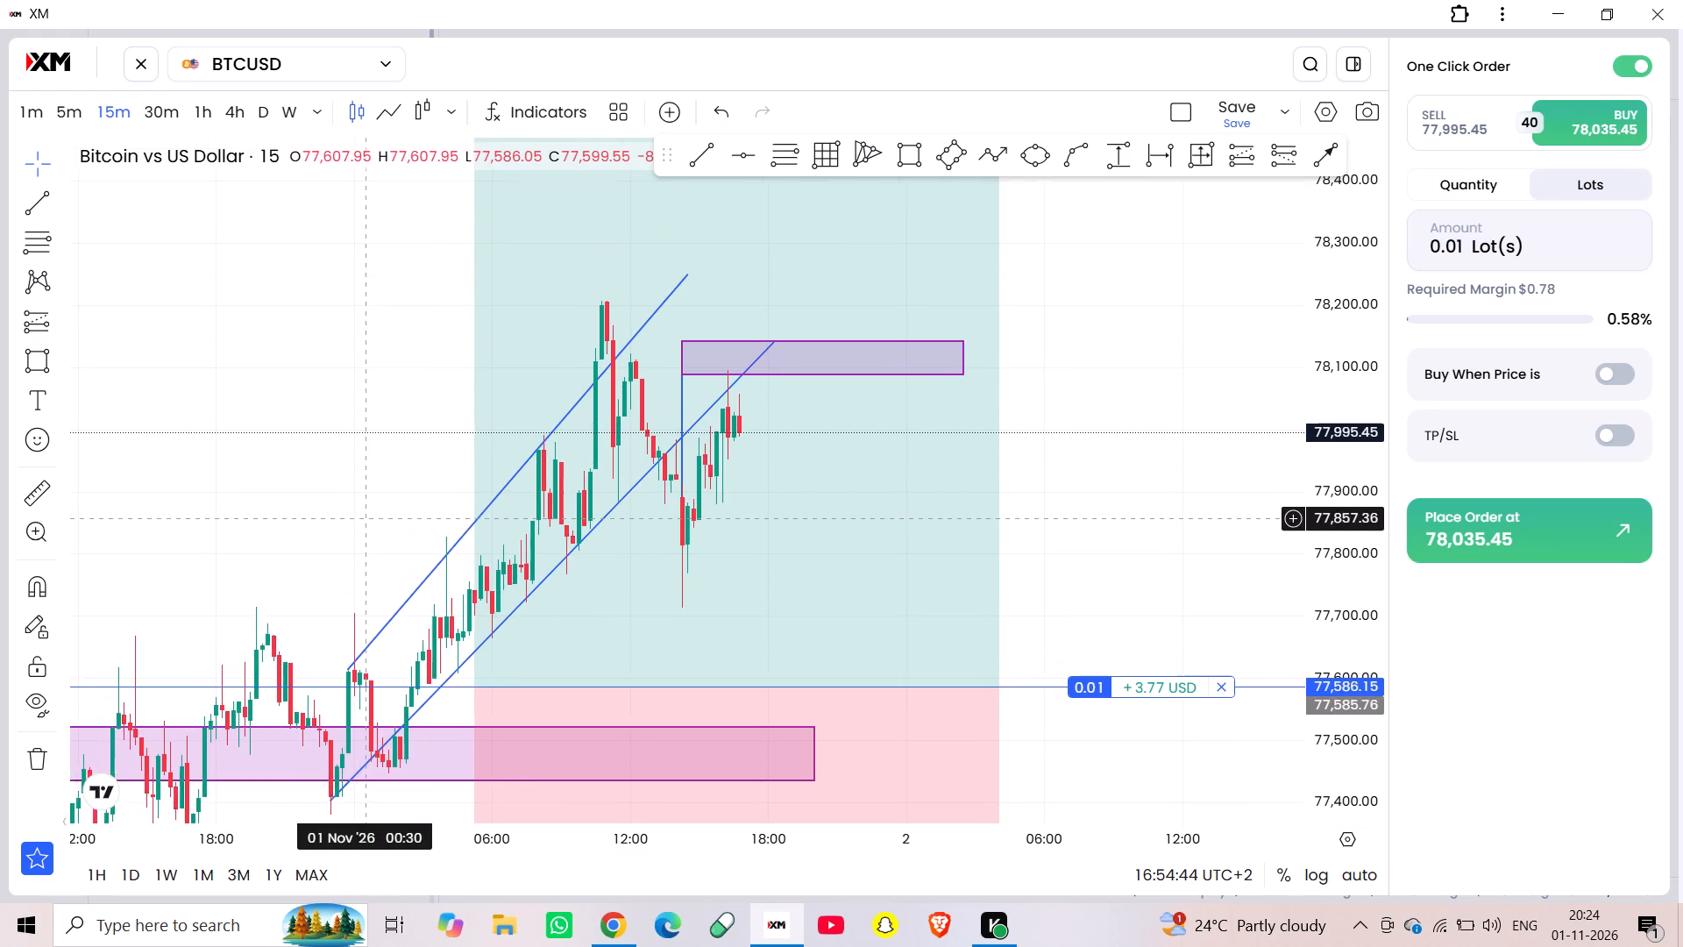
pyautogui.moveTo(364, 532); pyautogui.dragTo(366, 539)
pyautogui.scroll(2, 366, 539)
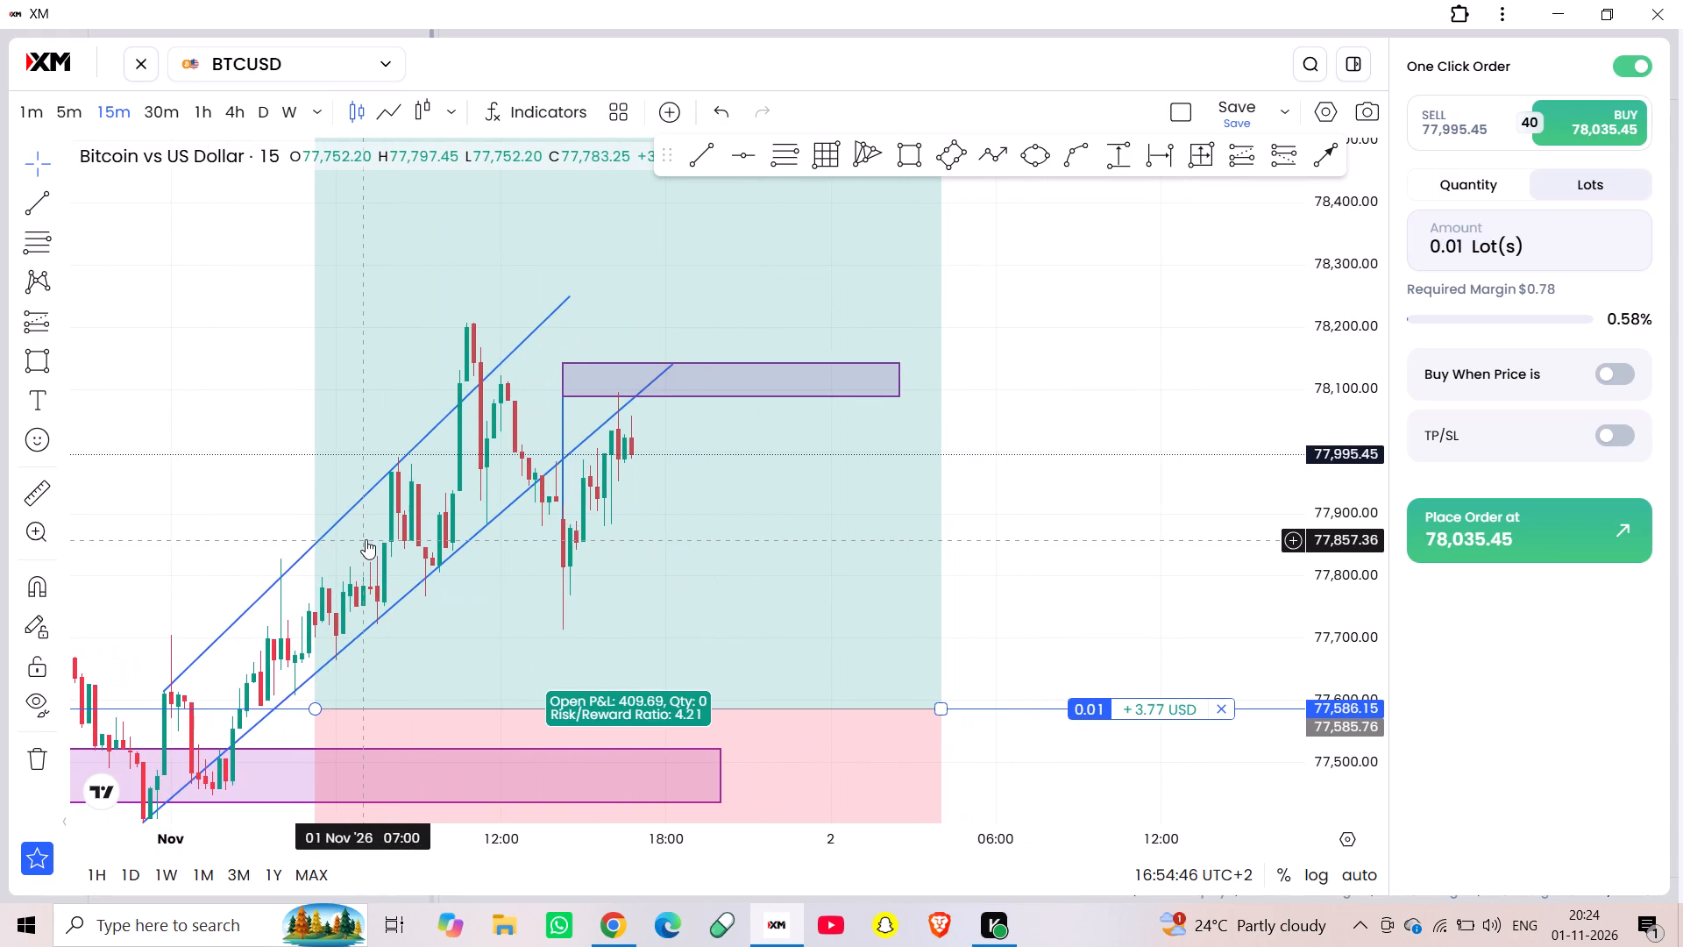
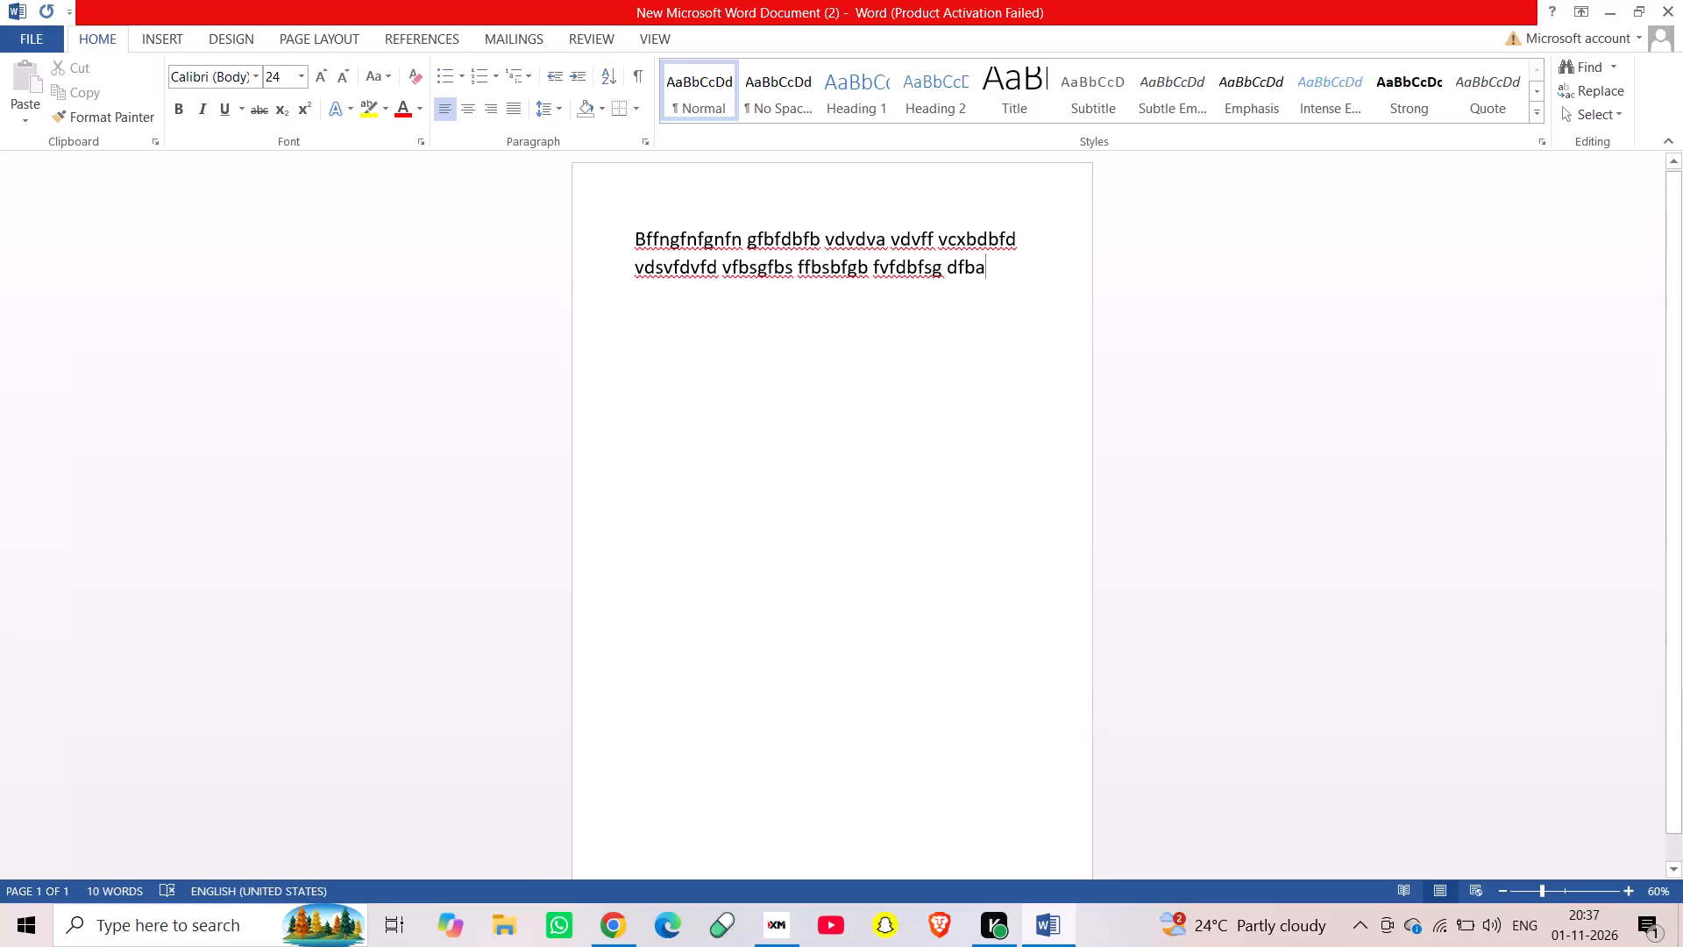
# Switch from the Word document back to the BTCUSD 15-minute chart in XM.
pyautogui.click(781, 927)
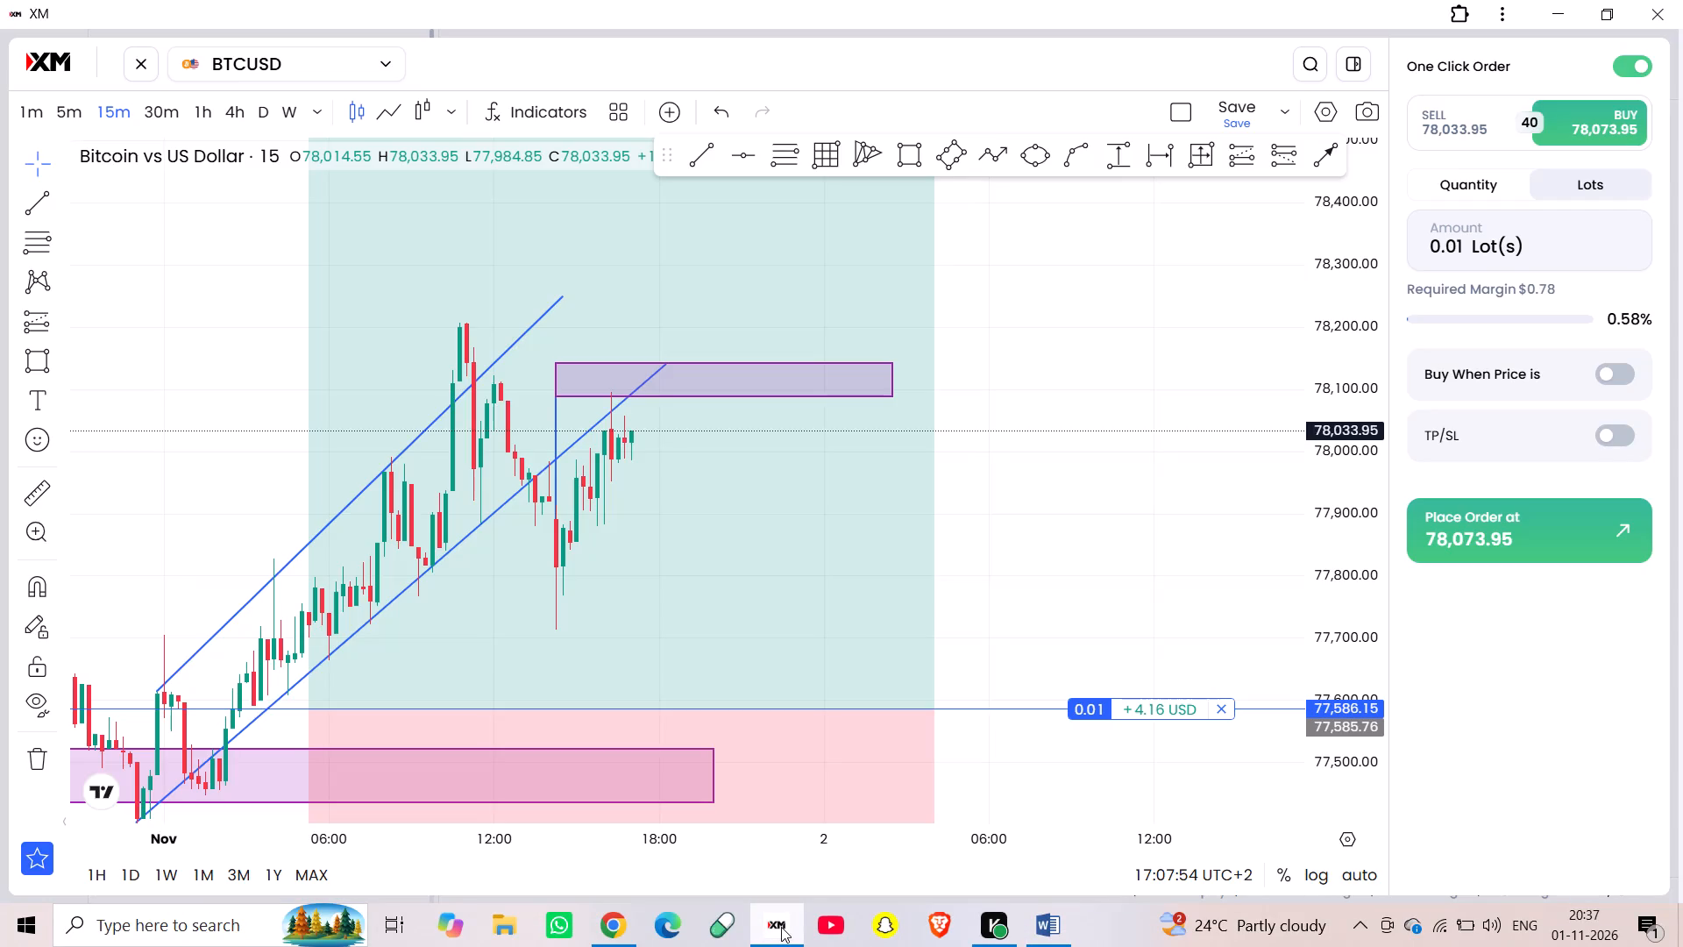
pyautogui.click(1066, 401)
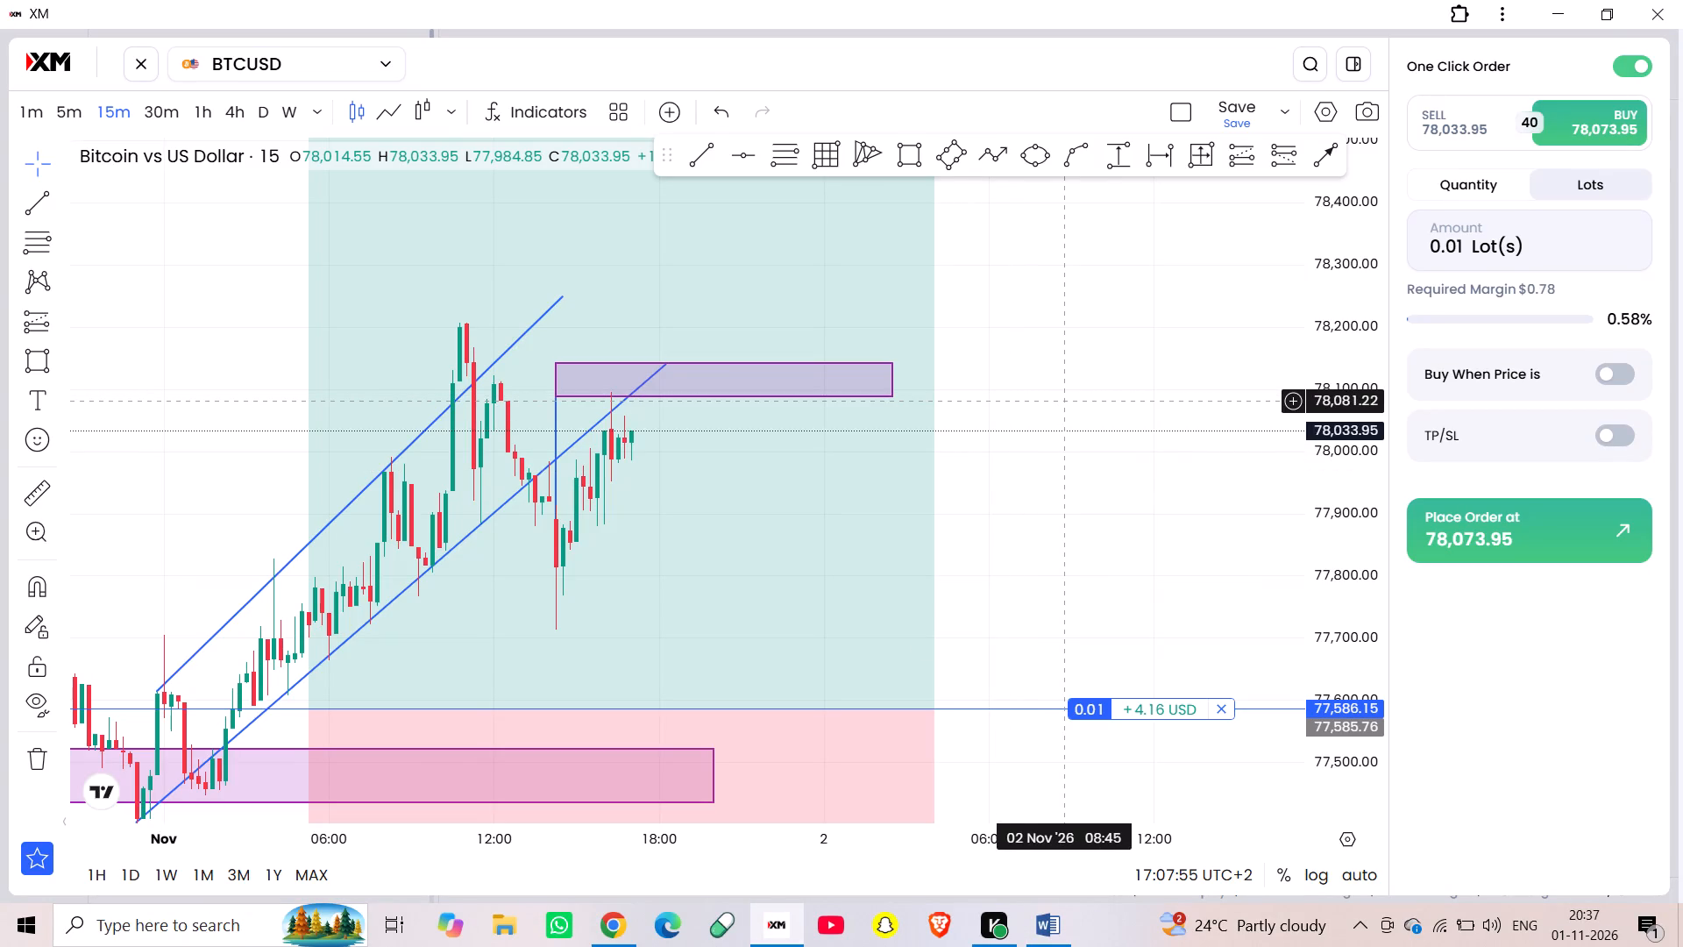